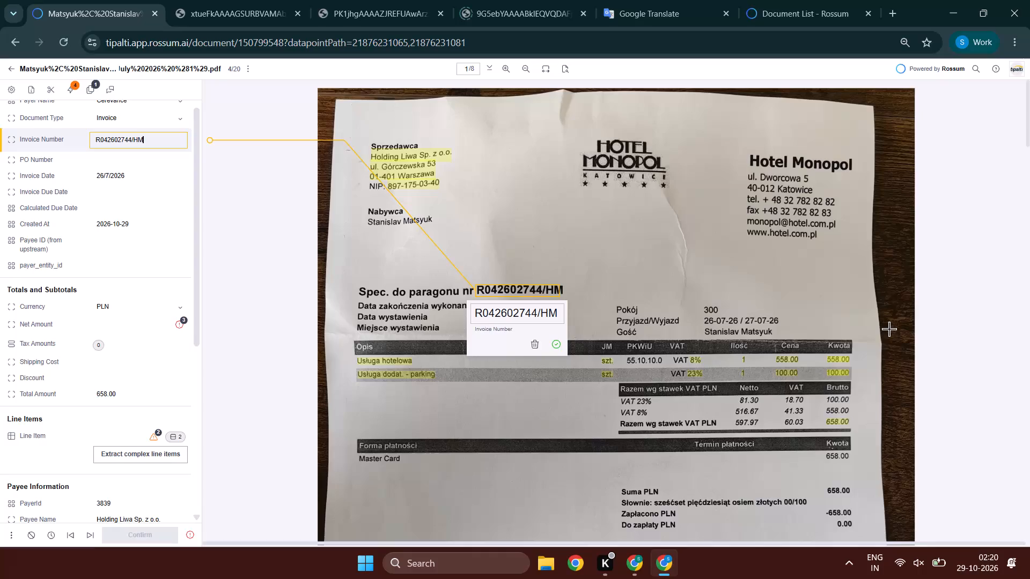
Set the Document Type of the hotel invoice to Other.
{"action": "scroll", "coordinate": [131, 149], "scroll_direction": "up", "scroll_amount": 1}
{"action": "left_click", "coordinate": [130, 149]}
{"action": "left_click", "coordinate": [114, 175]}
Validate the Invoice Date field against the date printed on the hotel document.
{"action": "left_click", "coordinate": [114, 187]}
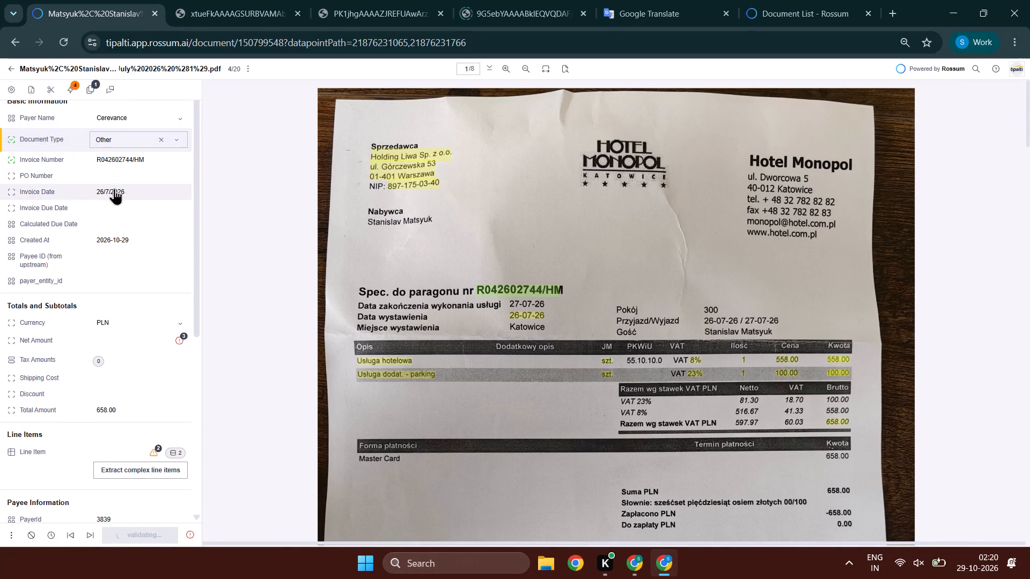
{"action": "key", "text": "Tab"}
{"action": "key", "text": "shift+Tab"}
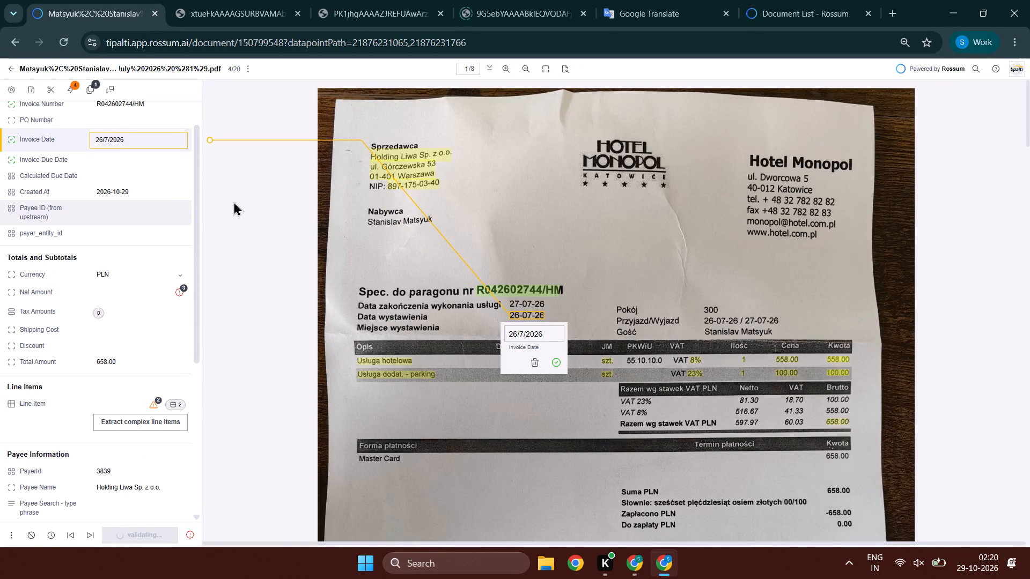
{"action": "right_click", "coordinate": [663, 283]}
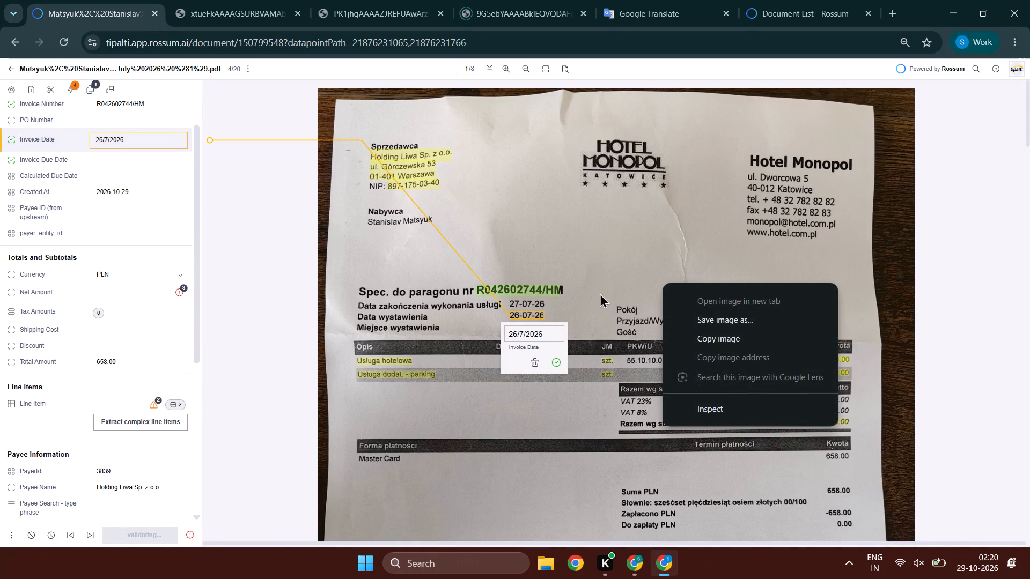
{"action": "key", "text": "Tab"}
Capture 0.00 from the "Do zapłaty PLN" line as both the Net Amount and the Total Amount.
{"action": "left_click", "coordinate": [119, 289]}
{"action": "scroll", "coordinate": [420, 262], "scroll_direction": "down", "scroll_amount": 3}
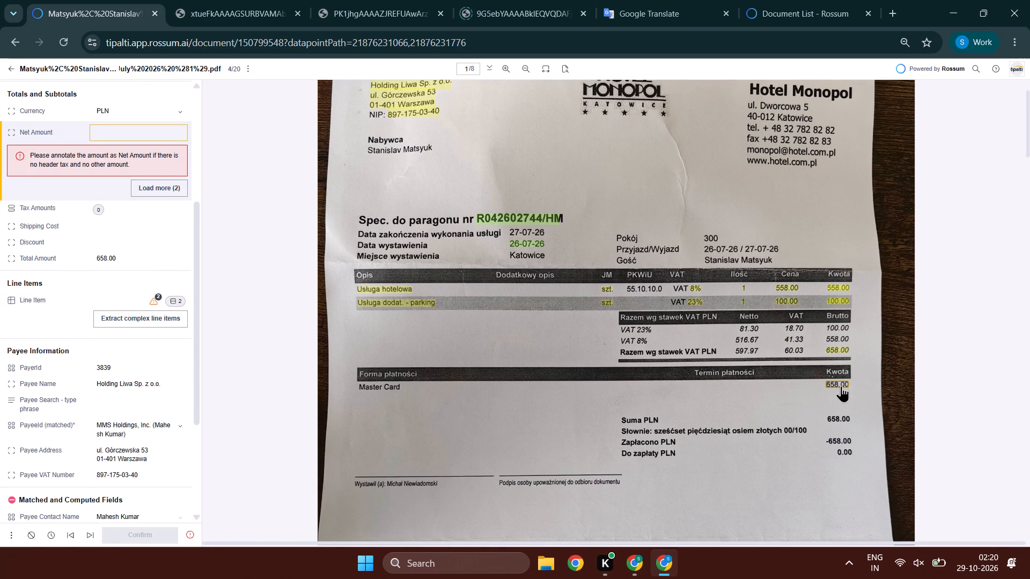
{"action": "left_click", "coordinate": [846, 454]}
{"action": "left_click", "coordinate": [123, 265]}
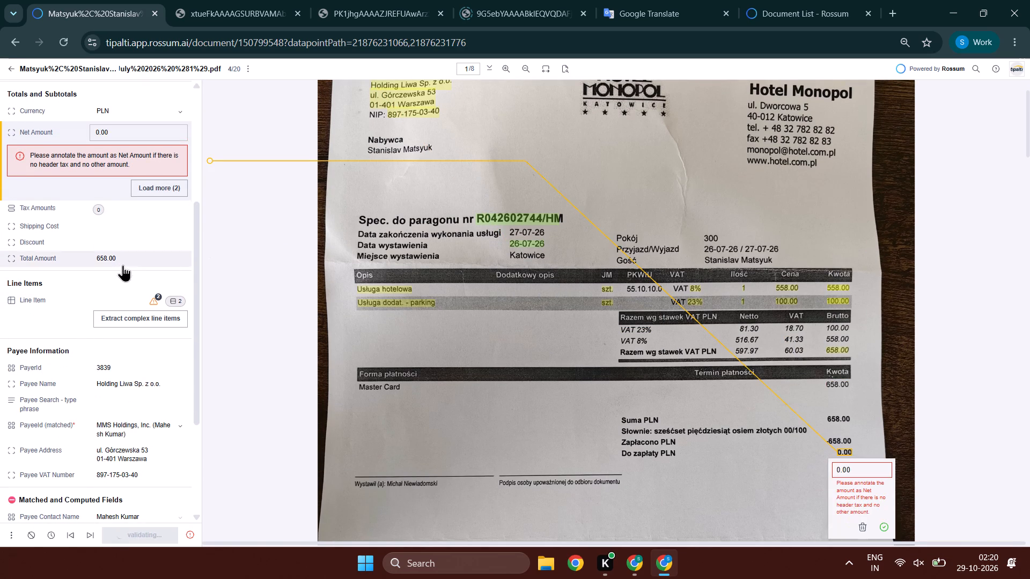
{"action": "left_click_drag", "start_coordinate": [858, 450], "coordinate": [822, 468]}
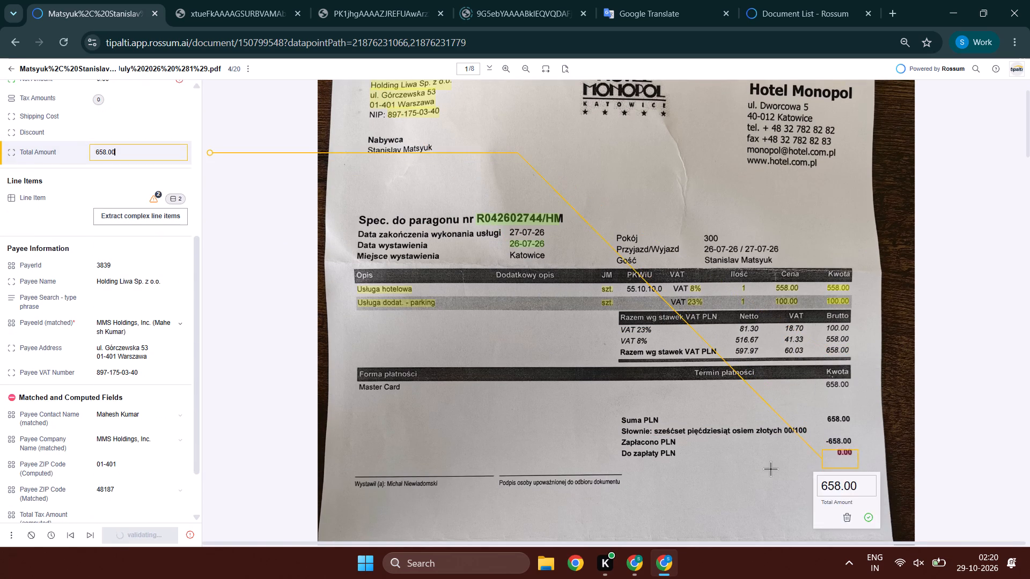
Validate the description, unit of measure and tax rate of the first line item, Usługa hotelowa.
{"action": "key", "text": "Tab"}
{"action": "key", "text": "Tab"}
{"action": "key", "text": "Tab"}
{"action": "key", "text": "Tab"}
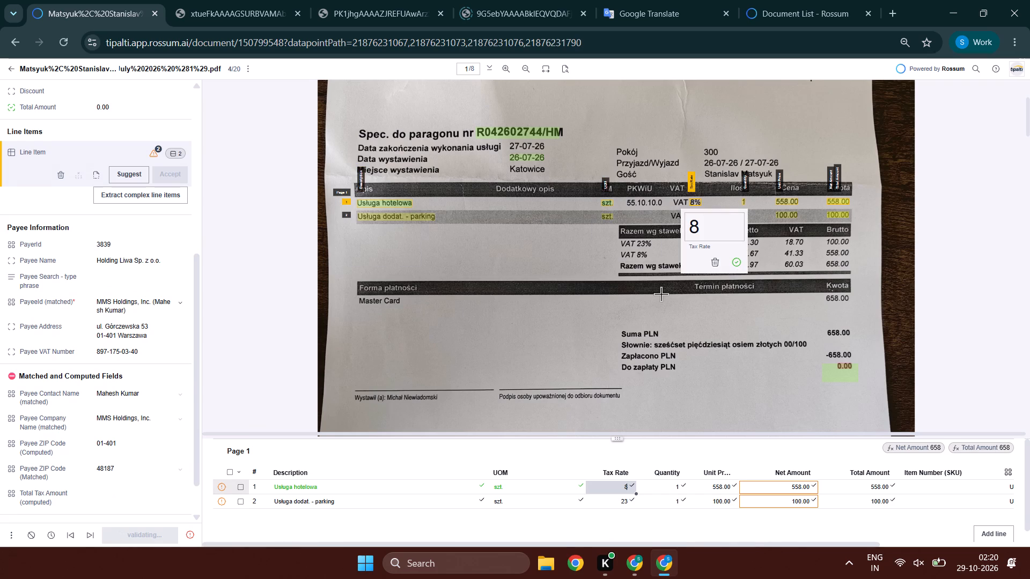
{"action": "key", "text": "Tab"}
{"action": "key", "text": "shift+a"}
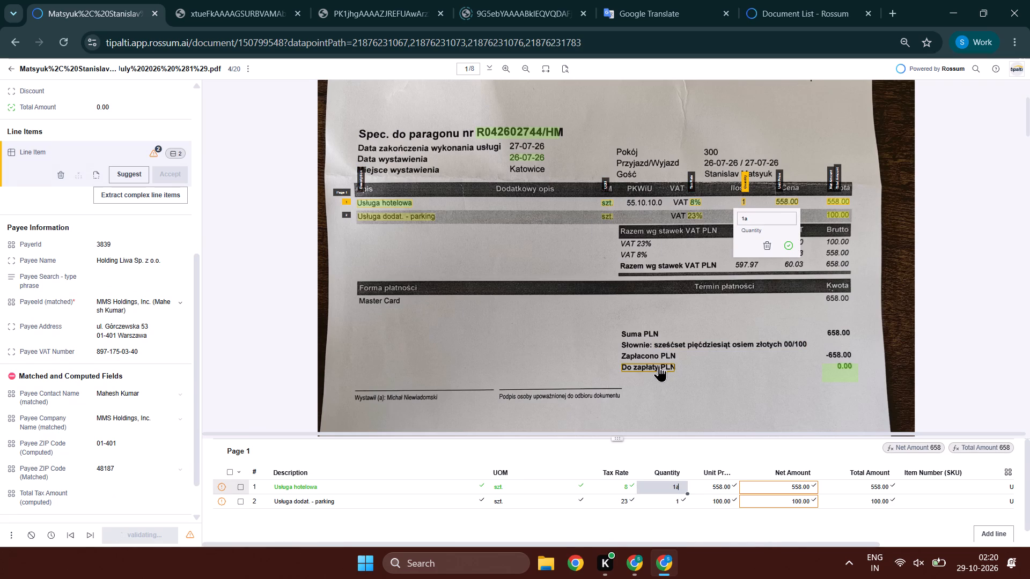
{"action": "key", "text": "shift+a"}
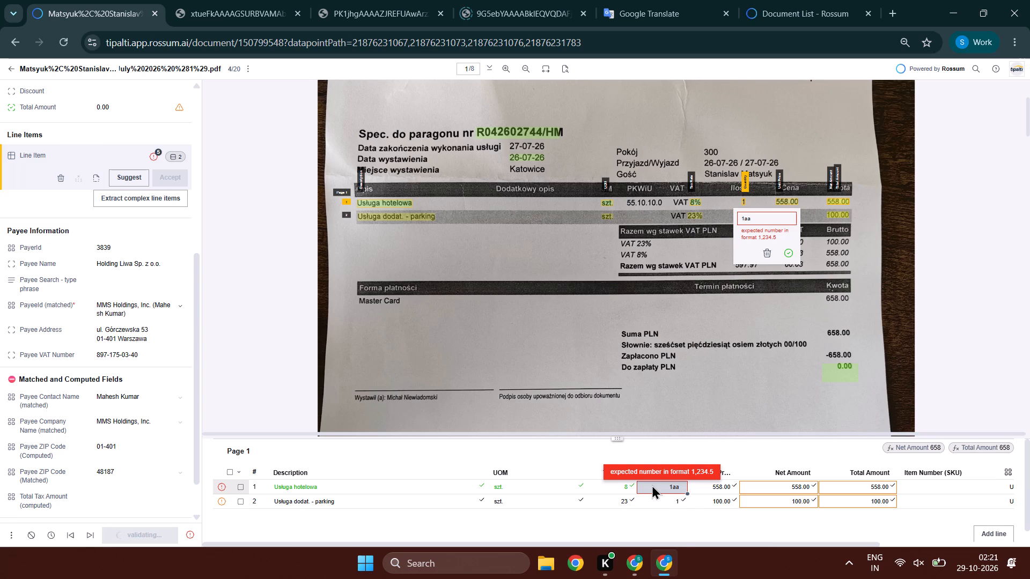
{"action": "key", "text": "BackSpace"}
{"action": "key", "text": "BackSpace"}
Add a line item captured from the document with description "Zapłacono PLN" and Net Amount -658.00.
{"action": "key", "text": "ctrl+shift+a"}
{"action": "key", "text": "Tab"}
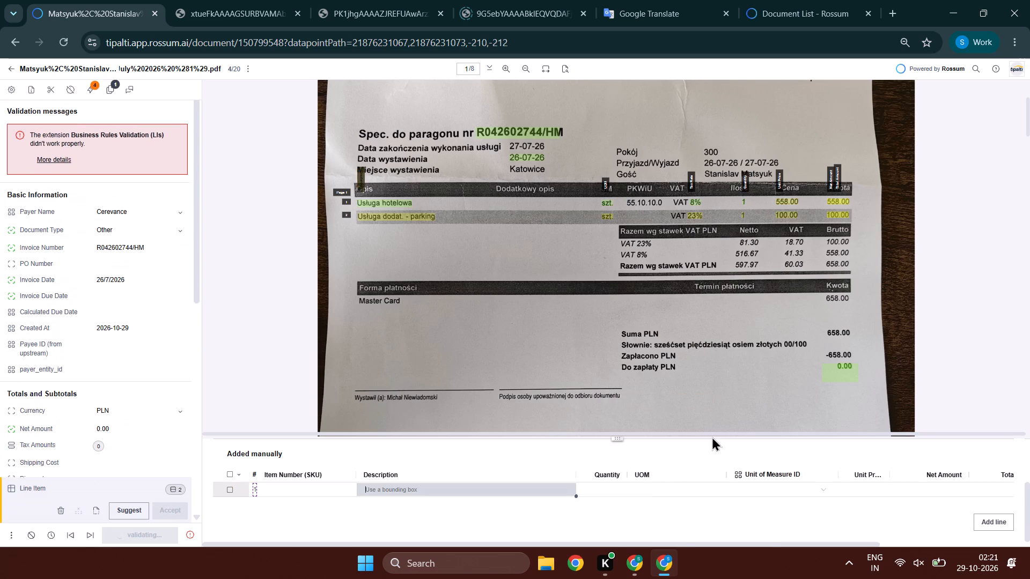
{"action": "left_click", "coordinate": [658, 356]}
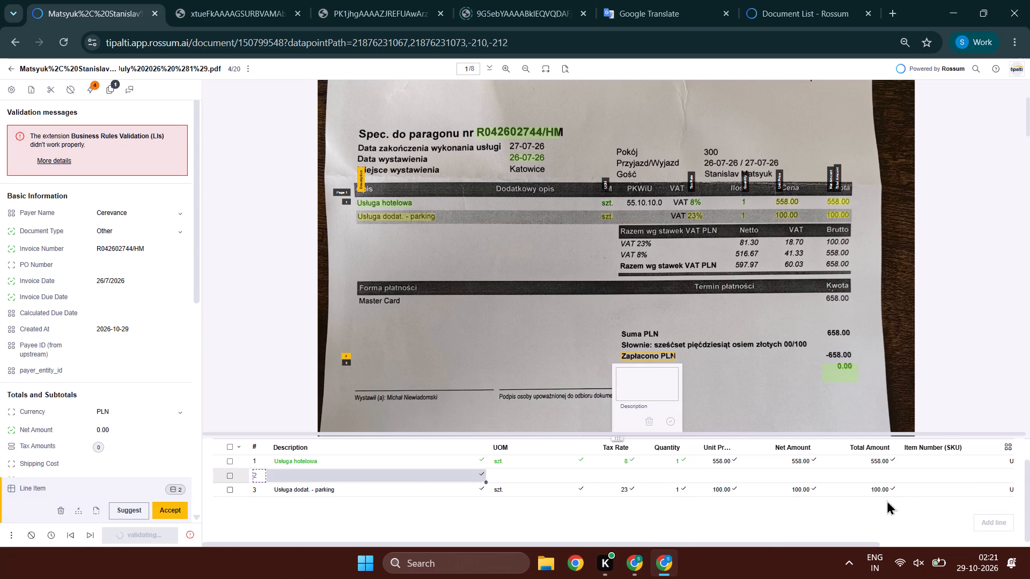
{"action": "left_click", "coordinate": [798, 484]}
{"action": "left_click", "coordinate": [797, 476]}
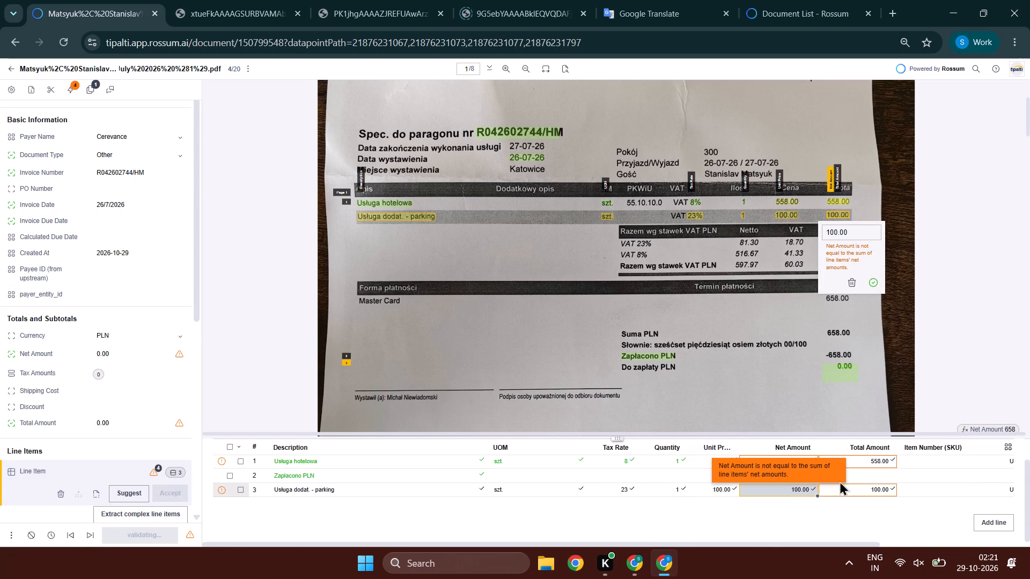
{"action": "left_click", "coordinate": [840, 479]}
{"action": "left_click", "coordinate": [852, 478]}
{"action": "left_click", "coordinate": [804, 477]}
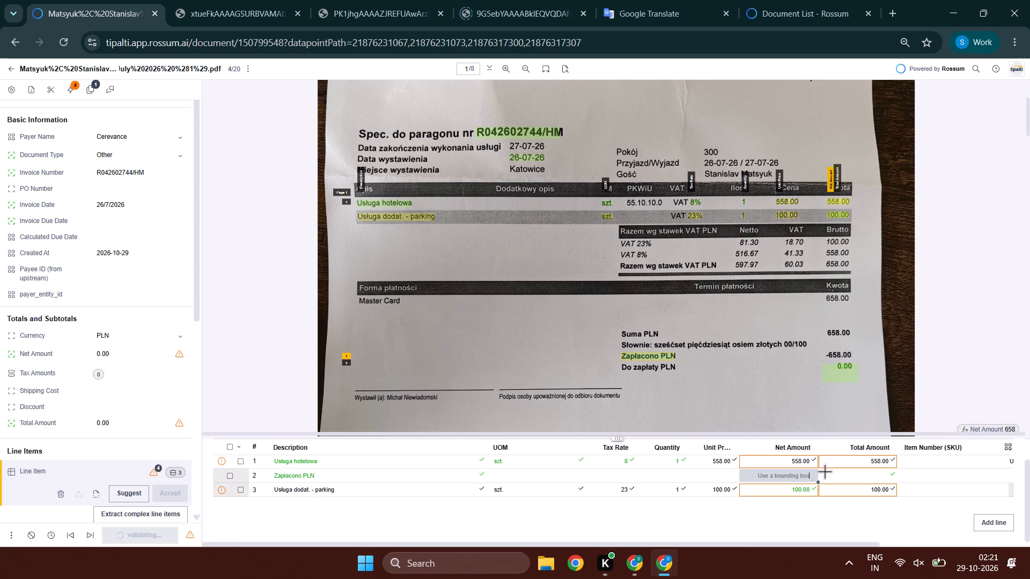
{"action": "left_click", "coordinate": [843, 352]}
Validate the Payee Name and set PayeeId (matched) to Payee Unknown ().
{"action": "scroll", "coordinate": [0, 350], "scroll_direction": "down", "scroll_amount": 5}
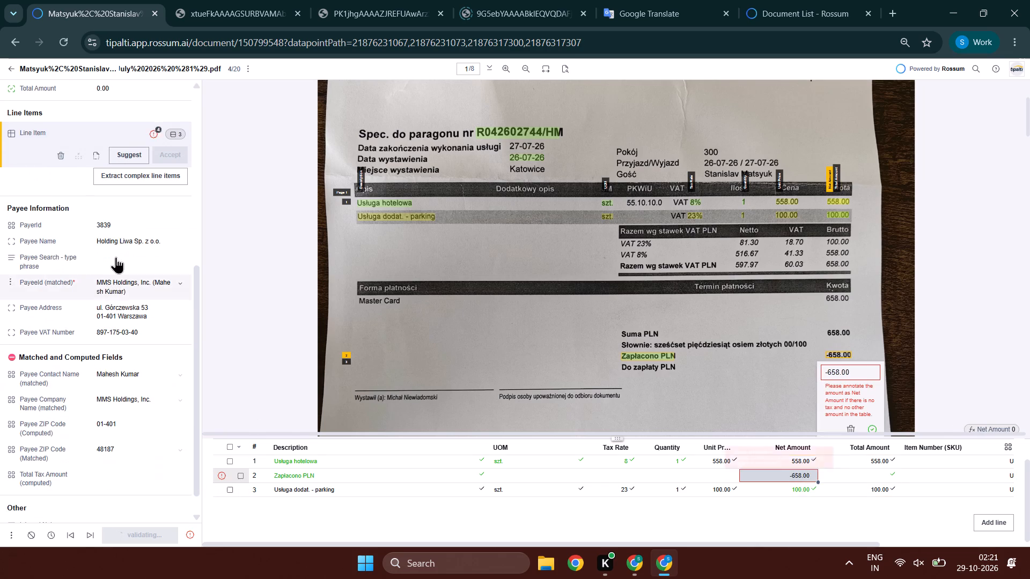
{"action": "left_click", "coordinate": [120, 244]}
{"action": "key", "text": "Tab"}
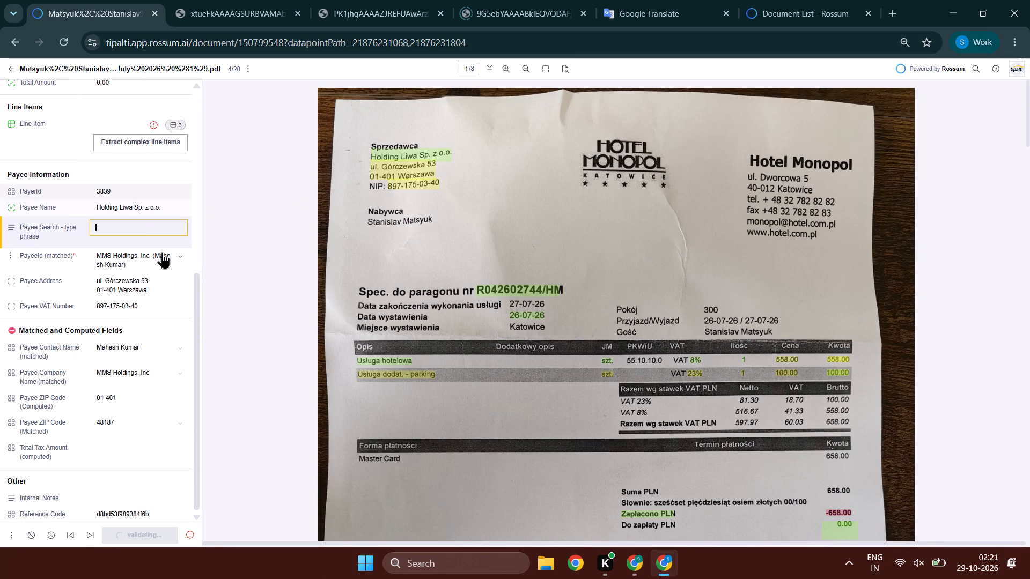
{"action": "left_click", "coordinate": [164, 254]}
{"action": "scroll", "coordinate": [141, 336], "scroll_direction": "down", "scroll_amount": 14}
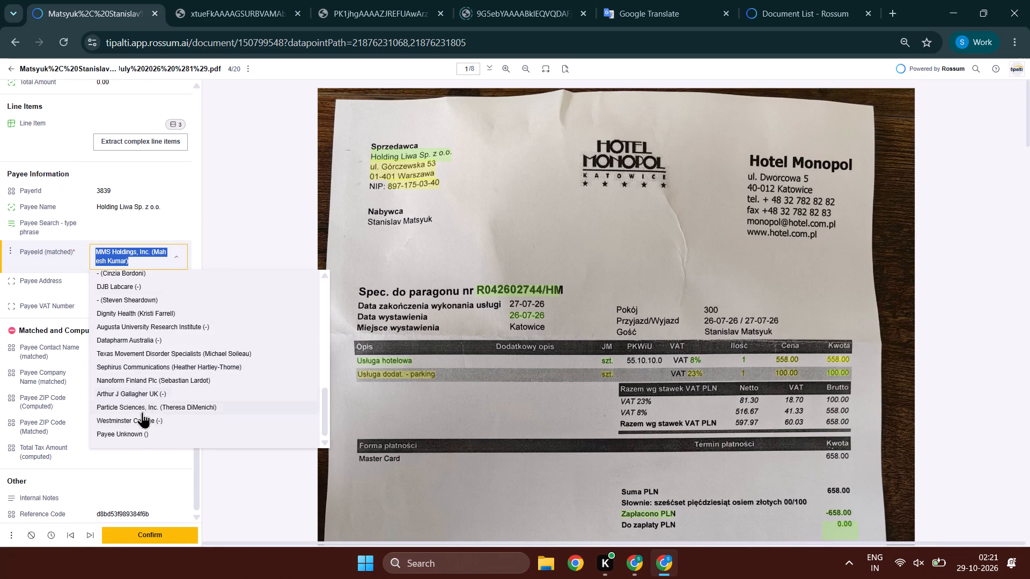
{"action": "left_click", "coordinate": [142, 426]}
{"action": "left_click", "coordinate": [120, 428]}
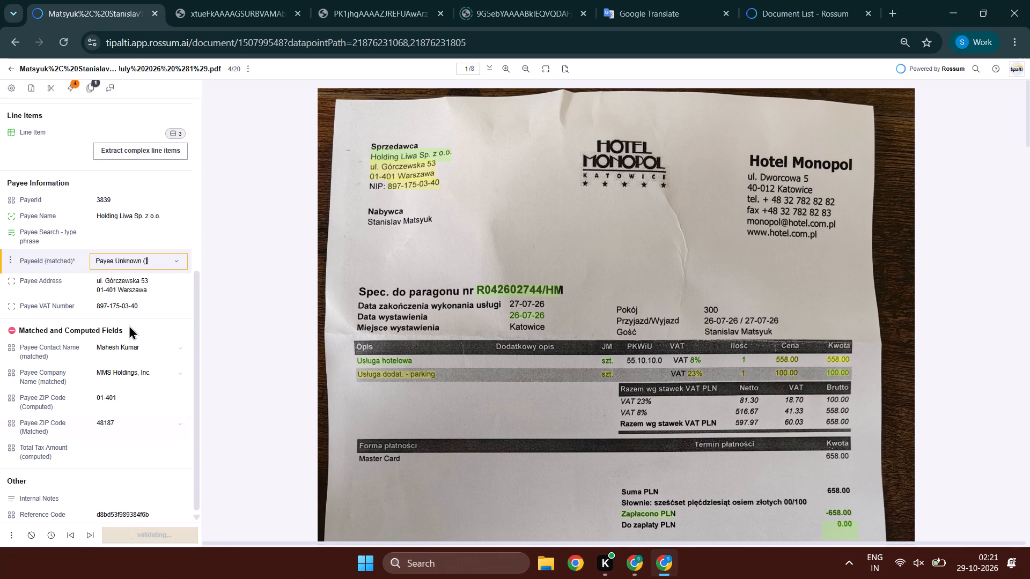
Validate the Payee Address and Payee VAT Number fields.
{"action": "left_click", "coordinate": [130, 287]}
{"action": "key", "text": "Tab"}
{"action": "key", "text": "Tab"}
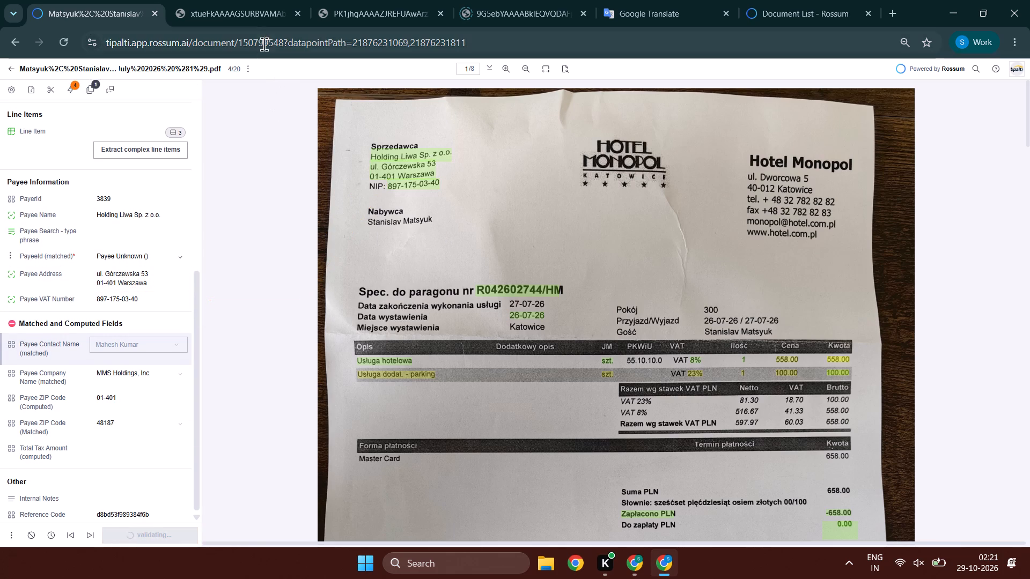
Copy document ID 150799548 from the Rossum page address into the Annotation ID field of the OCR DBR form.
{"action": "double_click", "coordinate": [264, 43]}
{"action": "key", "text": "ctrl+c"}
{"action": "key", "text": "ctrl+c"}
{"action": "key", "text": "ctrl+c"}
{"action": "key", "text": "ctrl+c"}
{"action": "key", "text": "ctrl+c"}
{"action": "key", "text": "alt+Tab"}
{"action": "key", "text": "ctrl+v"}
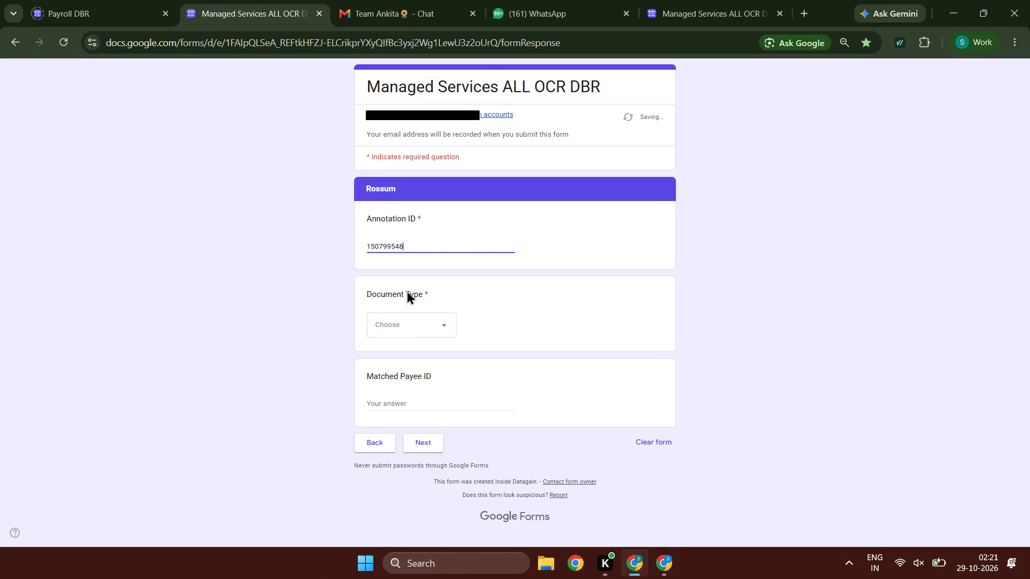
Choose the Document Type in the form and continue to the Invoice Details section.
{"action": "left_click", "coordinate": [399, 322]}
{"action": "left_click", "coordinate": [394, 355]}
{"action": "double_click", "coordinate": [420, 443]}
Copy the payer name Cerevance from the Rossum document into the form's Payer field.
{"action": "key", "text": "alt+Tab"}
{"action": "scroll", "coordinate": [28, 227], "scroll_direction": "up", "scroll_amount": 9}
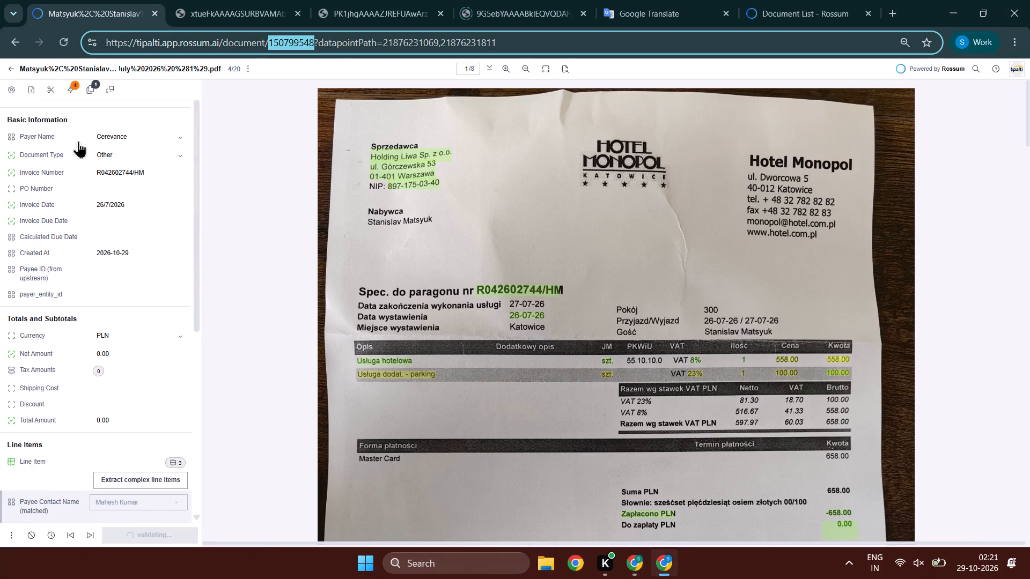
{"action": "left_click", "coordinate": [132, 136], "text": "ctrl"}
{"action": "key", "text": "ctrl+c"}
{"action": "key", "text": "ctrl+c"}
{"action": "key", "text": "alt+Tab"}
{"action": "left_click", "coordinate": [362, 236], "text": "ctrl"}
{"action": "left_click", "coordinate": [373, 248], "text": "ctrl"}
{"action": "key", "text": "ctrl+v"}
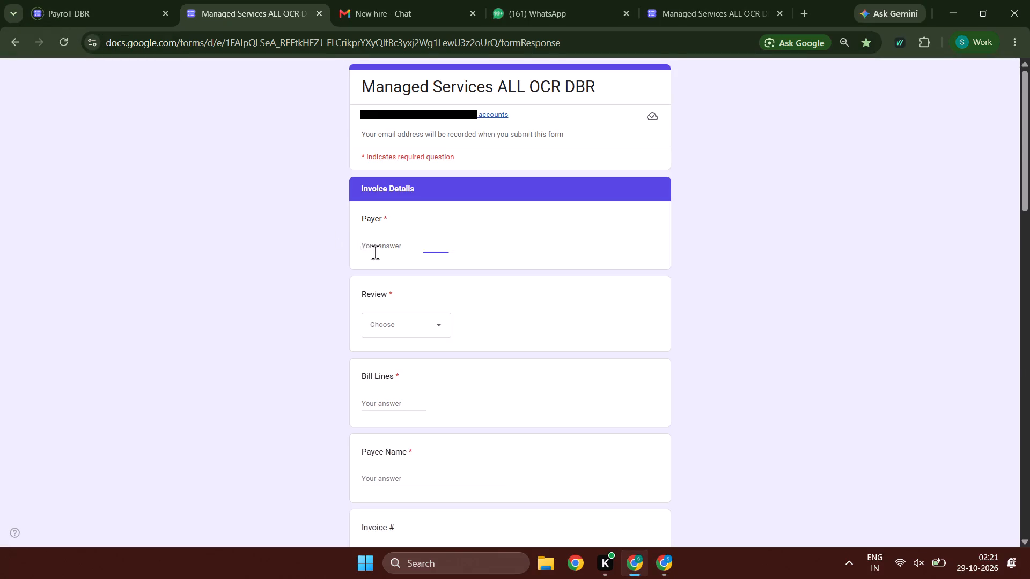
Choose the form's Review option and set Bill Lines to 1.
{"action": "left_click", "coordinate": [380, 314]}
{"action": "left_click", "coordinate": [391, 360]}
{"action": "left_click", "coordinate": [383, 401]}
{"action": "key", "text": "alt+Tab"}
{"action": "scroll", "coordinate": [3, 325], "scroll_direction": "down", "scroll_amount": 3}
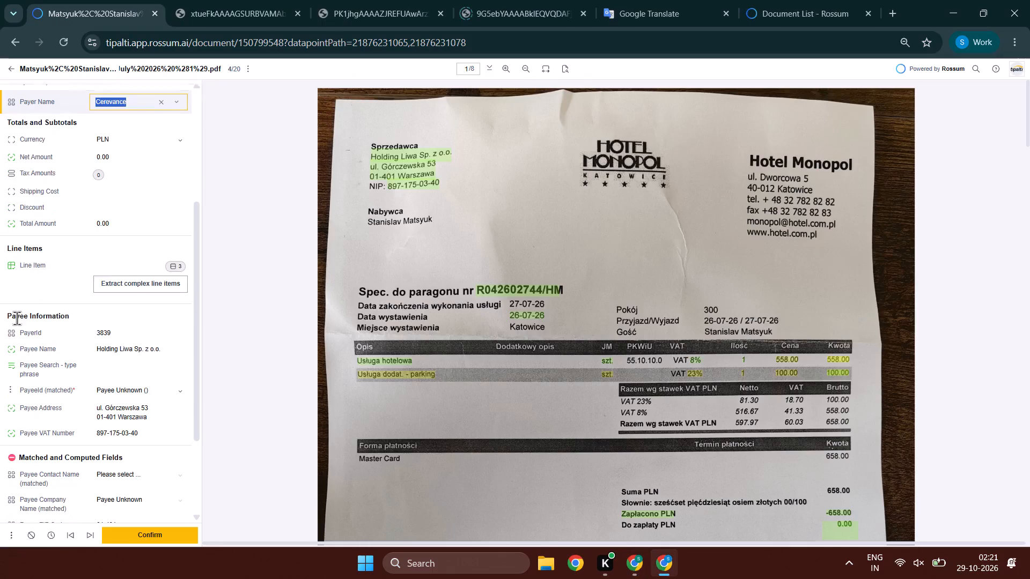
{"action": "key", "text": "alt+Tab"}
{"action": "key", "text": "1"}
{"action": "key", "text": "Tab"}
Copy the matched payee "Payee Unknown ()" from the Rossum document into the form's Payee Name field.
{"action": "key", "text": "alt+Tab"}
{"action": "scroll", "coordinate": [79, 426], "scroll_direction": "down", "scroll_amount": 1}
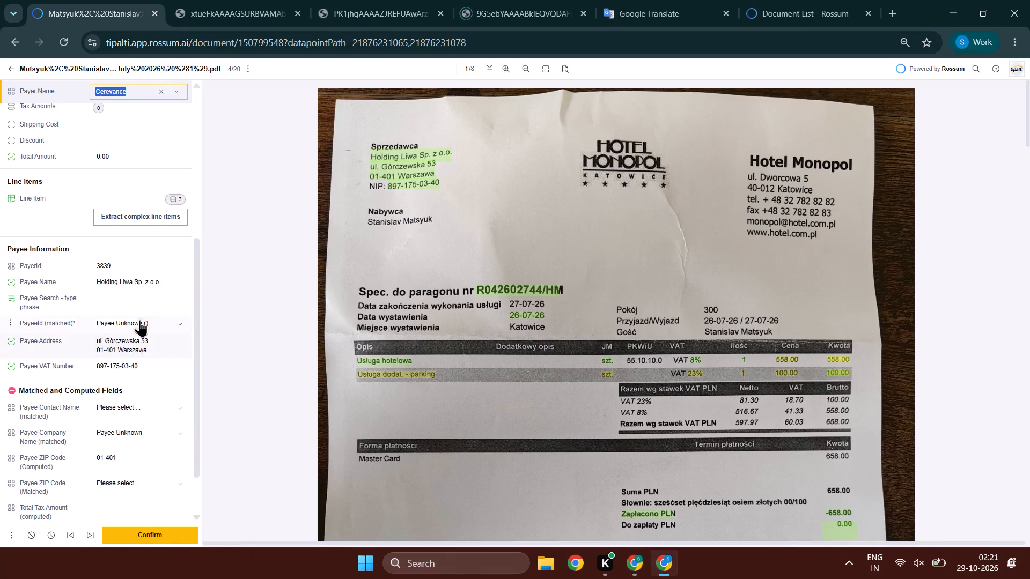
{"action": "left_click", "coordinate": [139, 320]}
{"action": "key", "text": "ctrl+c"}
{"action": "key", "text": "ctrl+c"}
{"action": "key", "text": "ctrl+c"}
{"action": "key", "text": "ctrl+c"}
{"action": "key", "text": "alt+Tab"}
{"action": "key", "text": "ctrl+v"}
{"action": "key", "text": "Tab"}
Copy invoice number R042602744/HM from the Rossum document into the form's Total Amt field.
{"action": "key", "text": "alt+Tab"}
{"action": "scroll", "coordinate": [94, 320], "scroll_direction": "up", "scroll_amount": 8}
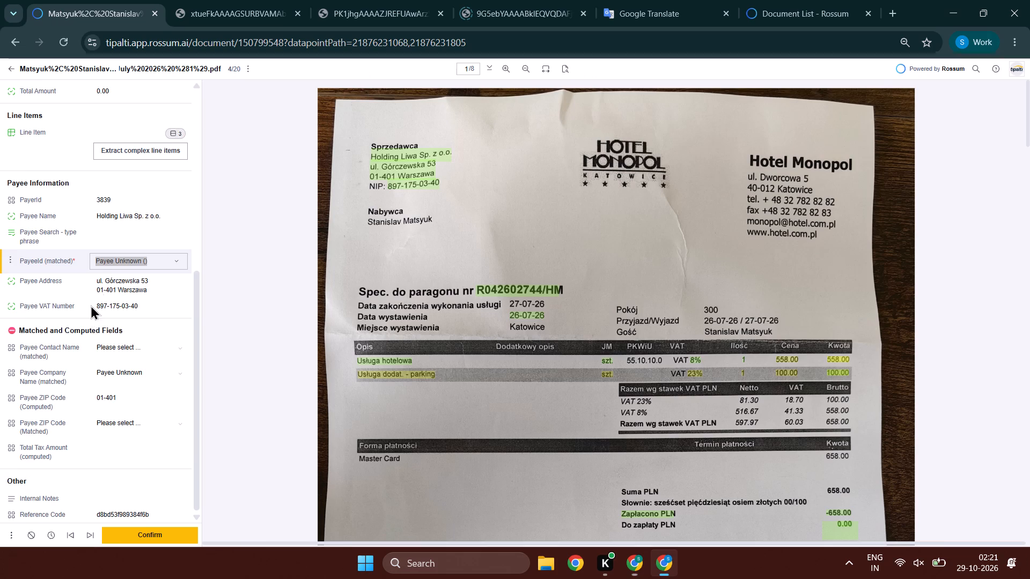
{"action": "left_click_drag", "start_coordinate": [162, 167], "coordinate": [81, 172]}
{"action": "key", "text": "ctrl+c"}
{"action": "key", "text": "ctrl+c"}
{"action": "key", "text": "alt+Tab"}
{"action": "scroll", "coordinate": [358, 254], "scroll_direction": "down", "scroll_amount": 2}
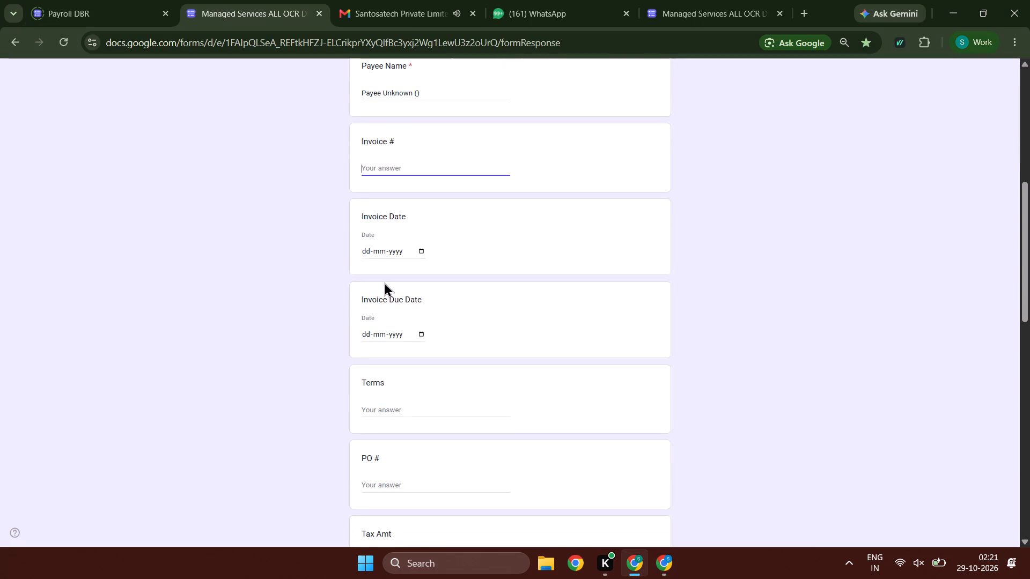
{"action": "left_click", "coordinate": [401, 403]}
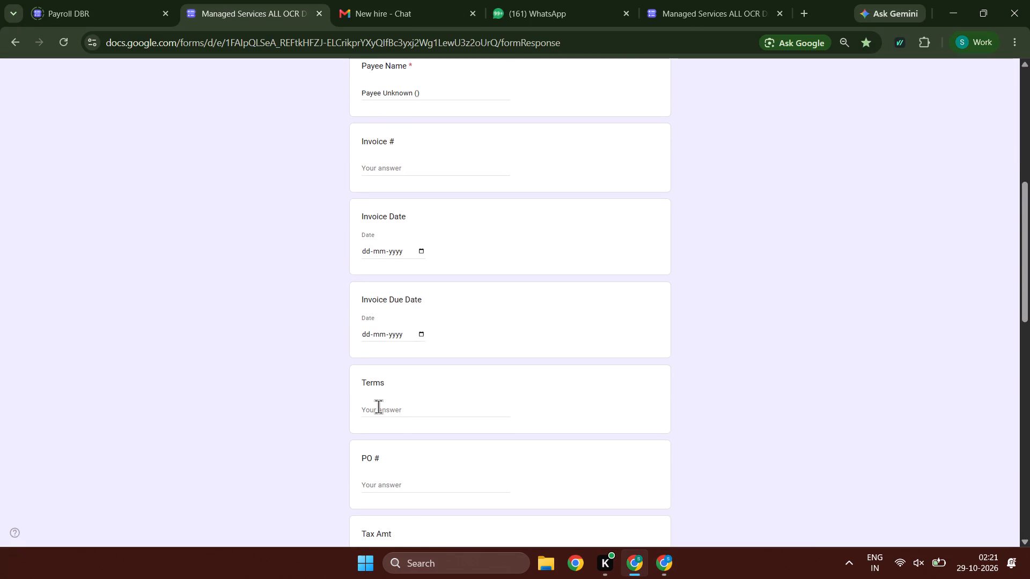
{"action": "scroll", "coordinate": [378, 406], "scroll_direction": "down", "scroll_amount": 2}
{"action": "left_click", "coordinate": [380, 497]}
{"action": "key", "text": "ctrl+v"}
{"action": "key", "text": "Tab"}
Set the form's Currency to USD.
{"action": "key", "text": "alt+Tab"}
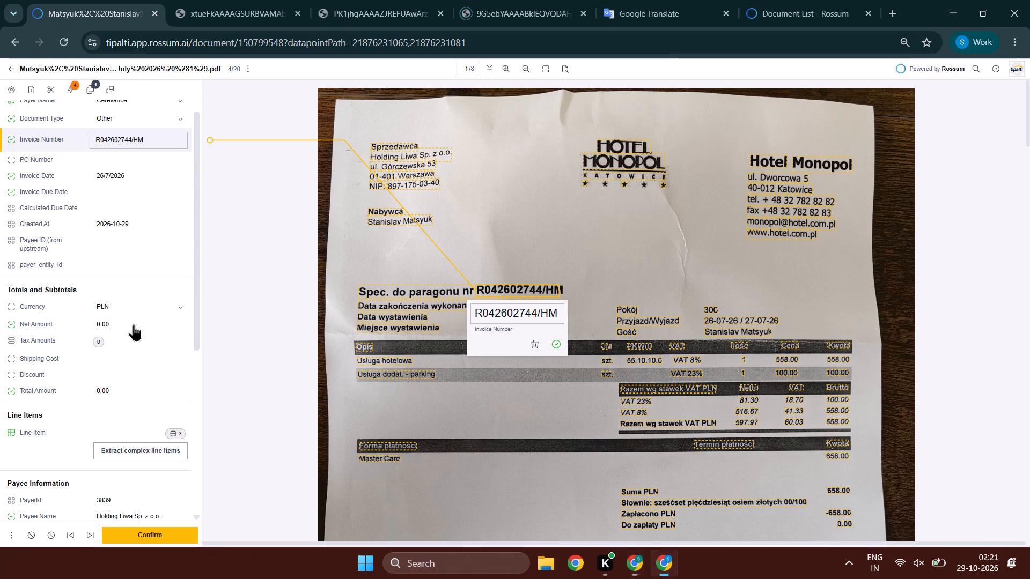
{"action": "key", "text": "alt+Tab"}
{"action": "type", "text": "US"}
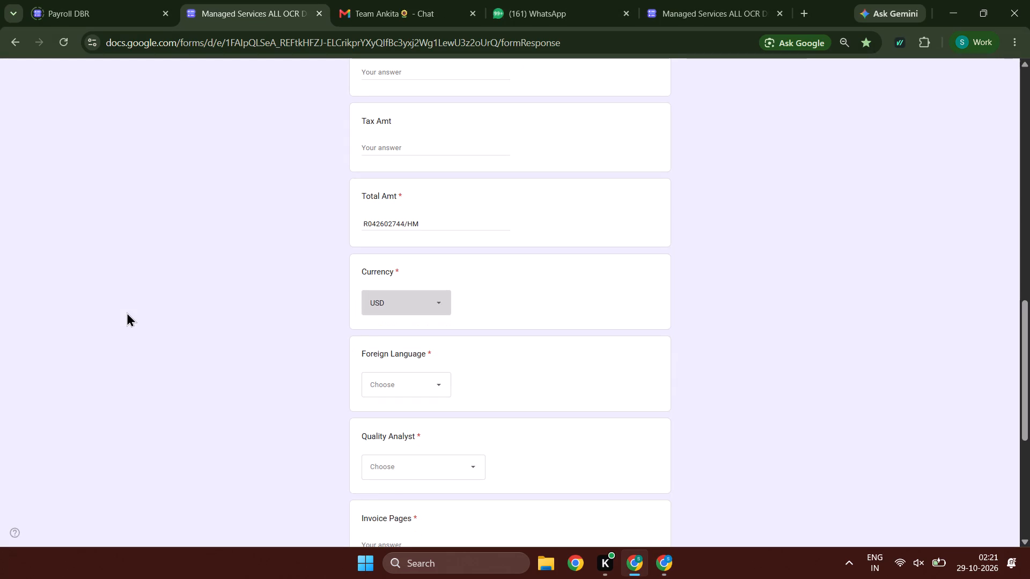
Replace the form's Total Amt with the document's Total Amount of 0.00.
{"action": "key", "text": "shift+Tab"}
{"action": "key", "text": "alt+Tab"}
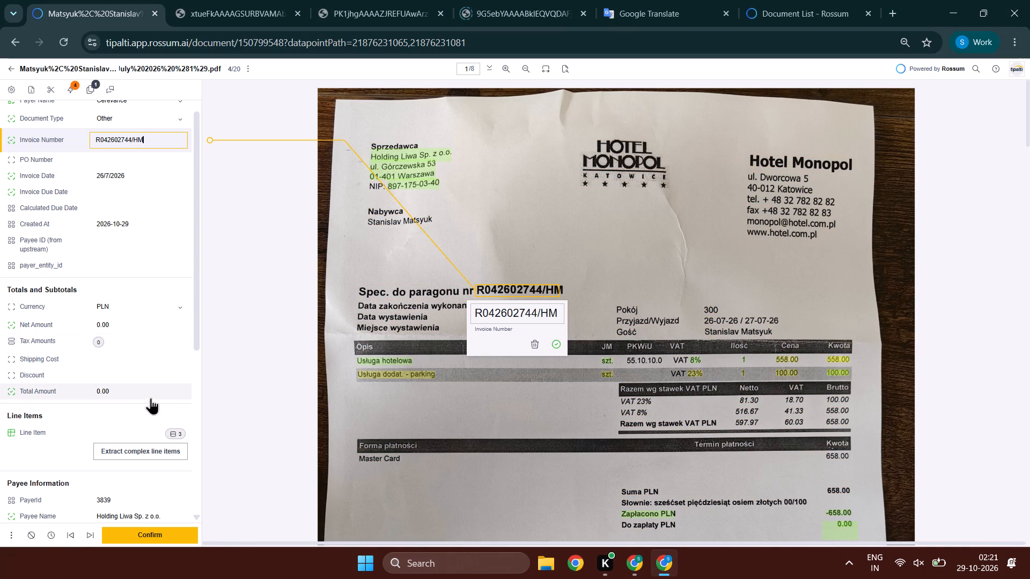
{"action": "left_click_drag", "start_coordinate": [152, 398], "coordinate": [81, 396]}
{"action": "key", "text": "ctrl+c"}
{"action": "key", "text": "ctrl+c"}
{"action": "key", "text": "alt+Tab"}
{"action": "key", "text": "shift+Tab"}
{"action": "key", "text": "Tab"}
{"action": "key", "text": "ctrl+v"}
{"action": "key", "text": "Tab"}
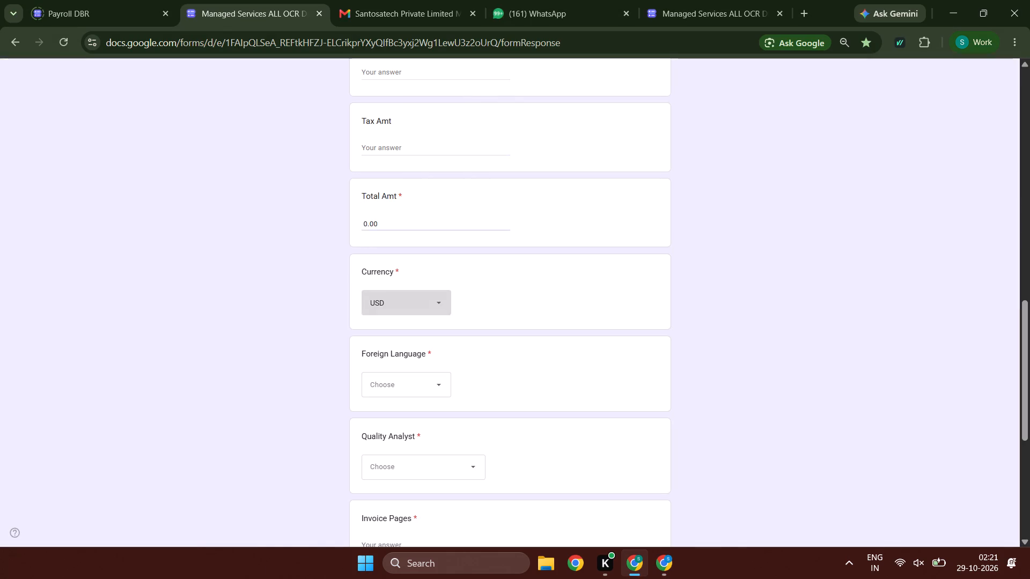
Set the form's Currency to PLN, matching the Rossum document.
{"action": "key", "text": "alt+Tab"}
{"action": "key", "text": "alt+Tab"}
{"action": "type", "text": "PL"}
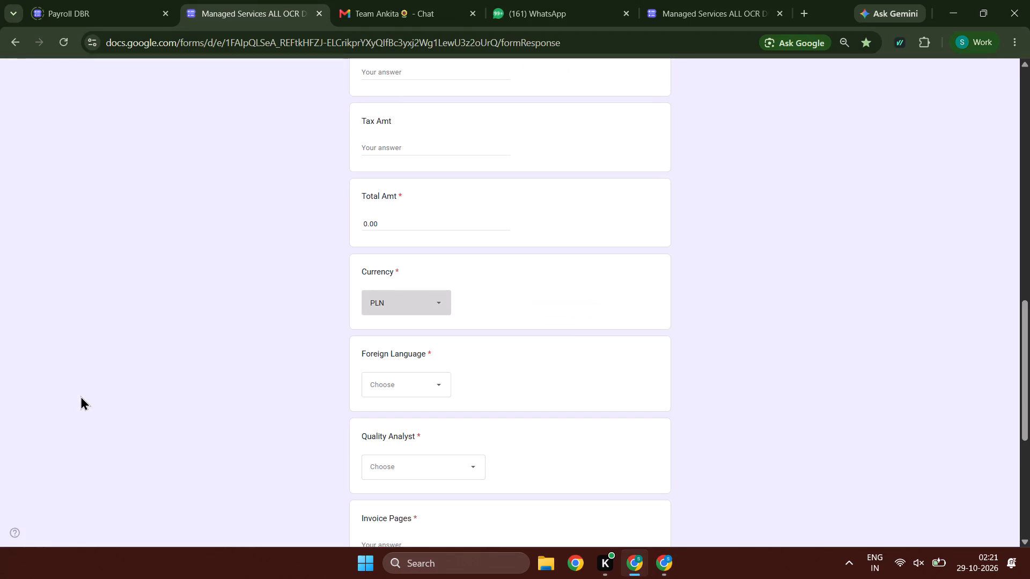
Set Foreign Language and Quality Analyst to NA, Invoice Pages to 1 and Multiple Payees to No.
{"action": "key", "text": "Tab"}
{"action": "type", "text": "NN"}
{"action": "key", "text": "Tab"}
{"action": "type", "text": "NNN"}
{"action": "key", "text": "Tab"}
{"action": "key", "text": "1"}
{"action": "key", "text": "Tab"}
{"action": "key", "text": "n"}
{"action": "key", "text": "Tab"}
{"action": "key", "text": "Tab"}
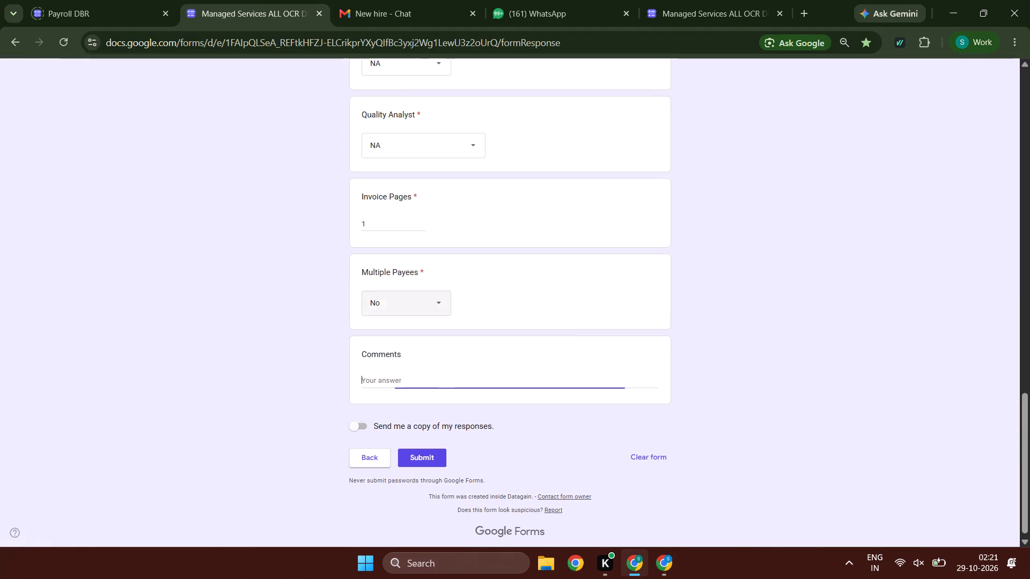
Request a copy of the responses and submit the form.
{"action": "key", "text": "space"}
{"action": "key", "text": "Tab"}
{"action": "key", "text": "Tab"}
{"action": "key", "text": "space"}
Switch to the Rossum document and confirm it.
{"action": "key", "text": "alt+Tab"}
{"action": "double_click", "coordinate": [146, 542]}
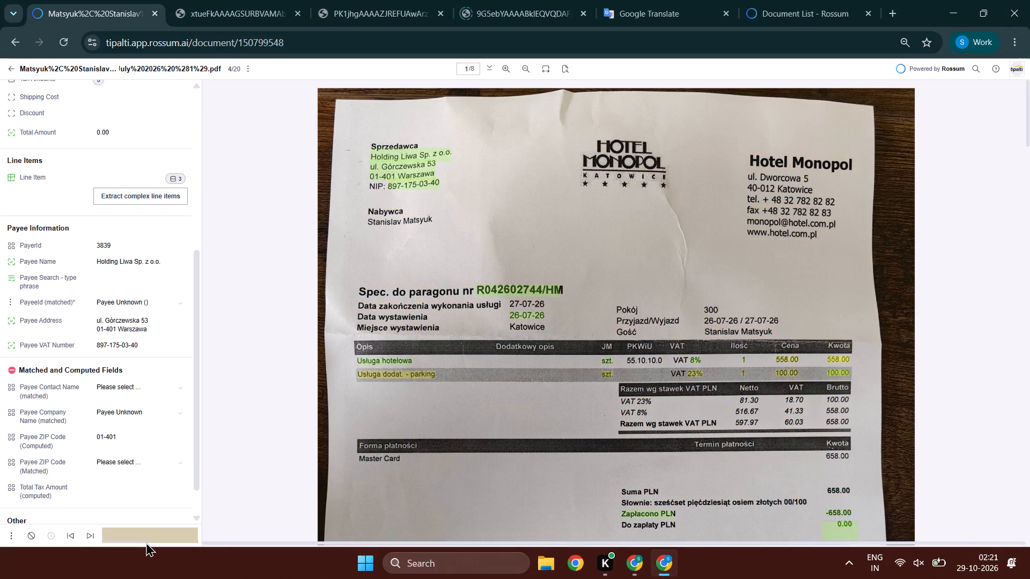
Return to the OCR DBR form and start another blank response.
{"action": "key", "text": "alt+Tab"}
{"action": "double_click", "coordinate": [429, 140]}
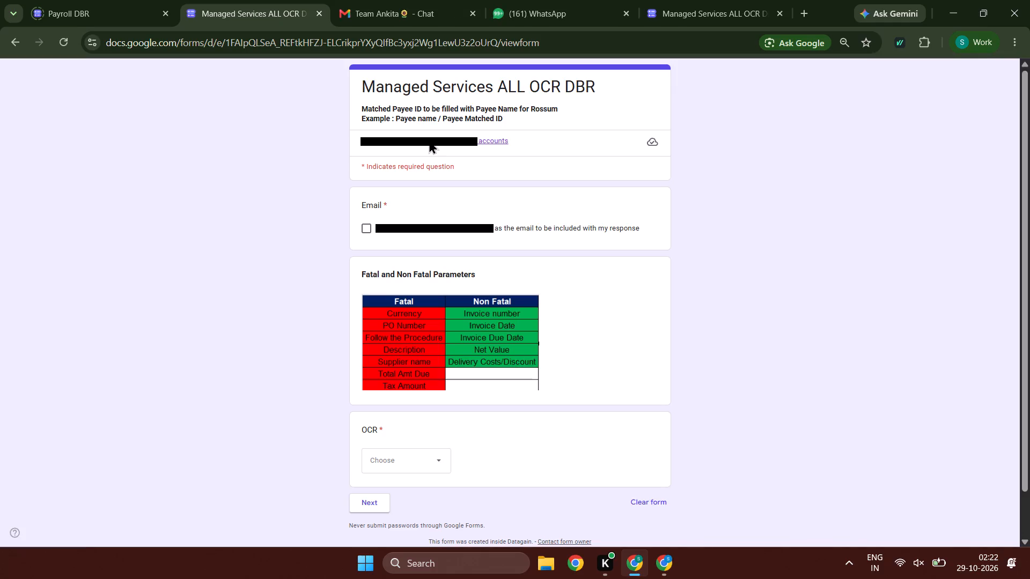
{"action": "key", "text": "Tab"}
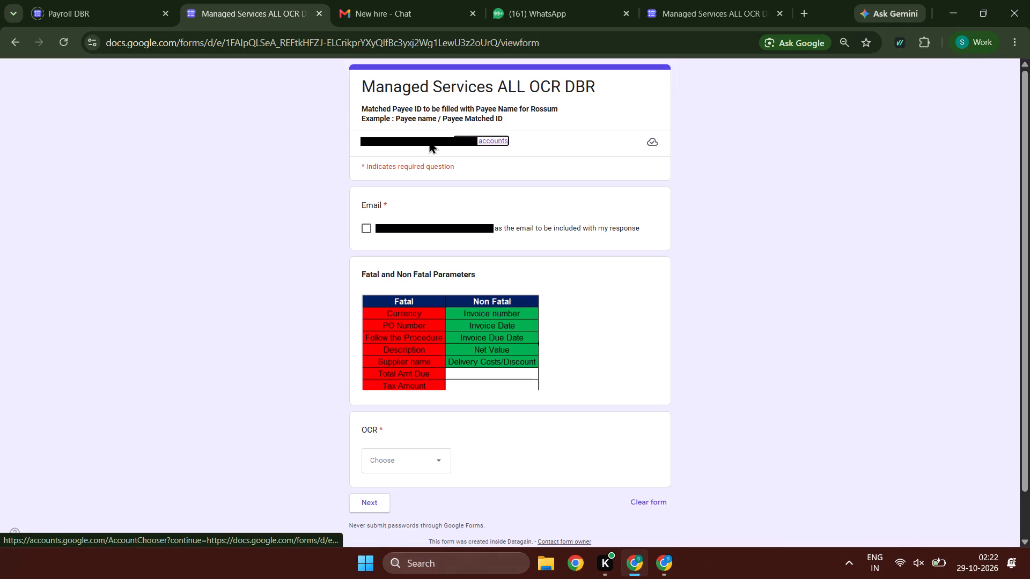
Include the email with the response, choose Rossum as the OCR and continue to the Rossum section.
{"action": "key", "text": "Tab"}
{"action": "key", "text": "space"}
{"action": "left_click", "coordinate": [418, 463]}
{"action": "left_click", "coordinate": [409, 508]}
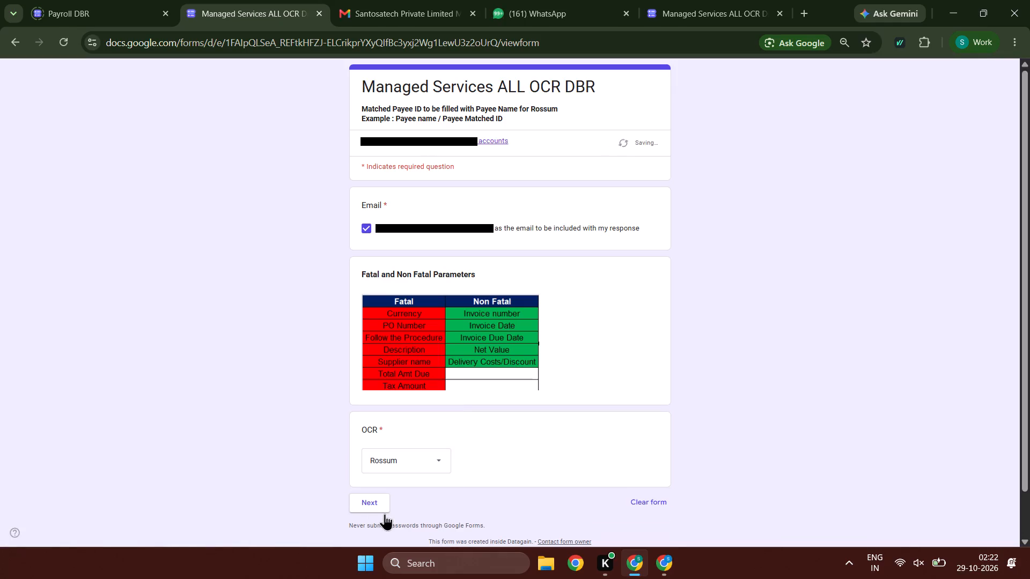
{"action": "double_click", "coordinate": [380, 508]}
Switch to the Rossum W-9 document, set Document Type to Other, and enter 0.00 as Net Amount and Total Amount.
{"action": "key", "text": "alt+Tab"}
{"action": "left_click", "coordinate": [123, 149]}
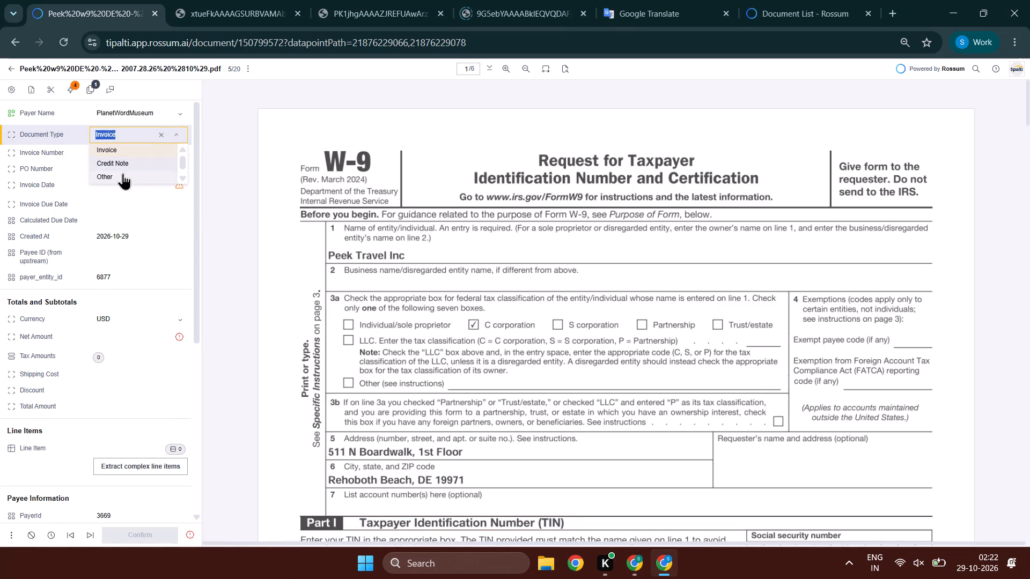
{"action": "left_click", "coordinate": [121, 176]}
{"action": "left_click", "coordinate": [99, 346]}
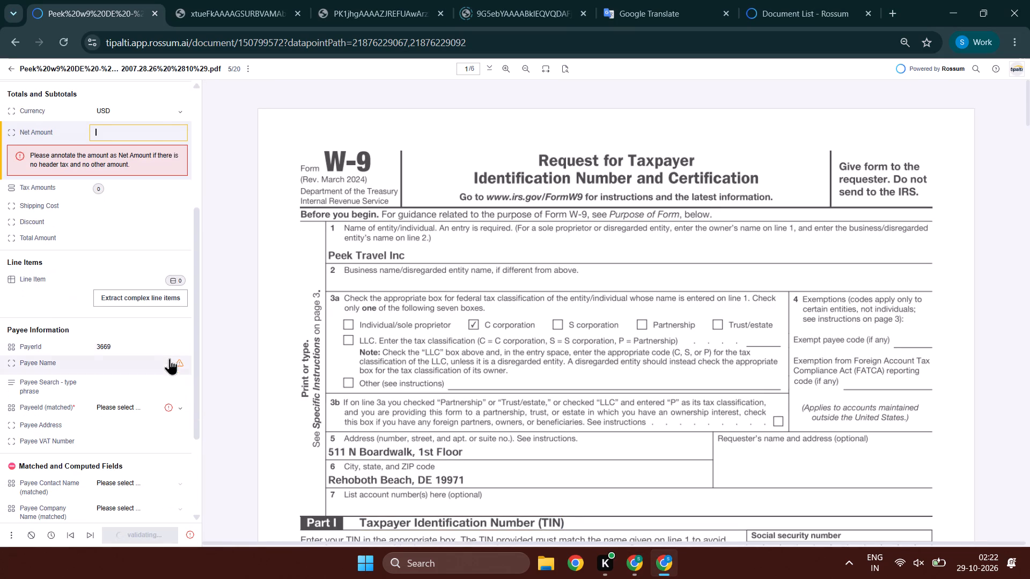
{"action": "type", "text": "0.00"}
{"action": "key", "text": "Tab"}
{"action": "key", "text": "Tab"}
{"action": "key", "text": "Tab"}
{"action": "key", "text": "Tab"}
{"action": "type", "text": "0.00"}
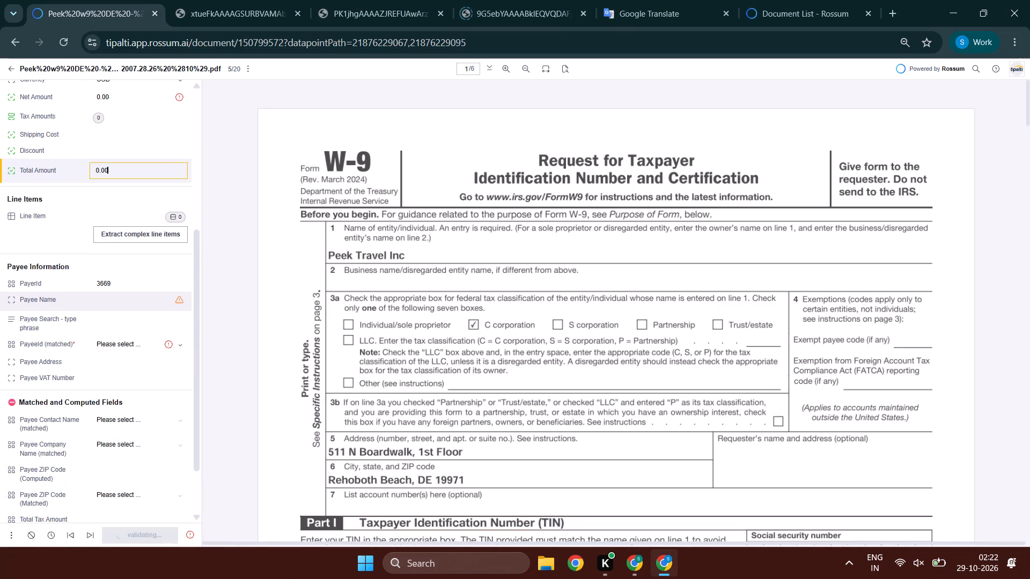
{"action": "key", "text": "Tab"}
Enter PAYEE UNKNOWN as the payee search phrase and NOT AN INVOICE in the Internal Notes.
{"action": "left_click", "coordinate": [117, 303]}
{"action": "key", "text": "shift+Tab"}
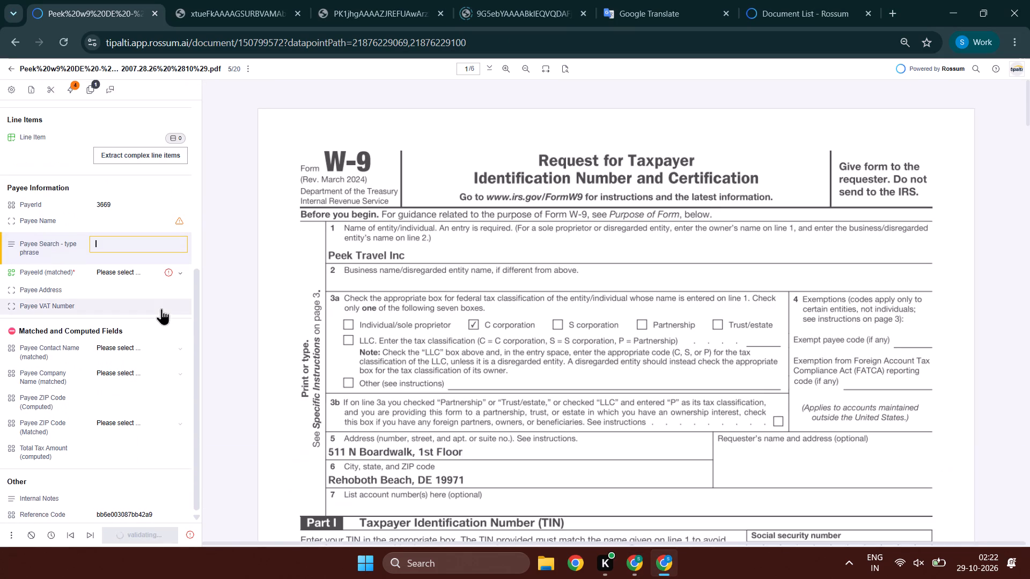
{"action": "type", "text": "PAYEE UNKNOWN"}
{"action": "key", "text": "Tab"}
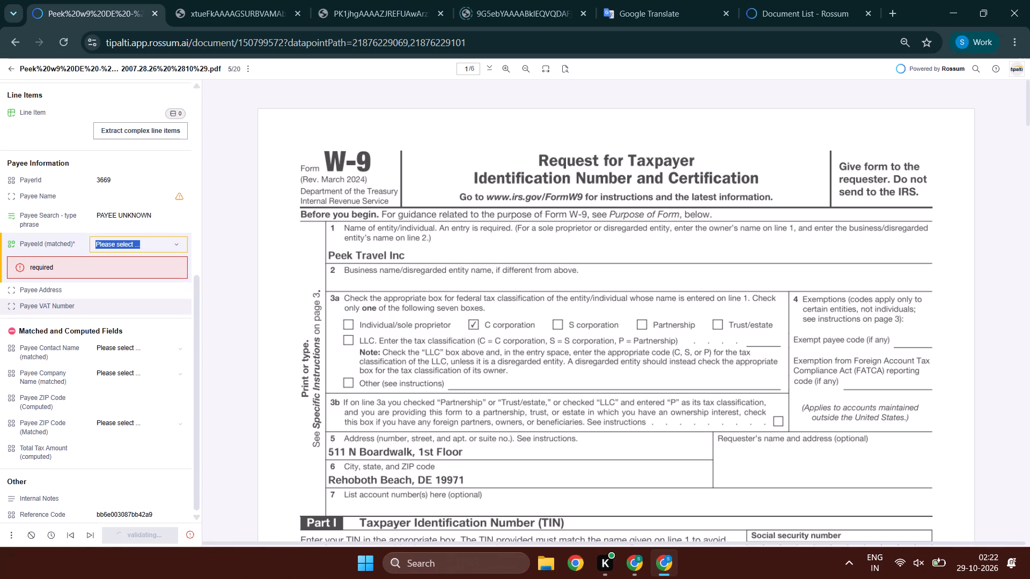
{"action": "left_click", "coordinate": [163, 495]}
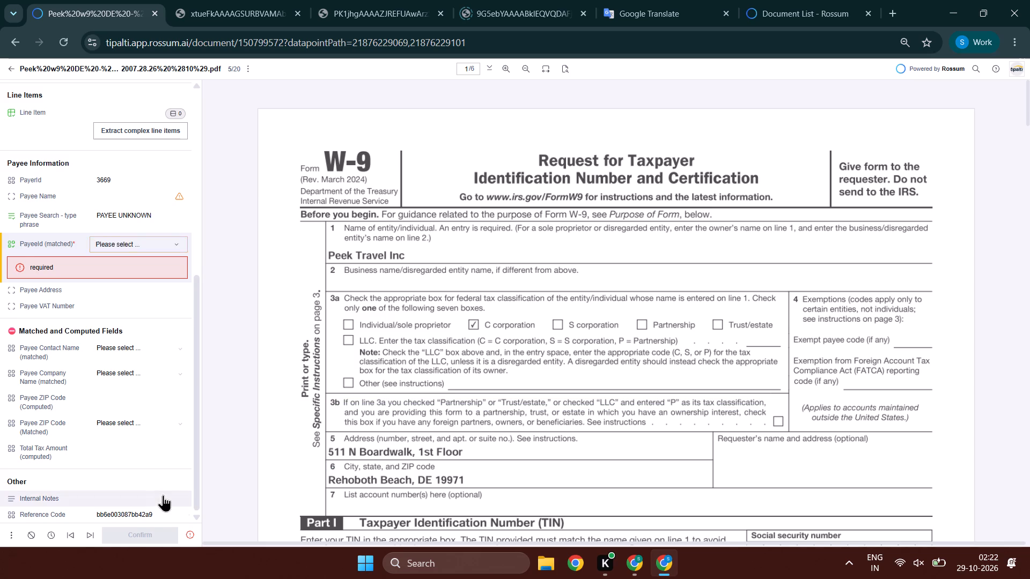
{"action": "type", "text": "NOT AN INVOICE"}
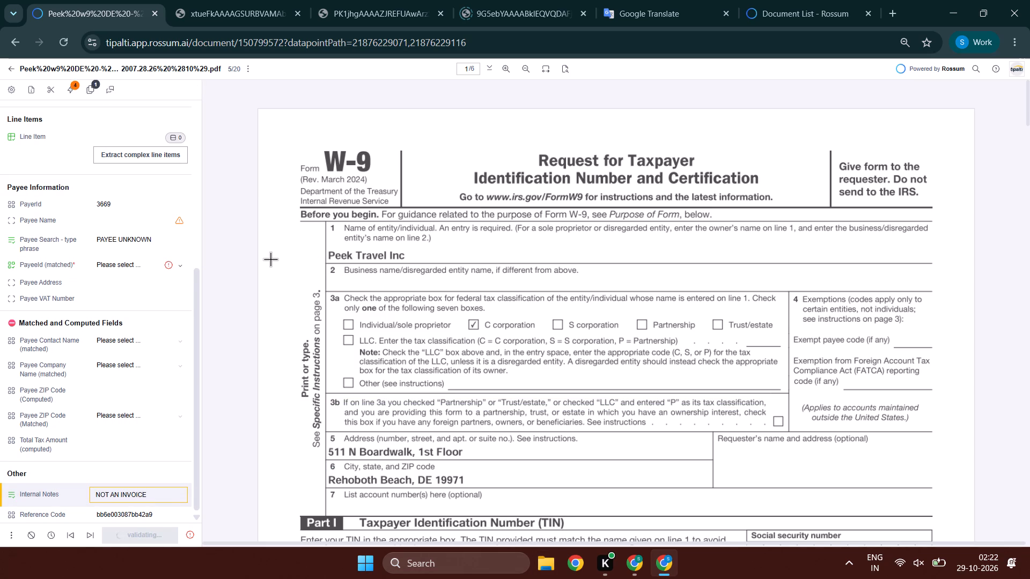
Set the matched PayeeId to Payee Unknown ().
{"action": "left_click", "coordinate": [159, 261]}
{"action": "left_click", "coordinate": [144, 268]}
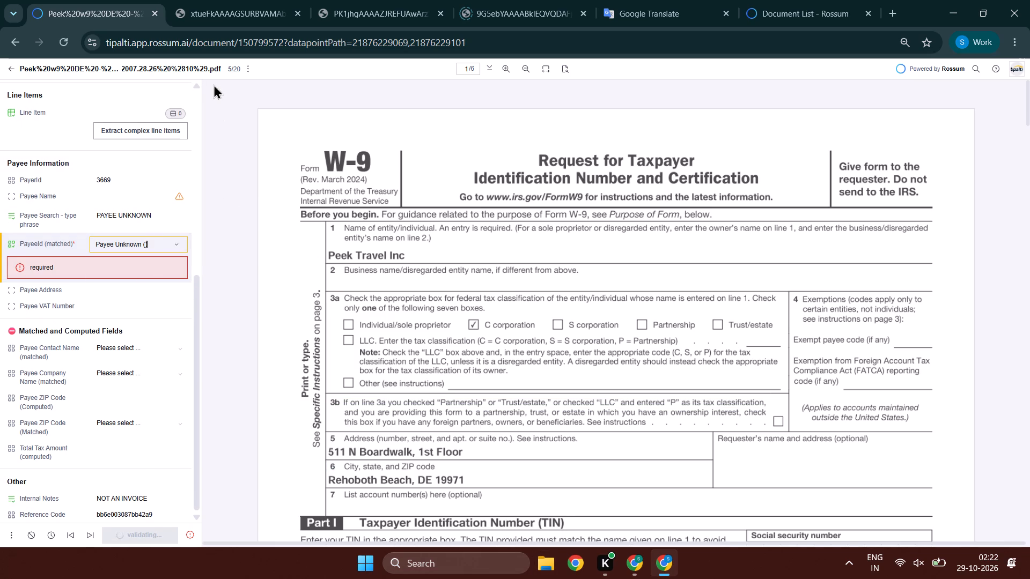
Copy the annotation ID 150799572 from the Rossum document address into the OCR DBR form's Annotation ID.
{"action": "double_click", "coordinate": [261, 40], "text": "ctrl"}
{"action": "key", "text": "ctrl+c"}
{"action": "key", "text": "ctrl+c"}
{"action": "key", "text": "alt+Tab"}
{"action": "left_click", "coordinate": [461, 249], "text": "ctrl"}
{"action": "key", "text": "ctrl+v"}
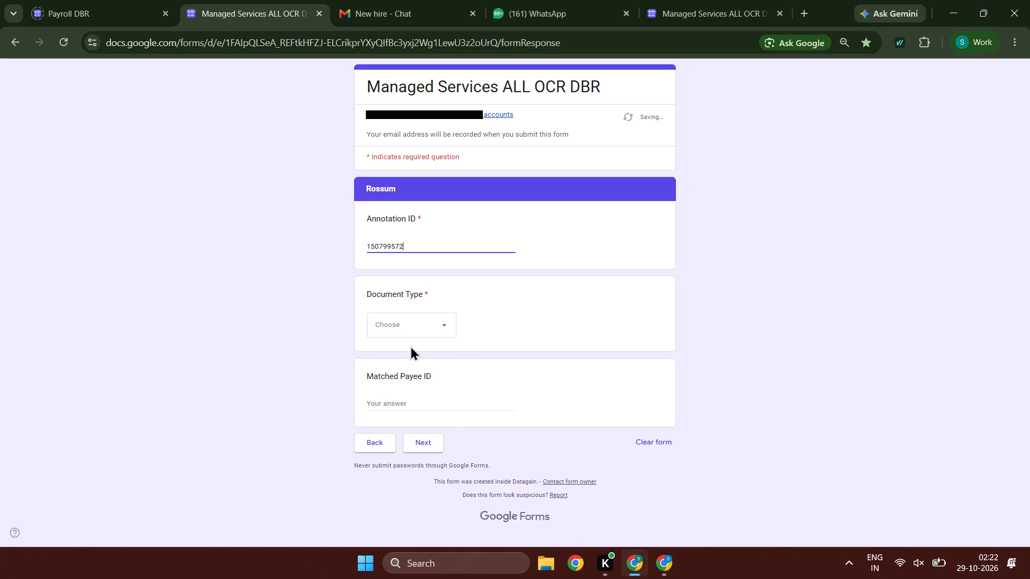
Choose the annotation's document type in the form and continue to the invoice details.
{"action": "left_click", "coordinate": [410, 346]}
{"action": "left_click", "coordinate": [417, 328]}
{"action": "left_click", "coordinate": [421, 403]}
{"action": "double_click", "coordinate": [425, 446]}
Copy PlanetWordMuseum from Rossum into the form's Payer answer and set Review to R.
{"action": "key", "text": "alt+Tab"}
{"action": "scroll", "coordinate": [77, 322], "scroll_direction": "up", "scroll_amount": 8}
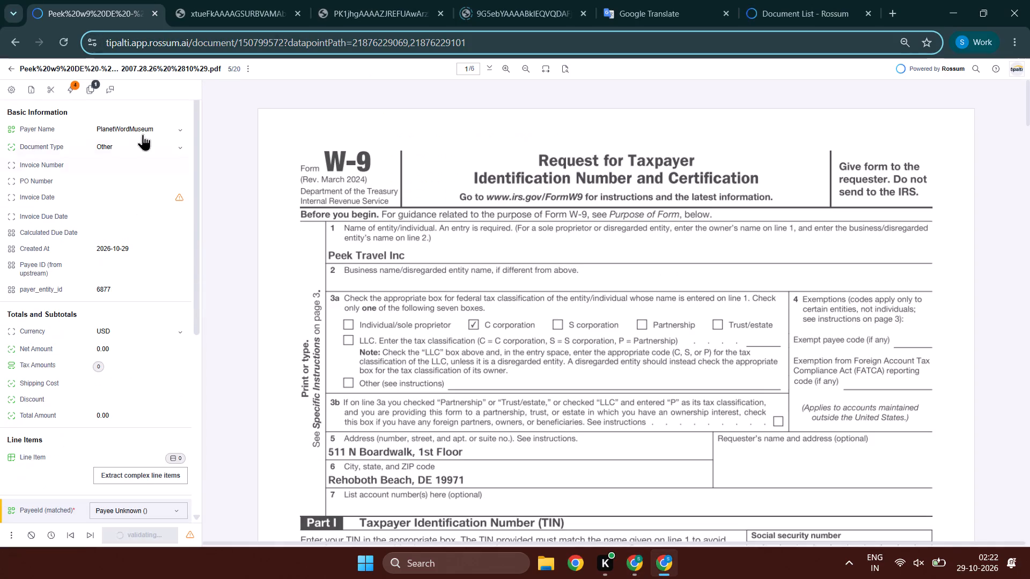
{"action": "left_click", "coordinate": [143, 130], "text": "ctrl"}
{"action": "key", "text": "ctrl+c"}
{"action": "key", "text": "ctrl+c"}
{"action": "key", "text": "alt+Tab"}
{"action": "left_click", "coordinate": [396, 244], "text": "ctrl"}
{"action": "key", "text": "ctrl+v"}
{"action": "left_click", "coordinate": [403, 314]}
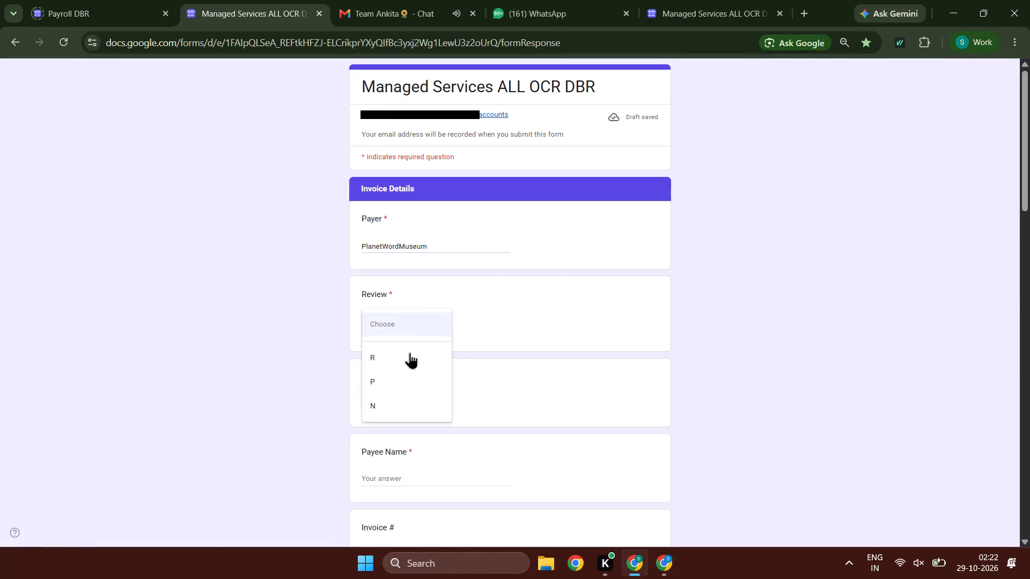
{"action": "left_click", "coordinate": [410, 352]}
Enter .0 for Bill Lines and copy Payee Unknown () from Rossum as the Payee Name.
{"action": "left_click", "coordinate": [393, 405]}
{"action": "key", "text": "alt+Tab"}
{"action": "scroll", "coordinate": [64, 363], "scroll_direction": "down", "scroll_amount": 2}
{"action": "key", "text": "alt+Tab"}
{"action": "type", "text": ".0"}
{"action": "key", "text": "Tab"}
{"action": "key", "text": "alt+Tab"}
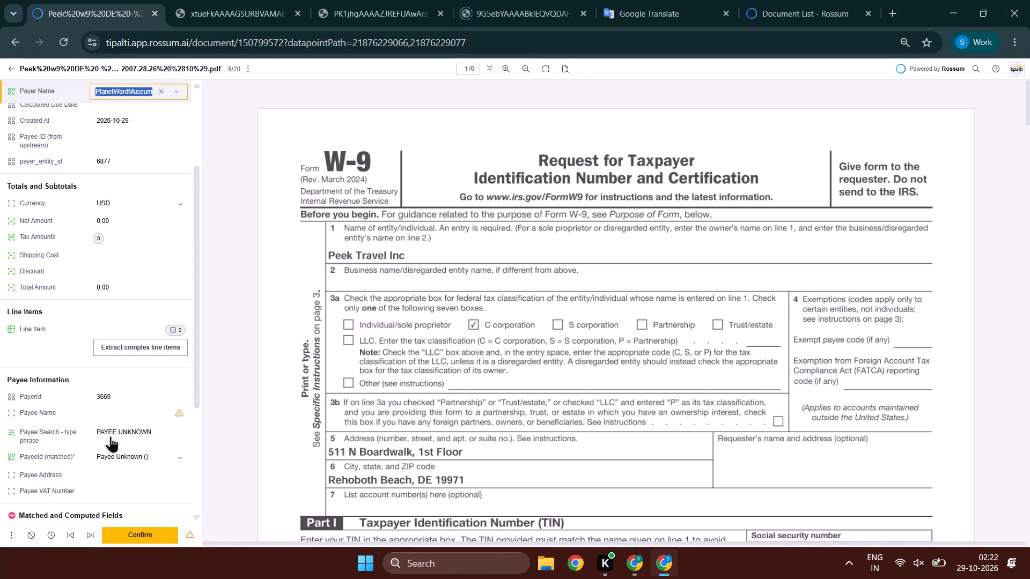
{"action": "left_click", "coordinate": [120, 455]}
{"action": "key", "text": "ctrl+c"}
{"action": "key", "text": "alt+Tab"}
{"action": "key", "text": "ctrl+v"}
Leave the invoice dates, terms, PO and tax blank; enter 0.00 as the total amount and USD as the currency.
{"action": "scroll", "coordinate": [461, 387], "scroll_direction": "down", "scroll_amount": 6}
{"action": "left_click", "coordinate": [406, 479]}
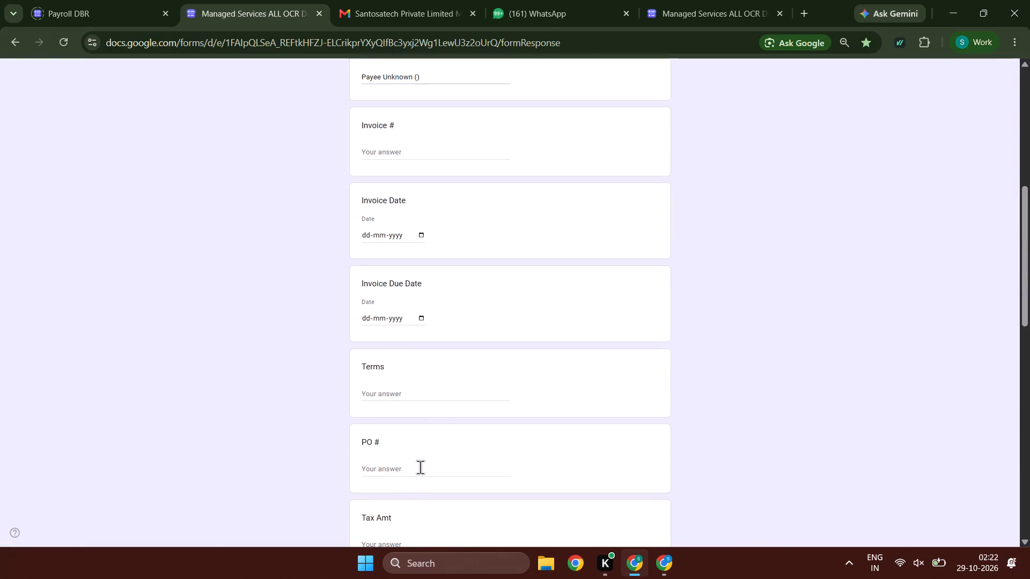
{"action": "left_click", "coordinate": [420, 466]}
{"action": "key", "text": "Tab"}
{"action": "key", "text": "Tab"}
{"action": "type", "text": "0.00"}
{"action": "key", "text": "Tab"}
{"action": "type", "text": "US"}
Set Foreign Language and Quality Analyst to NA, Invoice Pages to 1 and Multiple Payees to No.
{"action": "key", "text": "Tab"}
{"action": "type", "text": "NN"}
{"action": "key", "text": "Tab"}
{"action": "type", "text": "NNN"}
{"action": "key", "text": "Tab"}
{"action": "key", "text": "1"}
{"action": "key", "text": "Tab"}
{"action": "key", "text": "n"}
Request a copy of the responses and submit the form.
{"action": "key", "text": "Tab"}
{"action": "key", "text": "Tab"}
{"action": "key", "text": "space"}
{"action": "key", "text": "Tab"}
{"action": "key", "text": "Tab"}
{"action": "key", "text": "space"}
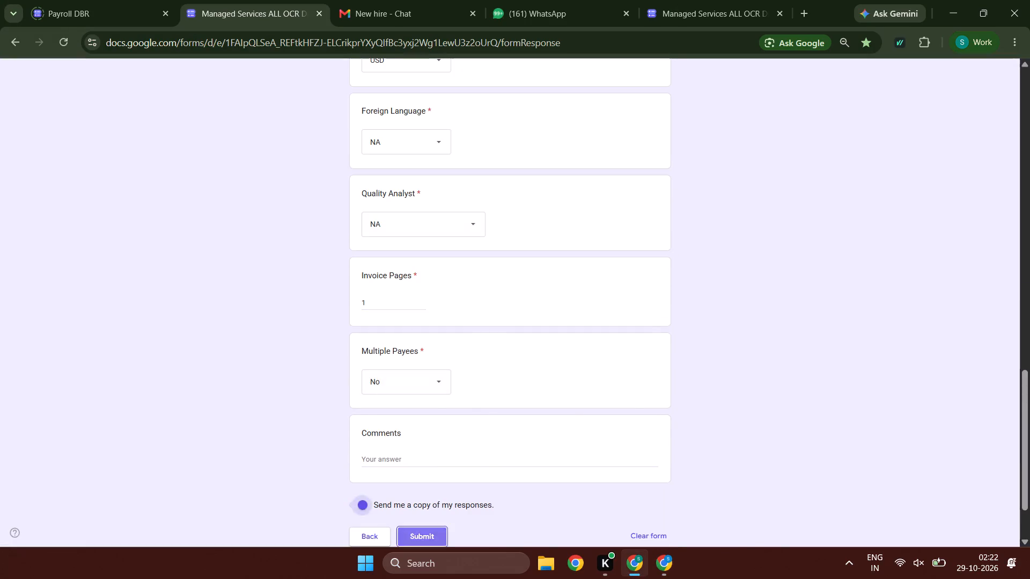
Switch to the Rossum W-9 document and confirm it.
{"action": "key", "text": "alt+Tab"}
{"action": "left_click", "coordinate": [152, 528]}
{"action": "left_click_drag", "start_coordinate": [150, 534], "coordinate": [148, 542]}
{"action": "scroll", "coordinate": [698, 356], "scroll_direction": "down", "scroll_amount": 19}
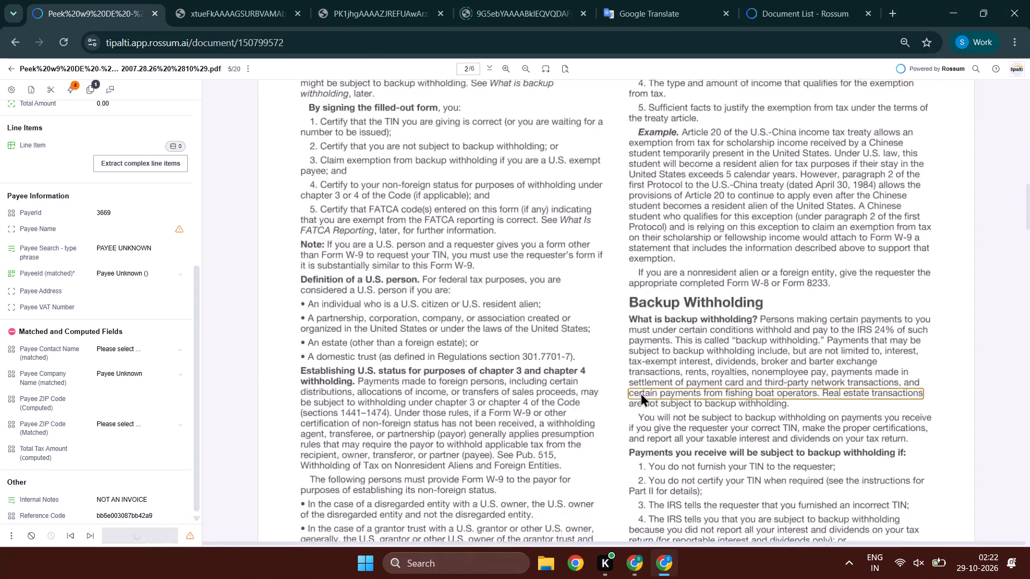
{"action": "scroll", "coordinate": [641, 392], "scroll_direction": "down", "scroll_amount": 9}
Return to the OCR DBR form and start another response with the email included and Rossum as the OCR.
{"action": "key", "text": "alt+Tab"}
{"action": "double_click", "coordinate": [401, 142]}
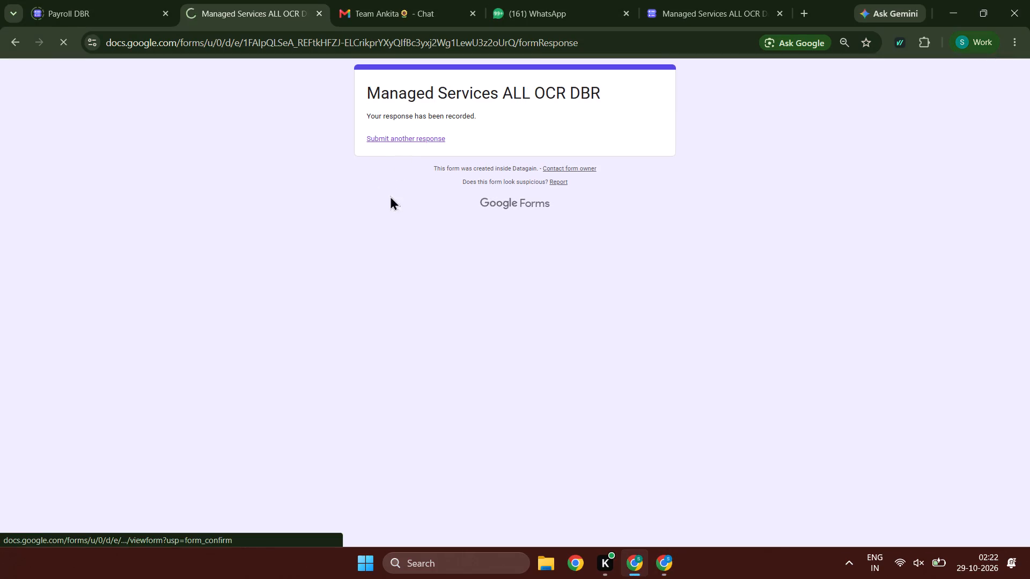
{"action": "left_click", "coordinate": [375, 233]}
{"action": "left_click", "coordinate": [405, 467]}
{"action": "left_click", "coordinate": [399, 496]}
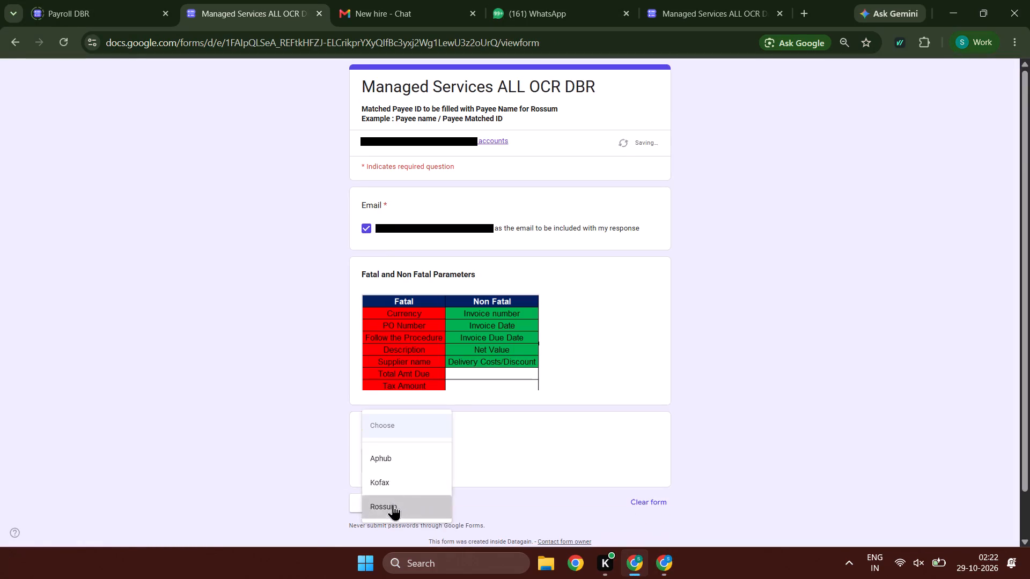
{"action": "double_click", "coordinate": [377, 502]}
Switch to the Rossum invoice BFP0162649 and validate its invoice number, PO number, invoice date and due date.
{"action": "key", "text": "alt+Tab"}
{"action": "left_click", "coordinate": [115, 163]}
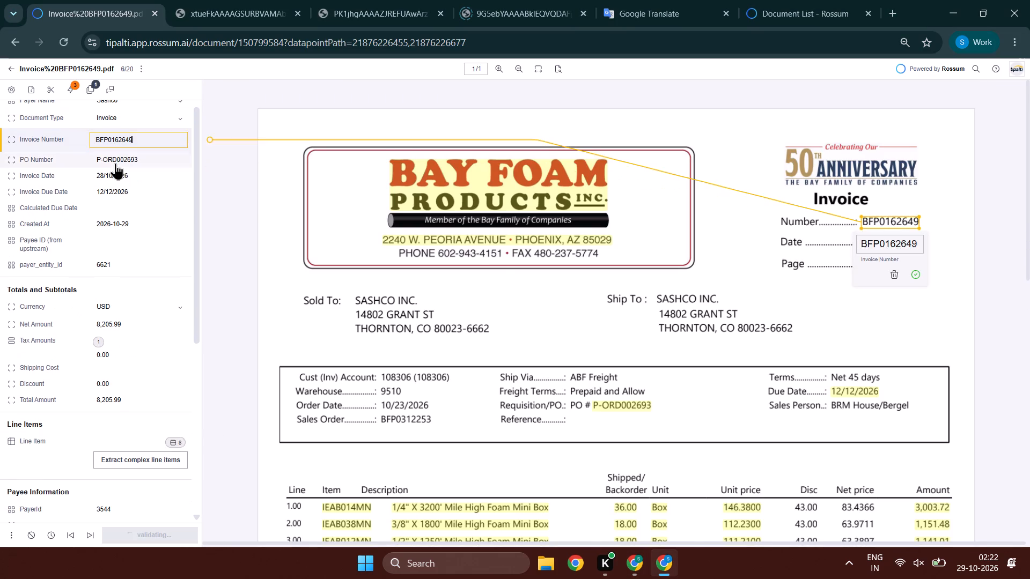
{"action": "key", "text": "Tab"}
{"action": "key", "text": "Tab"}
{"action": "key", "text": "Tab"}
{"action": "key", "text": "Tab"}
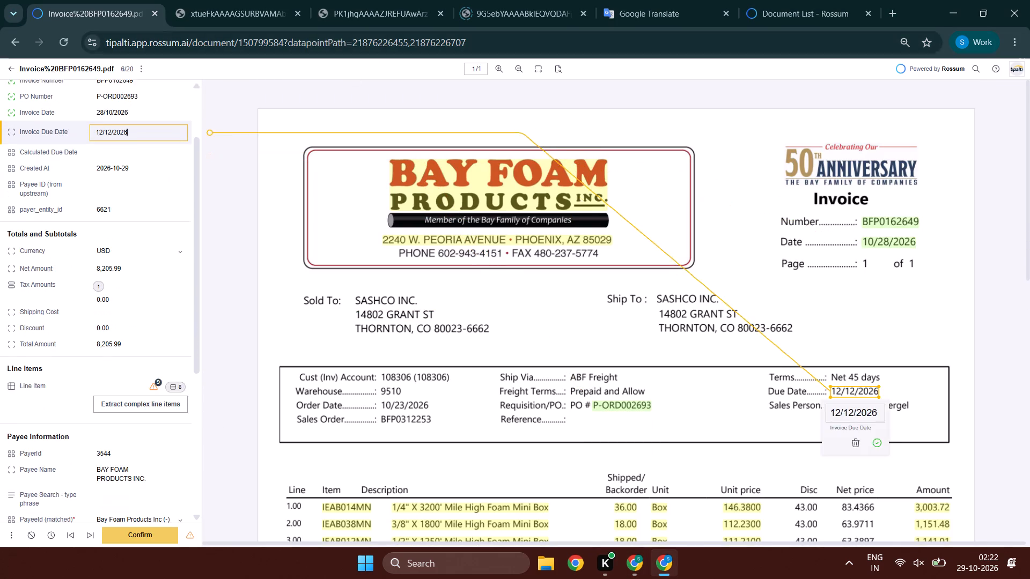
Validate the invoice's currency, net amount, tax, shipping cost, discount and total amount.
{"action": "scroll", "coordinate": [545, 253], "scroll_direction": "down", "scroll_amount": 2}
{"action": "key", "text": "Tab"}
{"action": "key", "text": "Tab"}
{"action": "key", "text": "Tab"}
{"action": "key", "text": "Tab"}
{"action": "key", "text": "Tab"}
{"action": "key", "text": "Tab"}
{"action": "key", "text": "Tab"}
{"action": "key", "text": "Tab"}
{"action": "key", "text": "Tab"}
{"action": "key", "text": "Tab"}
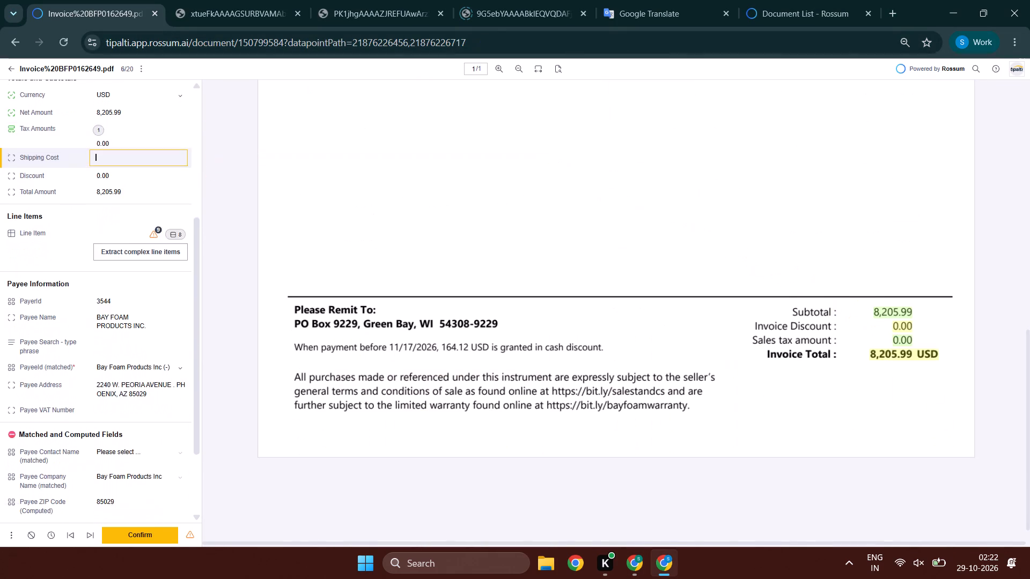
{"action": "key", "text": "Tab"}
{"action": "key", "text": "Tab"}
Validate the first line item's SKU, description, quantity, UOM, unit price and net amount.
{"action": "key", "text": "Tab"}
{"action": "key", "text": "Tab"}
{"action": "key", "text": "Tab"}
{"action": "key", "text": "Tab"}
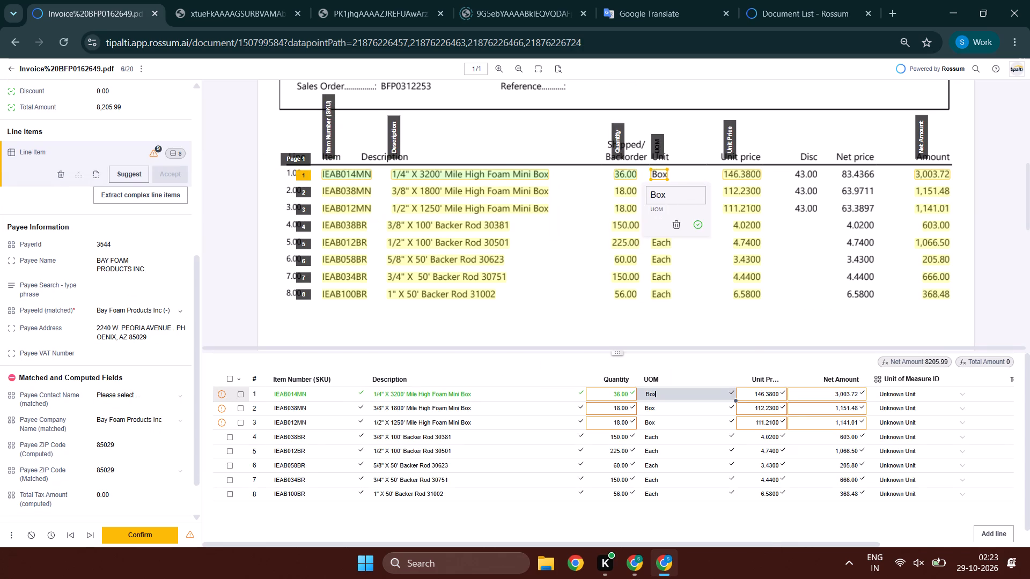
{"action": "key", "text": "Tab"}
{"action": "key", "text": "Tab"}
{"action": "key", "text": "Tab"}
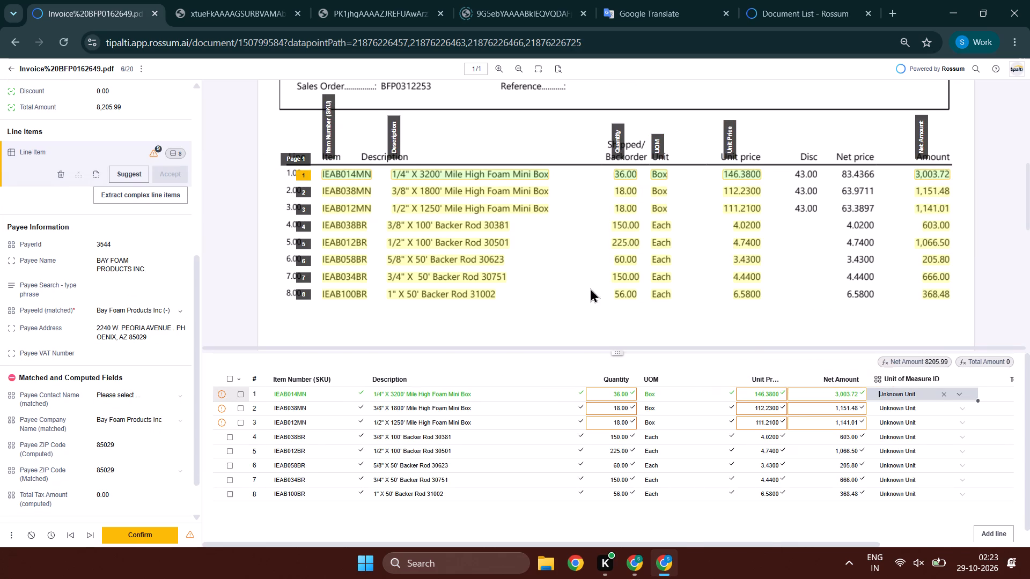
Validate the Bay Foam Products payee name, payee search and matched PayeeId, moving on to the payee address.
{"action": "scroll", "coordinate": [153, 278], "scroll_direction": "up", "scroll_amount": 1}
{"action": "left_click", "coordinate": [112, 323]}
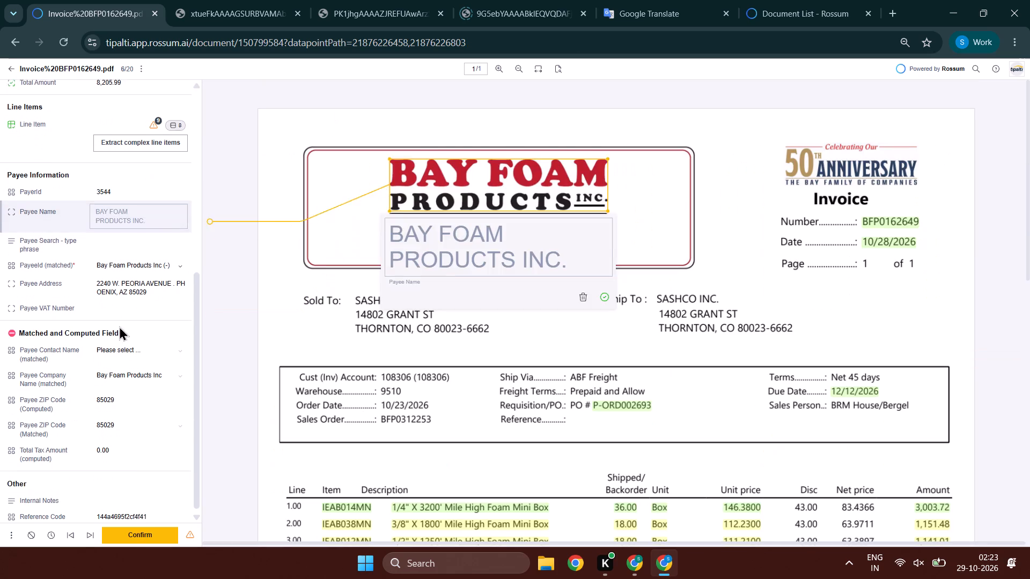
{"action": "key", "text": "Tab"}
{"action": "key", "text": "Tab"}
{"action": "key", "text": "Tab"}
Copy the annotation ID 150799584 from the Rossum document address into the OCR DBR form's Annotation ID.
{"action": "left_click", "coordinate": [276, 40], "text": "ctrl"}
{"action": "key", "text": "ctrl+c"}
{"action": "double_click", "coordinate": [276, 40], "text": "ctrl"}
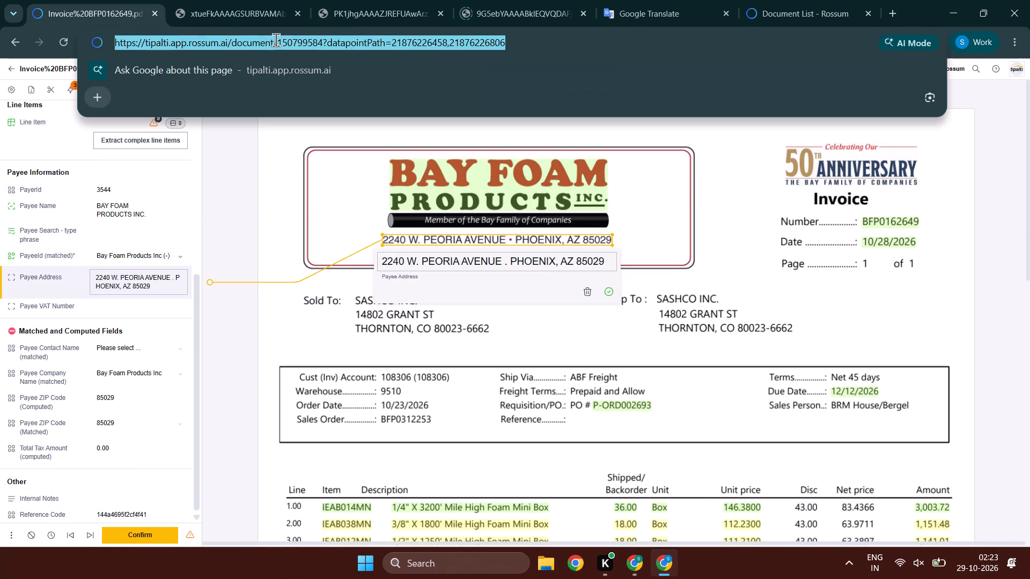
{"action": "key", "text": "ctrl+c"}
{"action": "key", "text": "ctrl+c"}
{"action": "double_click", "coordinate": [292, 40], "text": "ctrl"}
{"action": "key", "text": "ctrl+c"}
{"action": "key", "text": "ctrl+c"}
{"action": "key", "text": "alt+Tab"}
{"action": "left_click", "coordinate": [418, 252], "text": "ctrl"}
{"action": "key", "text": "ctrl+v"}
{"action": "double_click", "coordinate": [422, 253], "text": "ctrl"}
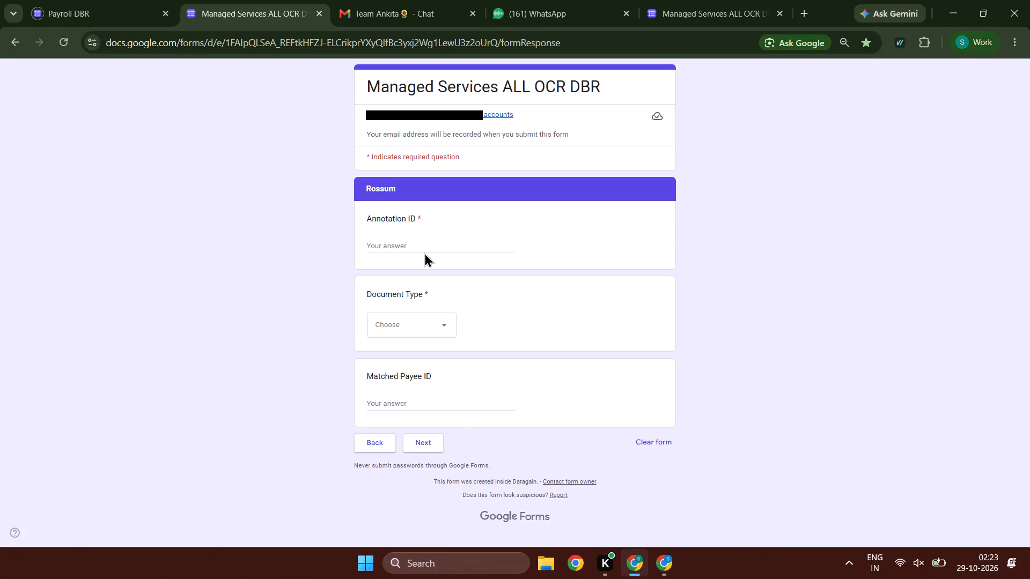
{"action": "key", "text": "ctrl+v"}
{"action": "left_click", "coordinate": [430, 249], "text": "ctrl"}
{"action": "key", "text": "ctrl+v"}
Choose the annotation's document type in the form and continue to the invoice details.
{"action": "left_click", "coordinate": [400, 332]}
{"action": "left_click", "coordinate": [402, 352]}
{"action": "double_click", "coordinate": [413, 435]}
Copy Sashco from Rossum into the form's Payer answer and set Review to R.
{"action": "key", "text": "alt+Tab"}
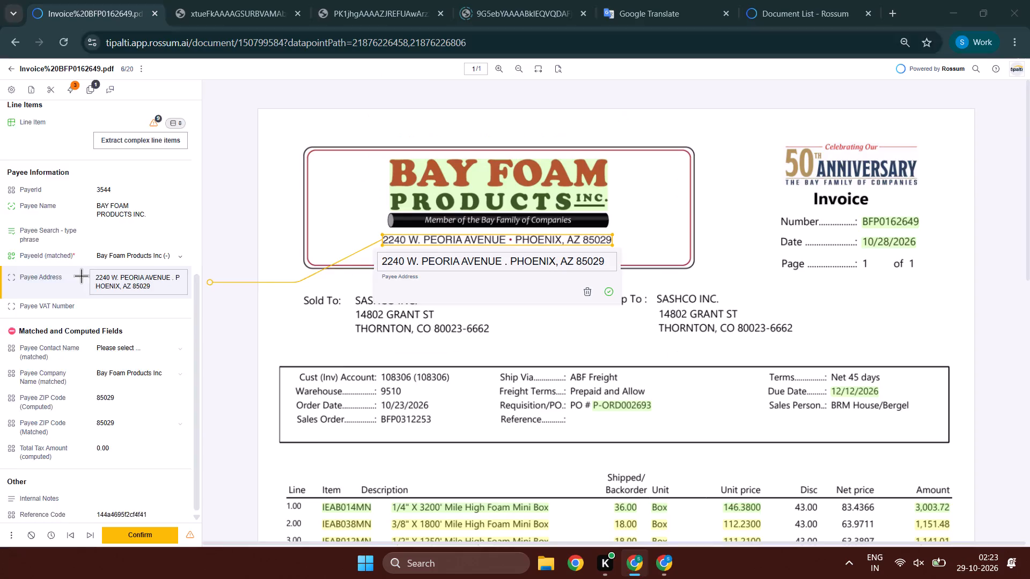
{"action": "scroll", "coordinate": [44, 249], "scroll_direction": "up", "scroll_amount": 9}
{"action": "left_click", "coordinate": [124, 136]}
{"action": "key", "text": "ctrl+c"}
{"action": "key", "text": "ctrl+c"}
{"action": "key", "text": "alt+Tab"}
{"action": "left_click", "coordinate": [376, 243], "text": "ctrl"}
{"action": "key", "text": "ctrl+v"}
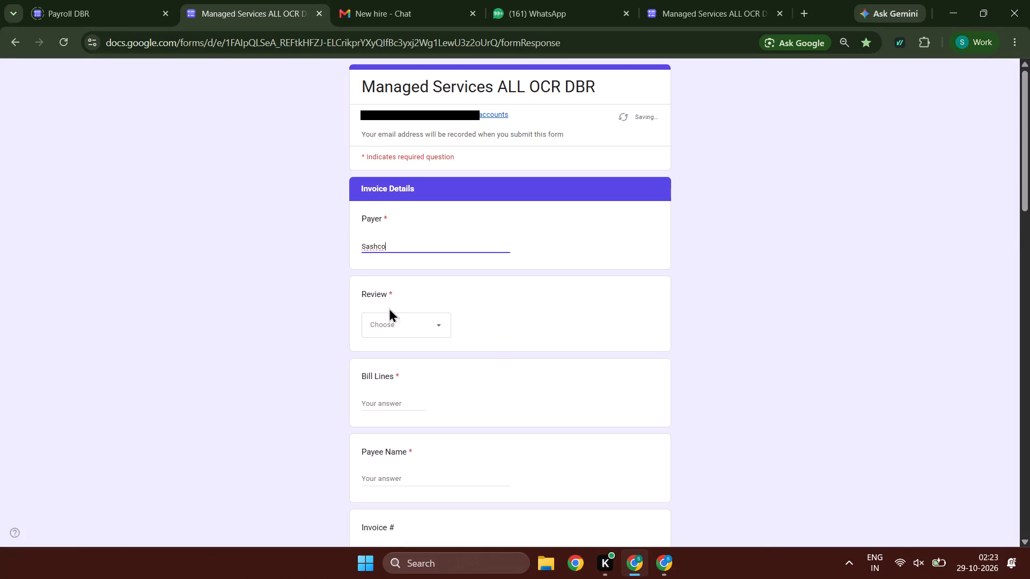
{"action": "left_click", "coordinate": [389, 308]}
{"action": "left_click", "coordinate": [393, 328]}
{"action": "left_click", "coordinate": [397, 365]}
Check the invoice's line items in Rossum and enter 6 for Bill Lines in the form.
{"action": "left_click", "coordinate": [378, 400]}
{"action": "key", "text": "alt+Tab"}
{"action": "scroll", "coordinate": [127, 372], "scroll_direction": "down", "scroll_amount": 1}
{"action": "key", "text": "alt+Tab"}
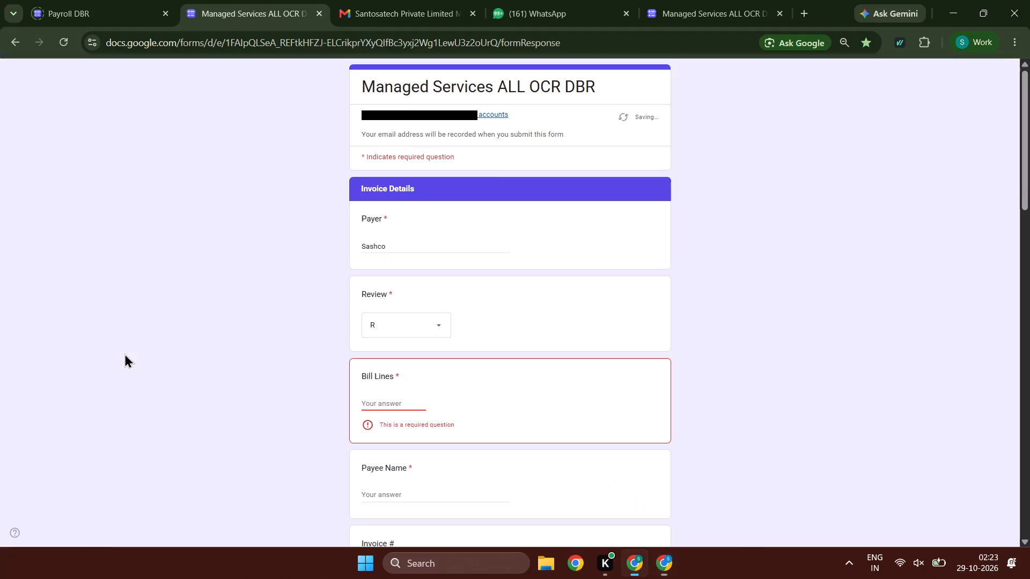
{"action": "key", "text": "6"}
{"action": "key", "text": "Tab"}
{"action": "key", "text": "alt+Tab"}
{"action": "key", "text": "alt+Tab"}
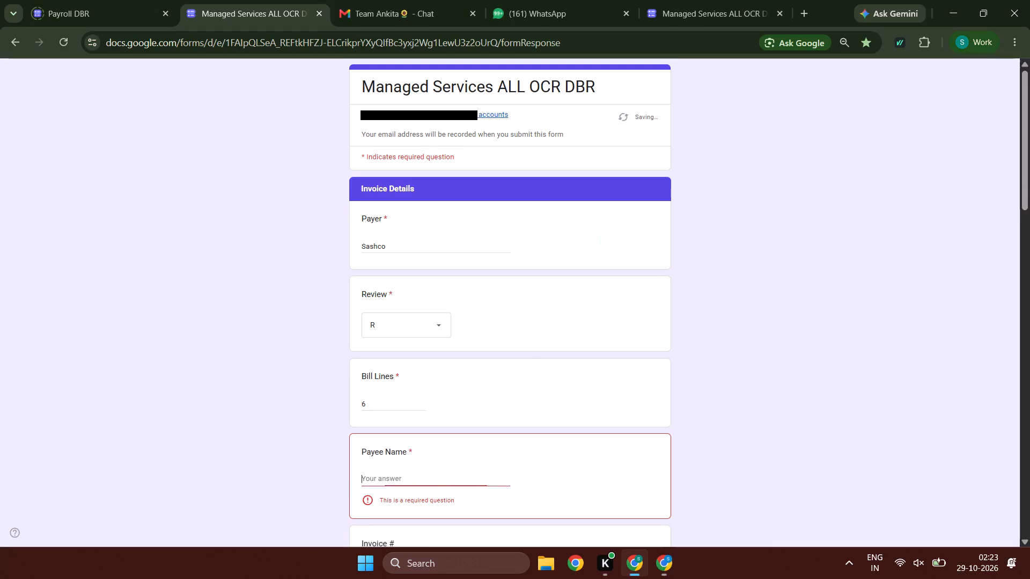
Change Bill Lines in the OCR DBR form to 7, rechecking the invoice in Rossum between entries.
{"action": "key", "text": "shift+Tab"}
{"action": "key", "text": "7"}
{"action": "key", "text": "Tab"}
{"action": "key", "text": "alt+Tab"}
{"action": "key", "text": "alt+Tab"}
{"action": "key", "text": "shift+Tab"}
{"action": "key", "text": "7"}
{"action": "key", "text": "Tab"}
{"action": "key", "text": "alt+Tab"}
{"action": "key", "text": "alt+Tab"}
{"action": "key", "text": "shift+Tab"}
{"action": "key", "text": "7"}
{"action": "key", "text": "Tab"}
Recheck the invoice in Rossum and set Bill Lines in the OCR DBR form to 8.
{"action": "key", "text": "super+z"}
{"action": "key", "text": "super+Tab"}
{"action": "key", "text": "alt+Tab"}
{"action": "key", "text": "alt+Tab"}
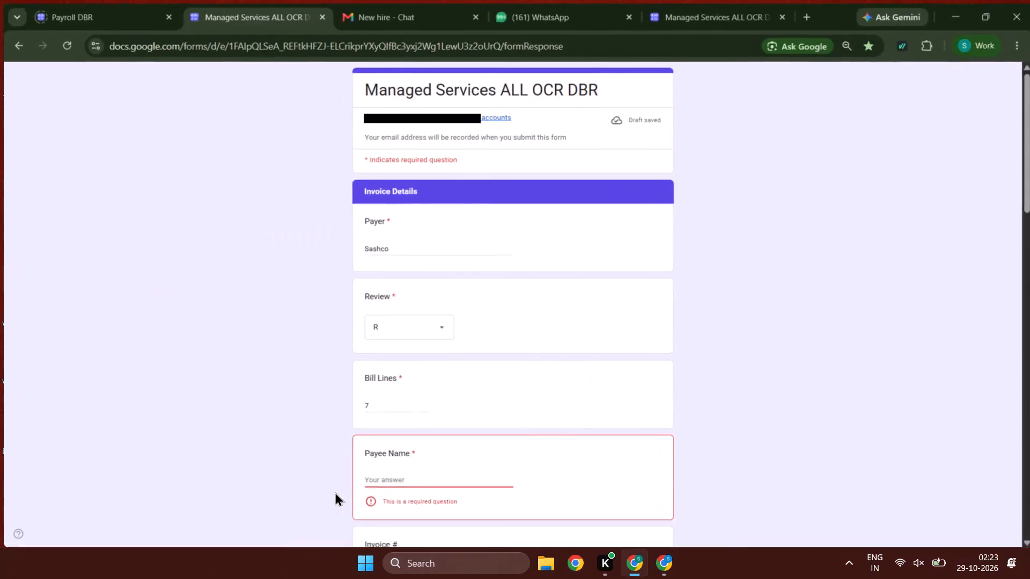
{"action": "key", "text": "alt+Tab"}
{"action": "key", "text": "shift+Tab"}
{"action": "key", "text": "8"}
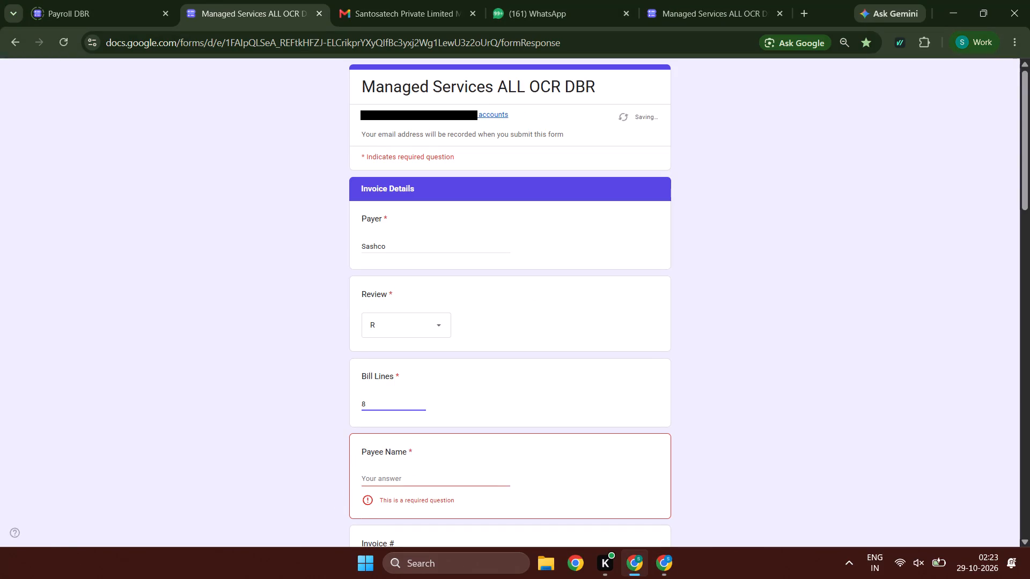
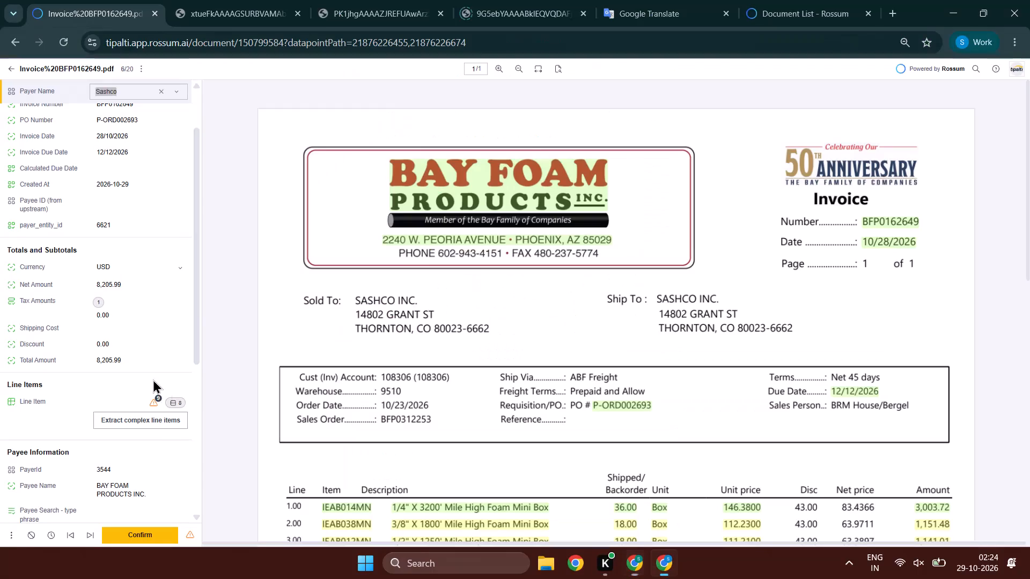
Copy the matched payee, Bay Foam Products Inc (-), from Rossum into the form's Payee Name answer.
{"action": "scroll", "coordinate": [163, 483], "scroll_direction": "down", "scroll_amount": 3}
{"action": "left_click", "coordinate": [149, 340]}
{"action": "key", "text": "ctrl+c"}
{"action": "key", "text": "ctrl+c"}
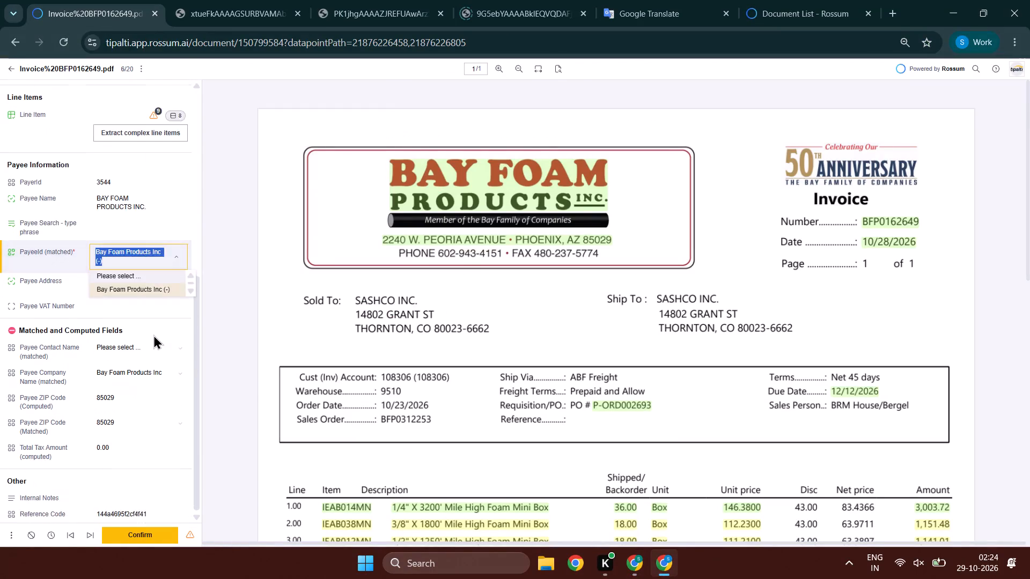
{"action": "key", "text": "alt+Tab"}
{"action": "key", "text": "ctrl+v"}
{"action": "key", "text": "Tab"}
Copy invoice number BFP0162649 from Rossum into the form's Invoice # answer.
{"action": "key", "text": "alt+Tab"}
{"action": "scroll", "coordinate": [47, 245], "scroll_direction": "up", "scroll_amount": 8}
{"action": "left_click_drag", "start_coordinate": [165, 164], "coordinate": [83, 165]}
{"action": "key", "text": "ctrl+c"}
{"action": "key", "text": "ctrl+c"}
{"action": "key", "text": "alt+Tab"}
{"action": "key", "text": "ctrl+v"}
Enter 28-10-2026 as the invoice date and 12-12-2026 as the due date in the form, checking the dates against Rossum.
{"action": "key", "text": "Tab"}
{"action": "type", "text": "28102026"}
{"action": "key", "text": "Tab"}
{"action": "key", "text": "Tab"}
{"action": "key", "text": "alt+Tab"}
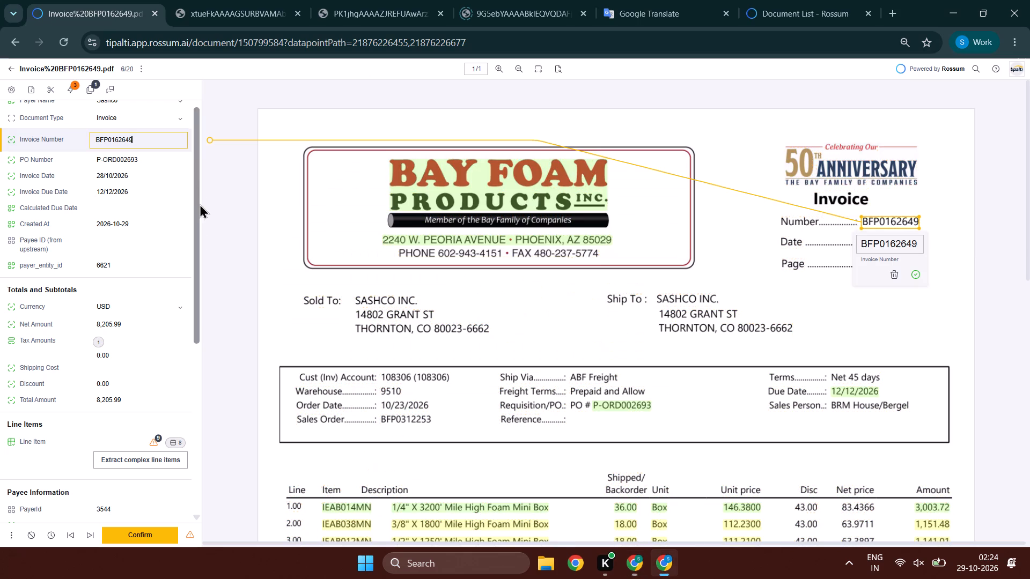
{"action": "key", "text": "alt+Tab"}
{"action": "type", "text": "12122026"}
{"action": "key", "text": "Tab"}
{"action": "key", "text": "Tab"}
Copy PO number P-ORD002693 from Rossum into the form's PO number answer.
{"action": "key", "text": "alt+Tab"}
{"action": "left_click_drag", "start_coordinate": [150, 162], "coordinate": [95, 161]}
{"action": "key", "text": "ctrl+c"}
{"action": "key", "text": "ctrl+c"}
{"action": "key", "text": "ctrl+c"}
{"action": "key", "text": "ctrl+c"}
{"action": "key", "text": "alt+Tab"}
{"action": "key", "text": "Tab"}
{"action": "key", "text": "ctrl+v"}
{"action": "key", "text": "Tab"}
Copy the amount 8,205.99 from Rossum into the form's Total Amt answer.
{"action": "key", "text": "alt+Tab"}
{"action": "left_click_drag", "start_coordinate": [137, 305], "coordinate": [96, 304]}
{"action": "key", "text": "ctrl+c"}
{"action": "key", "text": "alt+Tab"}
{"action": "key", "text": "Tab"}
{"action": "key", "text": "ctrl+v"}
{"action": "key", "text": "Tab"}
Set Currency to USD, Foreign Language and Quality Analyst to NA, Invoice Pages to 1, and Multiple Payees to the N option.
{"action": "key", "text": "alt+Tab"}
{"action": "scroll", "coordinate": [95, 300], "scroll_direction": "up", "scroll_amount": 1}
{"action": "key", "text": "alt+Tab"}
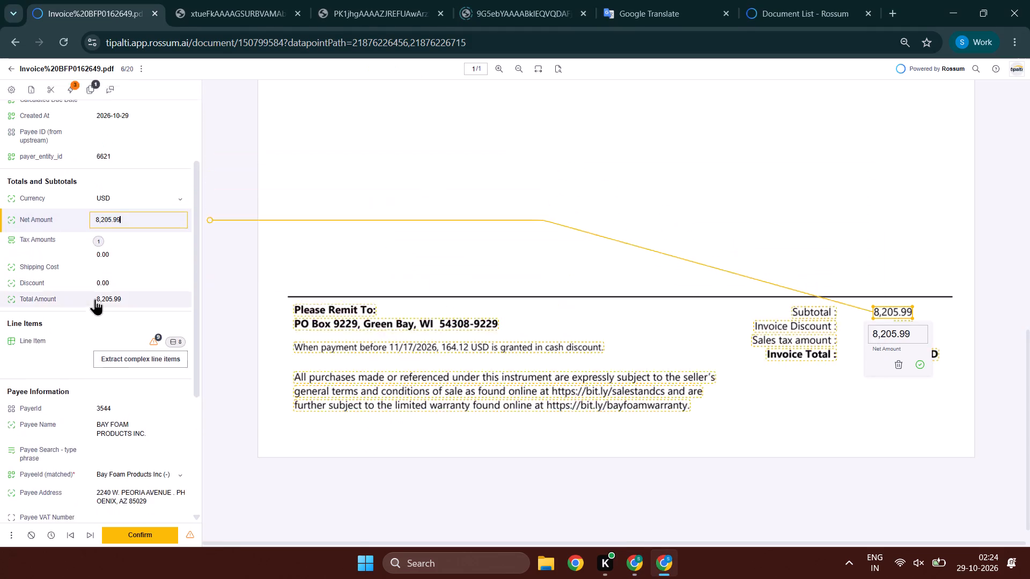
{"action": "type", "text": "US"}
{"action": "key", "text": "Tab"}
{"action": "type", "text": "NN"}
{"action": "key", "text": "Tab"}
{"action": "type", "text": "NNN"}
{"action": "key", "text": "Tab"}
{"action": "key", "text": "1"}
{"action": "key", "text": "Tab"}
{"action": "key", "text": "n"}
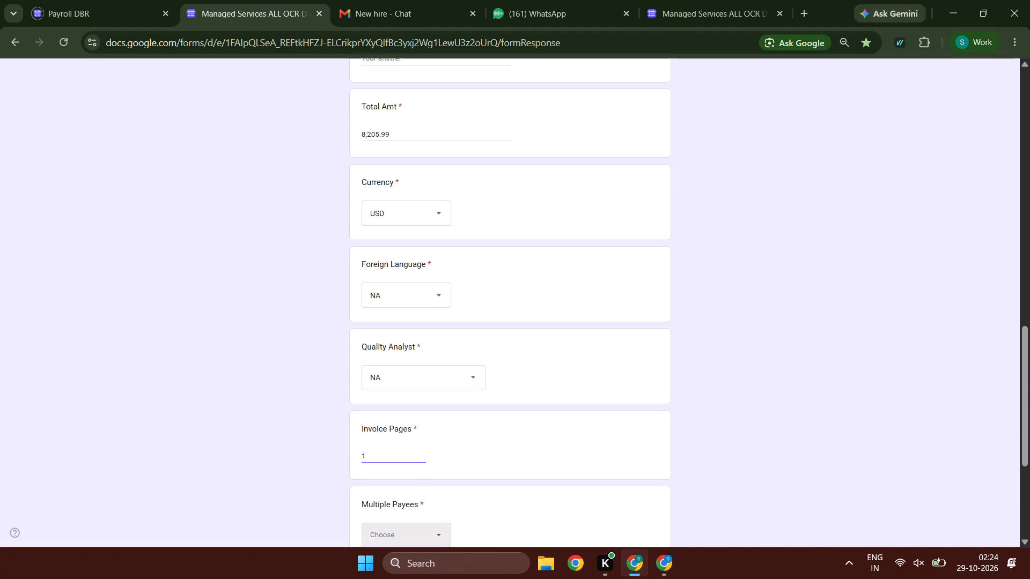
Finish the remaining part of the form and submit the response for the Bay Foam invoice.
{"action": "key", "text": "Tab"}
{"action": "key", "text": "Tab"}
{"action": "key", "text": "space"}
{"action": "key", "text": "Tab"}
{"action": "key", "text": "Tab"}
{"action": "key", "text": "space"}
Confirm the Bay Foam invoice BFP0162649 in Rossum.
{"action": "key", "text": "alt+Tab"}
{"action": "left_click", "coordinate": [129, 522]}
{"action": "left_click_drag", "start_coordinate": [132, 524], "coordinate": [134, 529]}
{"action": "left_click", "coordinate": [134, 529]}
{"action": "key", "text": "alt+Tab"}
{"action": "key", "text": "alt+Tab"}
{"action": "scroll", "coordinate": [54, 301], "scroll_direction": "up", "scroll_amount": 7}
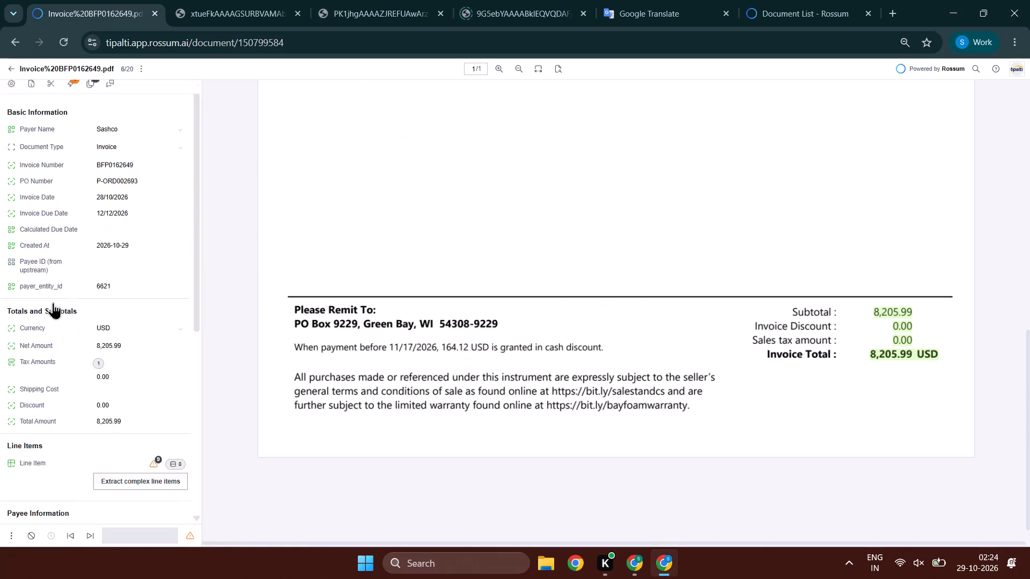
Start another OCR DBR form response, include the account email, choose Rossum as the OCR, and continue to its section.
{"action": "key", "text": "alt+Tab"}
{"action": "double_click", "coordinate": [400, 135]}
{"action": "left_click", "coordinate": [399, 138]}
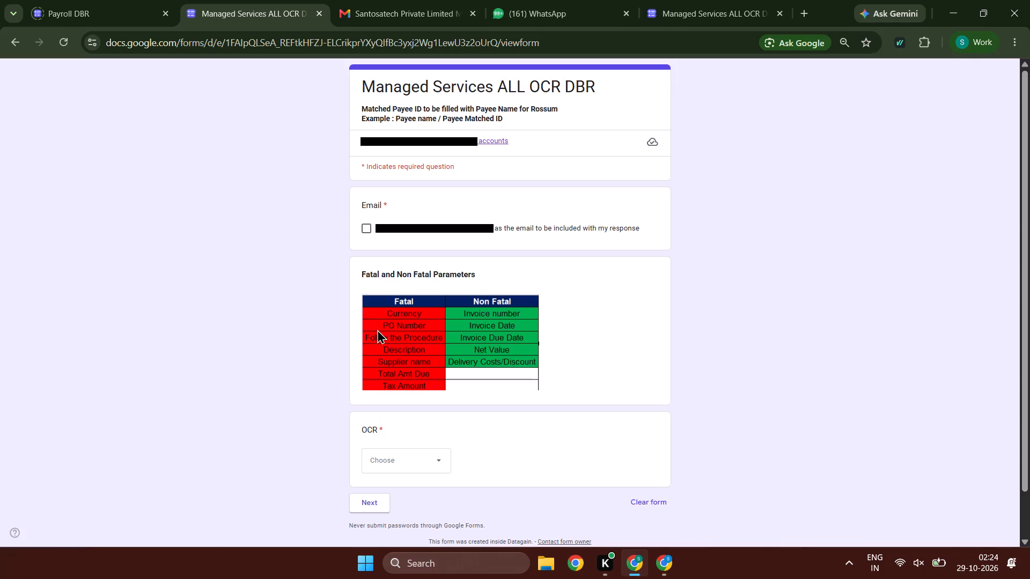
{"action": "left_click", "coordinate": [440, 224]}
{"action": "left_click", "coordinate": [427, 458]}
{"action": "left_click", "coordinate": [400, 497]}
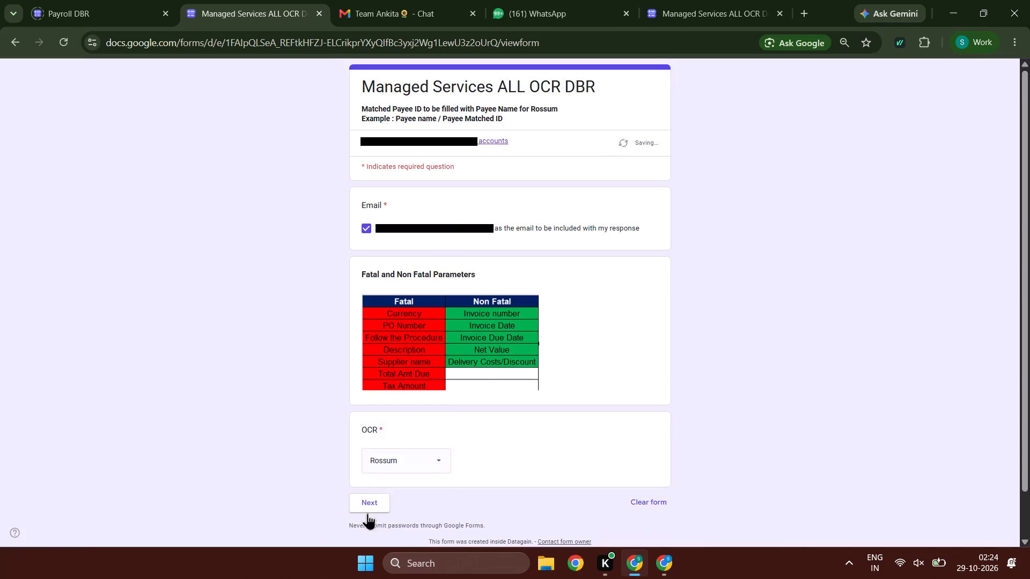
{"action": "double_click", "coordinate": [360, 507]}
Validate the invoice number, PO number, date and currency fields of PROSYS invoice 3131583 in Rossum.
{"action": "key", "text": "alt+Tab"}
{"action": "left_click", "coordinate": [109, 171]}
{"action": "key", "text": "Tab"}
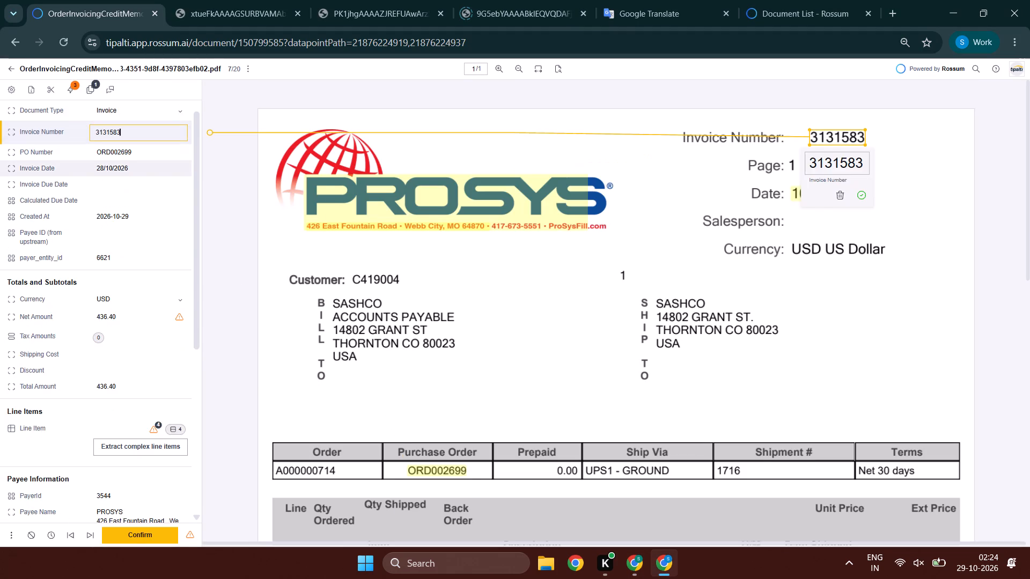
{"action": "key", "text": "Tab"}
{"action": "key", "text": "Tab"}
{"action": "key", "text": "Tab"}
{"action": "key", "text": "Tab"}
{"action": "scroll", "coordinate": [410, 211], "scroll_direction": "down", "scroll_amount": 3}
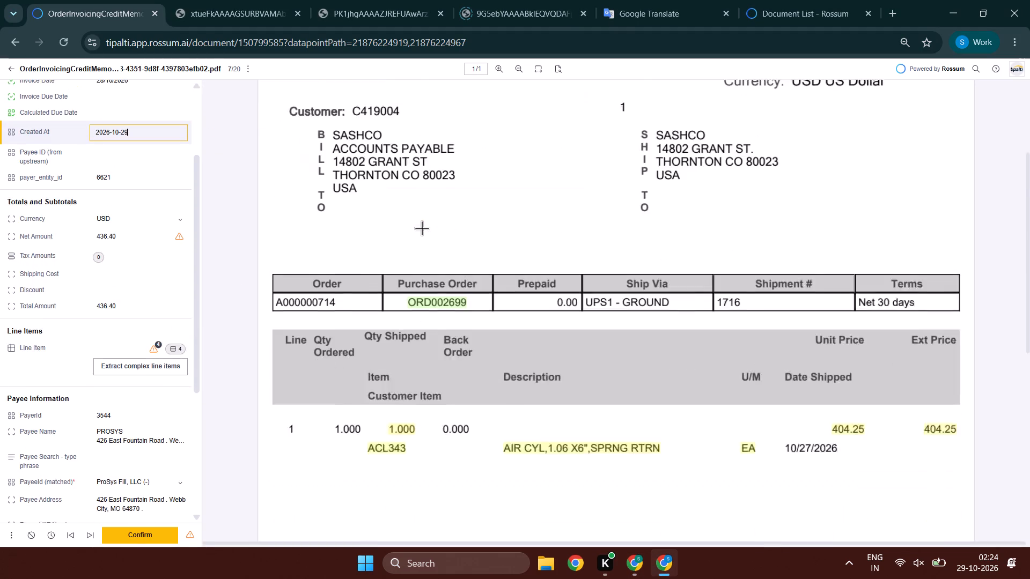
{"action": "key", "text": "Tab"}
{"action": "key", "text": "Tab"}
{"action": "key", "text": "Tab"}
{"action": "key", "text": "Tab"}
{"action": "key", "text": "Tab"}
{"action": "key", "text": "Tab"}
Recheck the totals fields and set Net Amount to 404.25 from the invoice's Sales Amount.
{"action": "key", "text": "shift+Tab"}
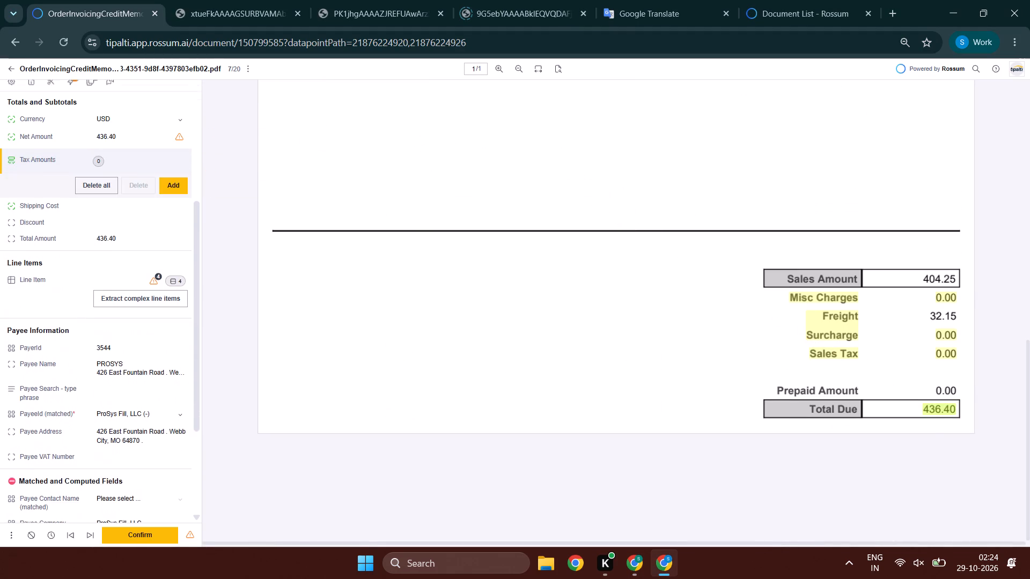
{"action": "key", "text": "shift+Tab"}
{"action": "key", "text": "Tab"}
{"action": "key", "text": "Tab"}
{"action": "key", "text": "Tab"}
{"action": "key", "text": "Tab"}
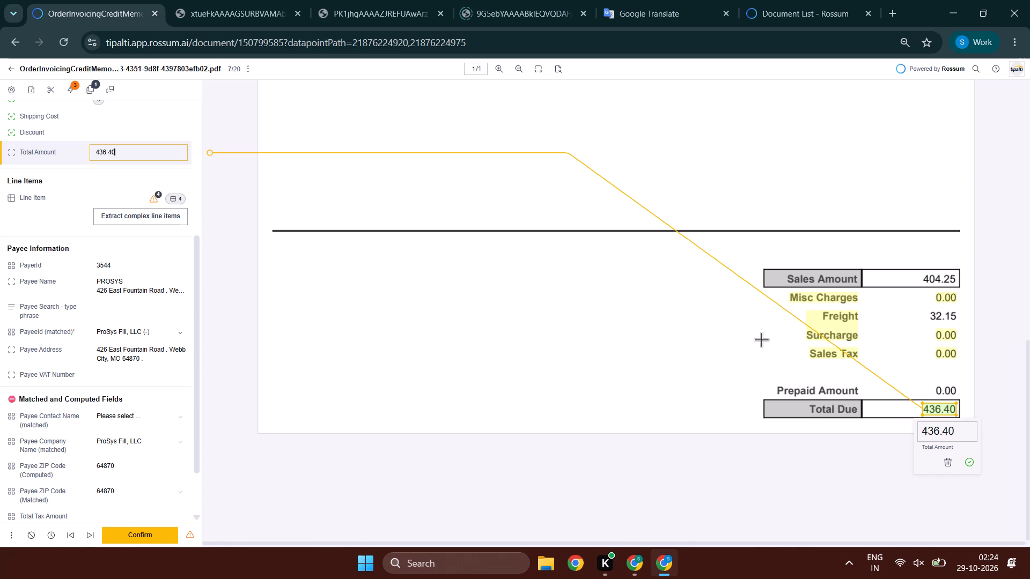
{"action": "key", "text": "shift+Tab"}
{"action": "key", "text": "shift+Tab"}
{"action": "key", "text": "shift+Tab"}
{"action": "key", "text": "shift+Tab"}
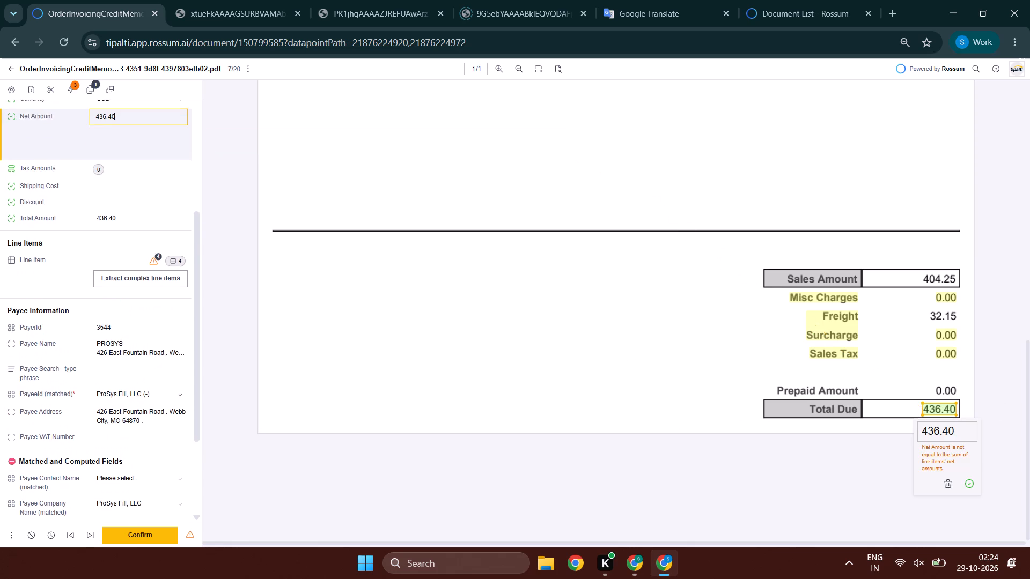
{"action": "left_click", "coordinate": [927, 278]}
Capture the invoice's 0.00 Sales Tax as a tax amount and its 32.15 Freight as Shipping Cost.
{"action": "key", "text": "Tab"}
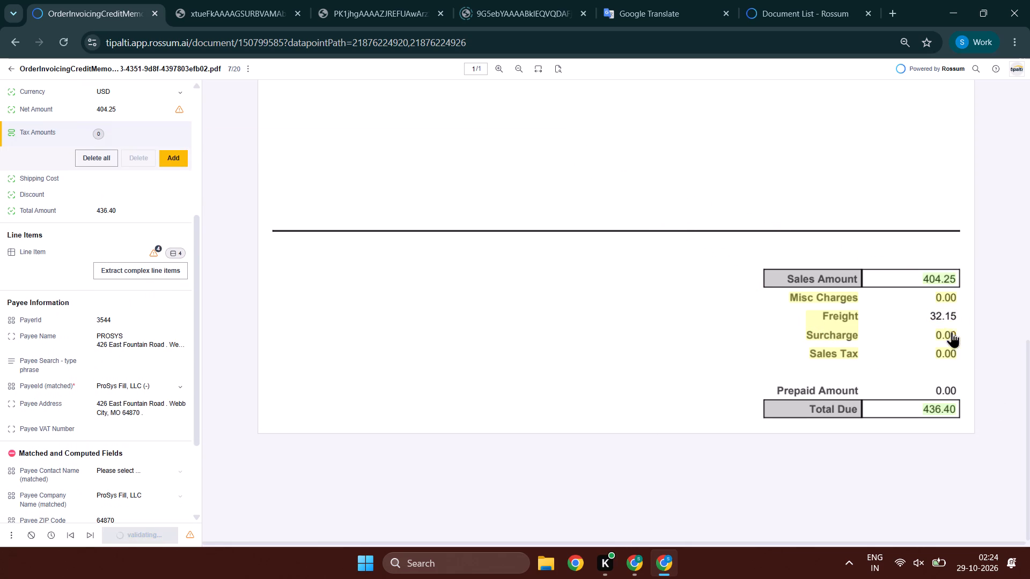
{"action": "left_click_drag", "start_coordinate": [957, 345], "coordinate": [938, 370]}
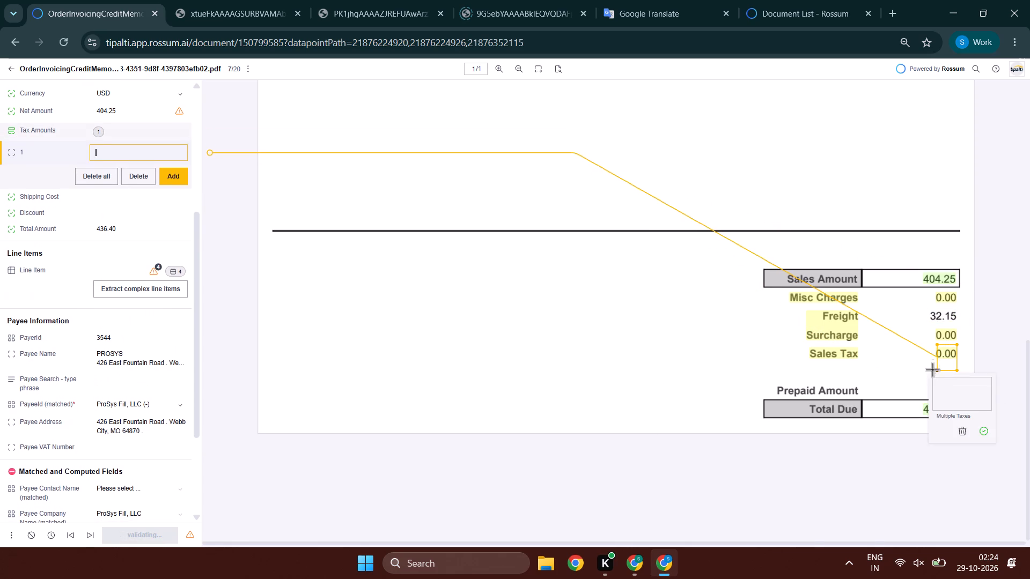
{"action": "key", "text": "Tab"}
{"action": "key", "text": "Tab"}
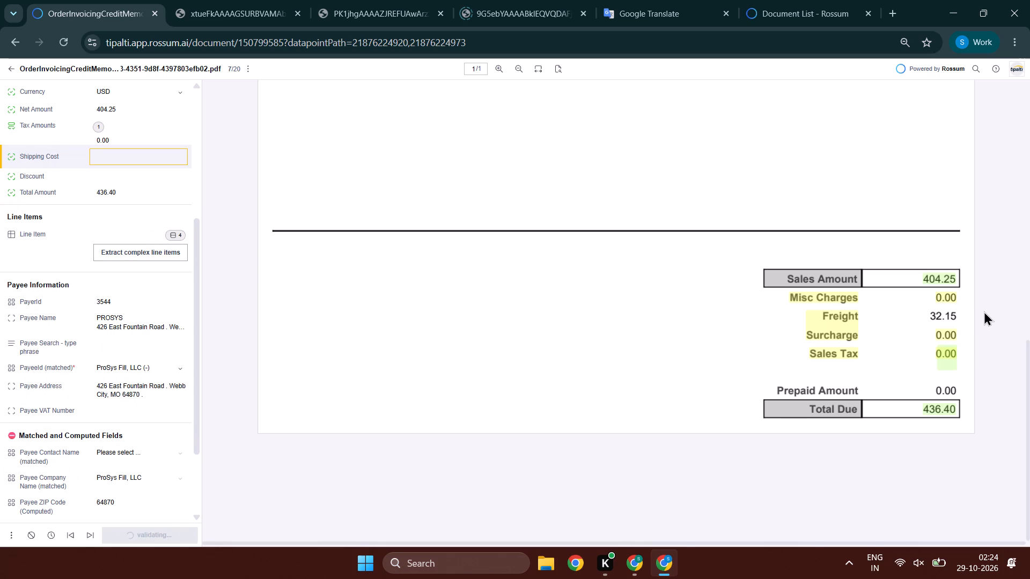
{"action": "left_click_drag", "start_coordinate": [970, 310], "coordinate": [924, 317]}
{"action": "left_click_drag", "start_coordinate": [924, 317], "coordinate": [922, 329]}
{"action": "key", "text": "Tab"}
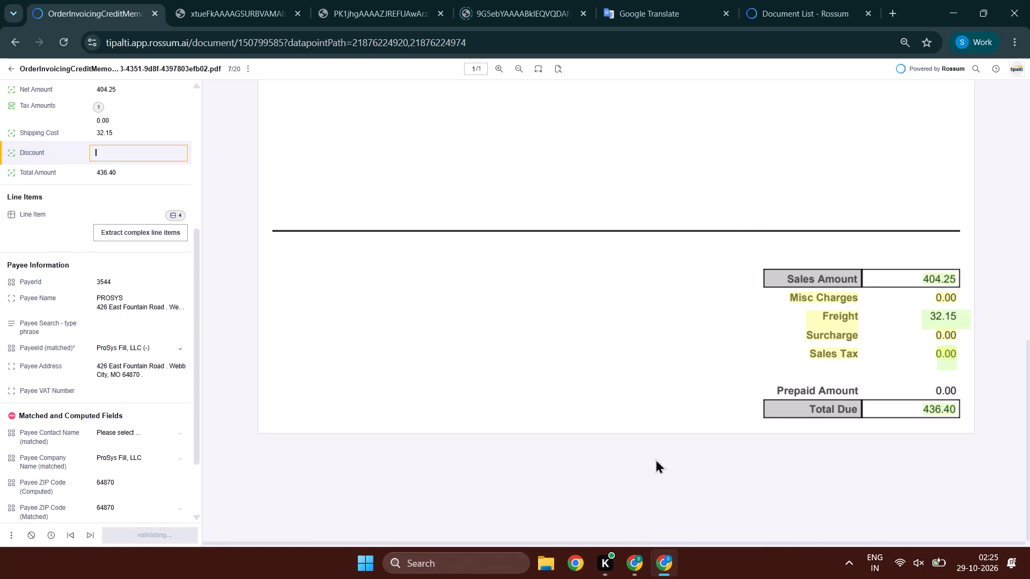
{"action": "key", "text": "Tab"}
Delete the Misc Charges, Freight Surcharge and Sales Tax rows from the line items.
{"action": "key", "text": "Tab"}
{"action": "key", "text": "Tab"}
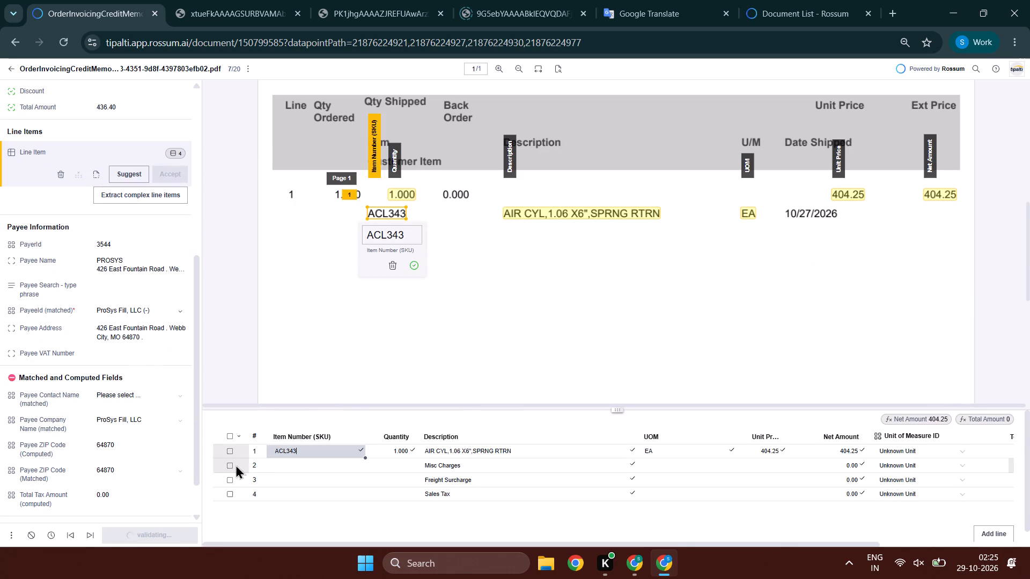
{"action": "left_click", "coordinate": [230, 466]}
{"action": "left_click", "coordinate": [231, 477]}
{"action": "left_click", "coordinate": [232, 492]}
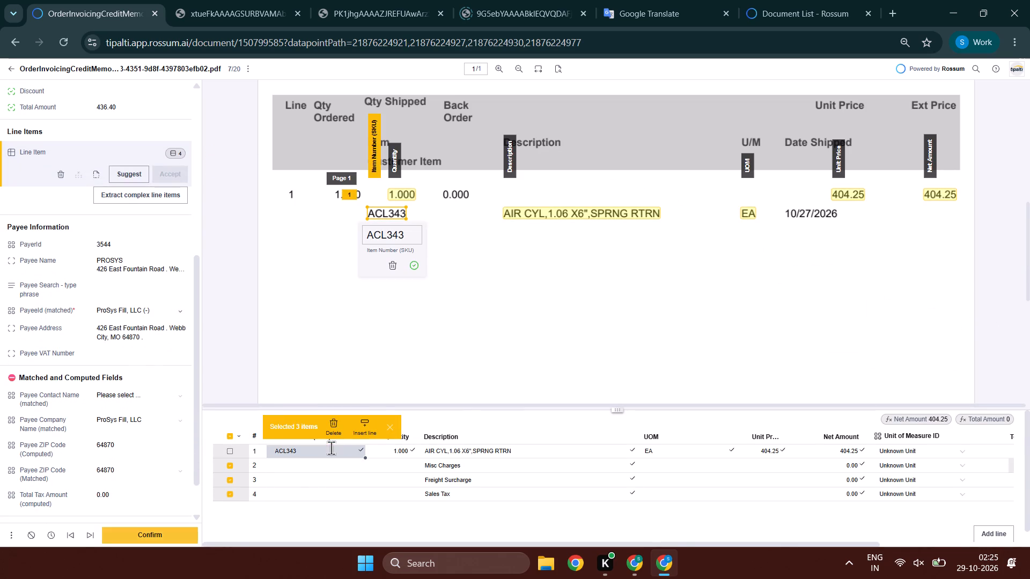
{"action": "left_click", "coordinate": [326, 425]}
Validate the item number, quantity, description, UOM, unit price and net amount of the ACL343 line item.
{"action": "key", "text": "Tab"}
{"action": "key", "text": "Tab"}
{"action": "key", "text": "Tab"}
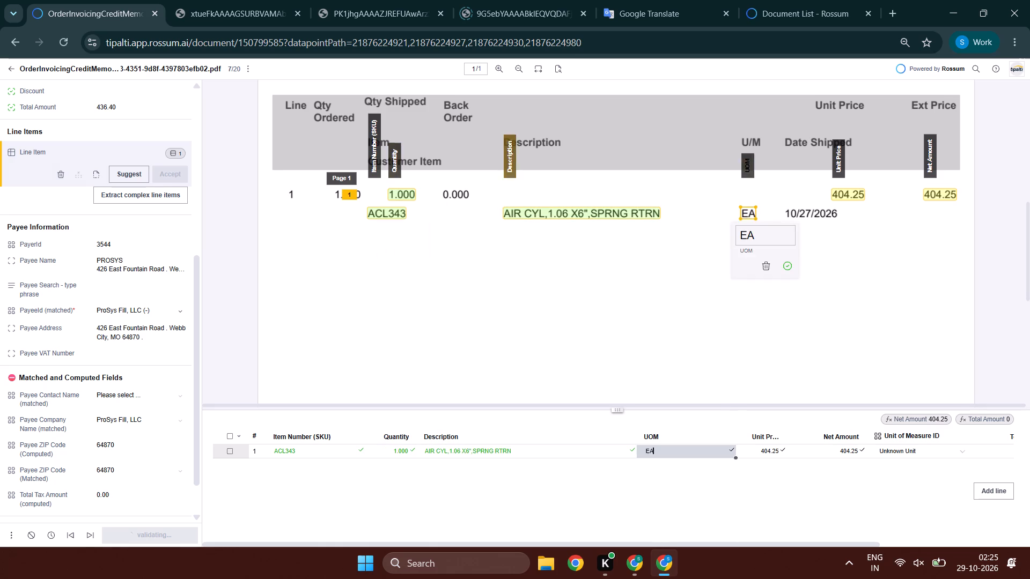
{"action": "key", "text": "Tab"}
{"action": "key", "text": "Tab"}
{"action": "key", "text": "Tab"}
Check the payee fields and resize the Payee Name capture area to cover only the PROSYS logo.
{"action": "left_click", "coordinate": [136, 270]}
{"action": "key", "text": "Tab"}
{"action": "key", "text": "Tab"}
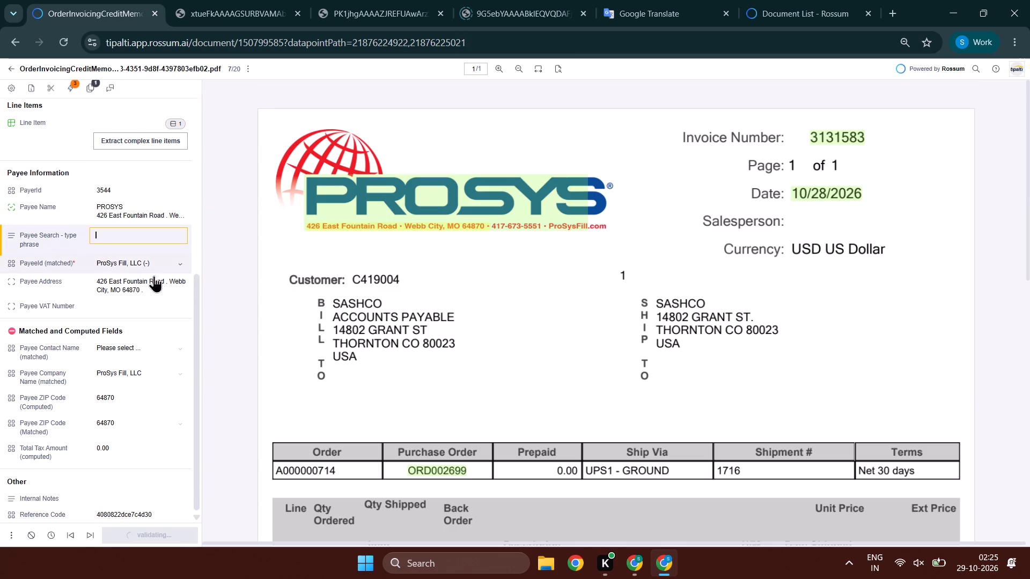
{"action": "key", "text": "Tab"}
{"action": "key", "text": "Tab"}
{"action": "left_click", "coordinate": [511, 214]}
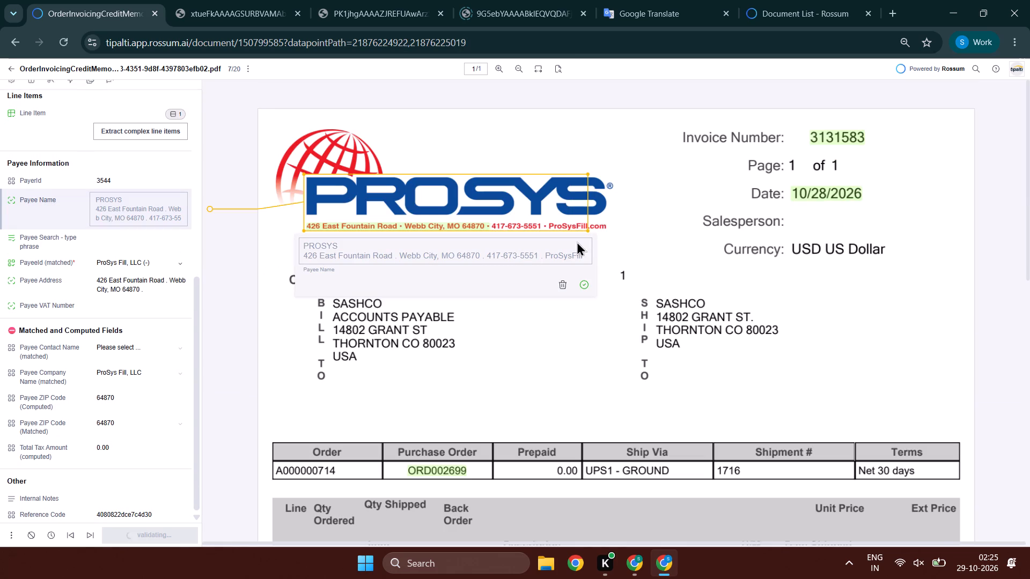
{"action": "left_click", "coordinate": [587, 225]}
{"action": "left_click", "coordinate": [586, 228]}
{"action": "double_click", "coordinate": [593, 206]}
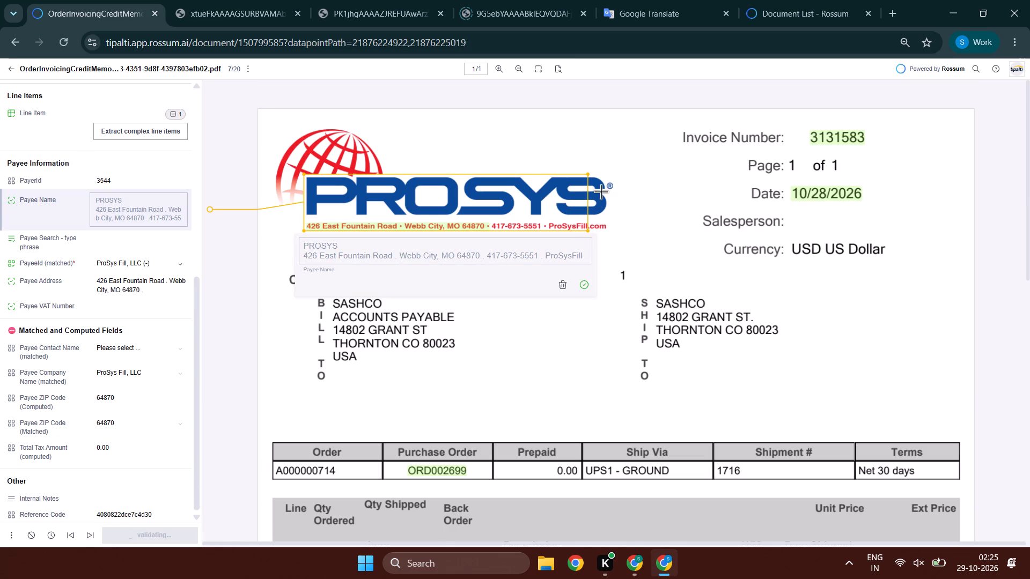
{"action": "left_click_drag", "start_coordinate": [587, 232], "coordinate": [620, 210]}
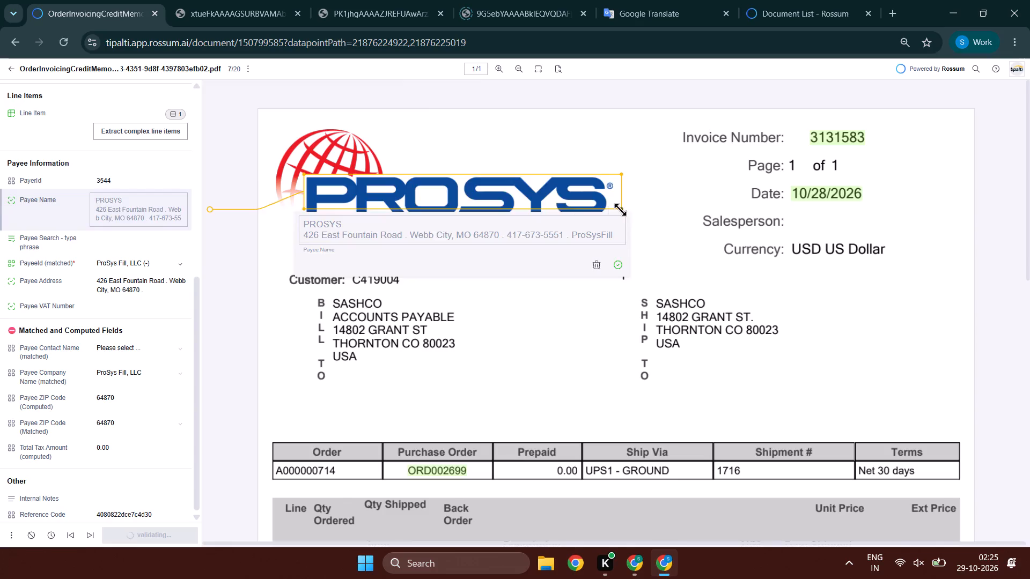
{"action": "key", "text": "Tab"}
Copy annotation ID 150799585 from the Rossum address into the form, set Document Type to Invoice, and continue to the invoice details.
{"action": "left_click", "coordinate": [275, 39]}
{"action": "key", "text": "ctrl+c"}
{"action": "double_click", "coordinate": [275, 39], "text": "ctrl"}
{"action": "key", "text": "ctrl+c"}
{"action": "key", "text": "ctrl+c"}
{"action": "key", "text": "alt+Tab"}
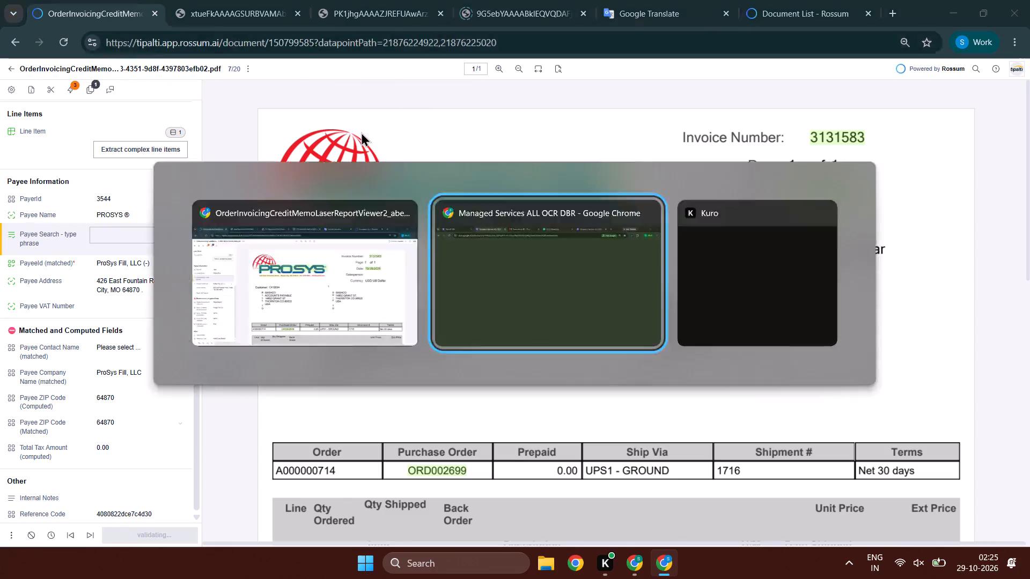
{"action": "double_click", "coordinate": [407, 239], "text": "ctrl"}
{"action": "key", "text": "ctrl+v"}
{"action": "left_click", "coordinate": [406, 324]}
{"action": "left_click", "coordinate": [404, 351]}
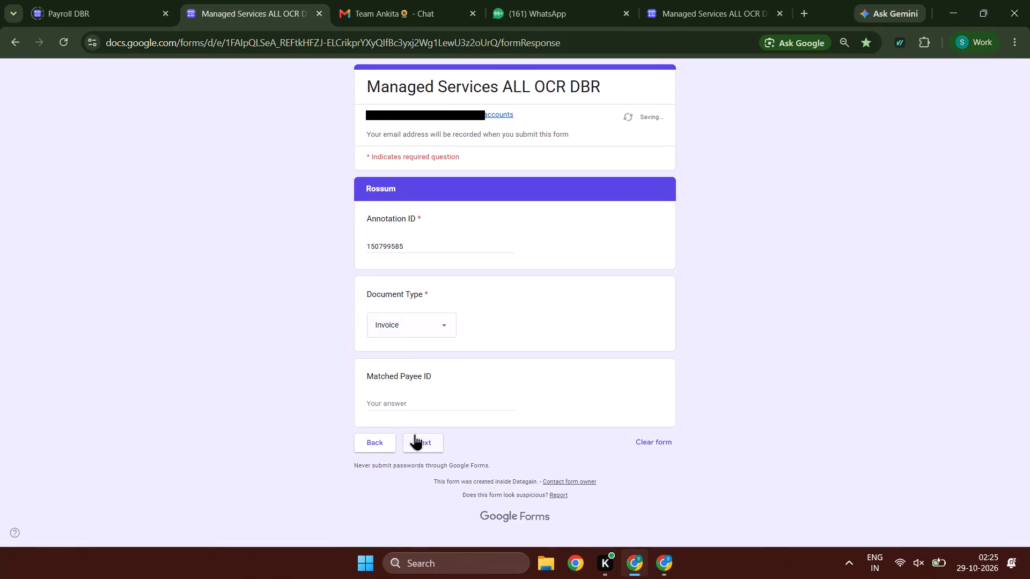
{"action": "double_click", "coordinate": [416, 437]}
Copy Sashco from Rossum into the form's Payer answer and set Review to R.
{"action": "key", "text": "alt+Tab"}
{"action": "scroll", "coordinate": [15, 262], "scroll_direction": "up", "scroll_amount": 7}
{"action": "left_click", "coordinate": [127, 130]}
{"action": "key", "text": "ctrl+c"}
{"action": "key", "text": "ctrl+c"}
{"action": "key", "text": "ctrl+c"}
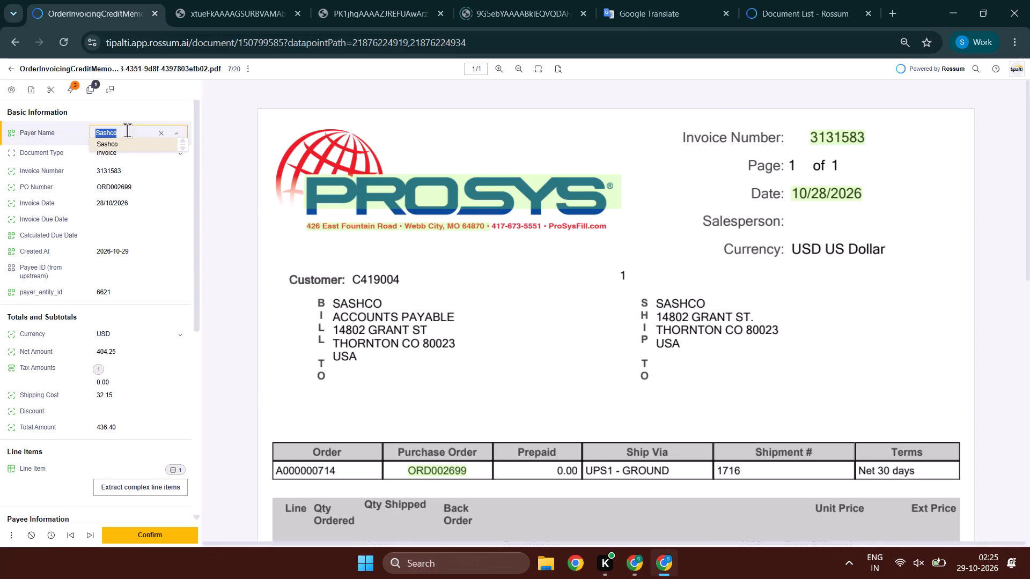
{"action": "key", "text": "alt+Tab"}
{"action": "left_click", "coordinate": [426, 228], "text": "ctrl"}
{"action": "left_click", "coordinate": [425, 245]}
{"action": "key", "text": "ctrl+v"}
{"action": "left_click", "coordinate": [391, 327]}
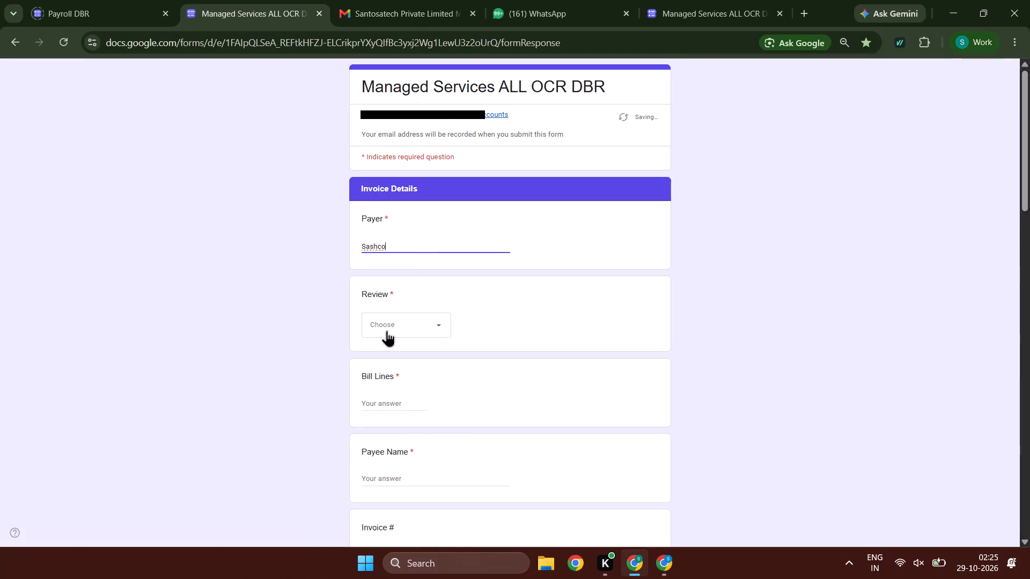
{"action": "left_click", "coordinate": [389, 354]}
Check the line item count in Rossum and set the form's Bill Lines answer to 1.
{"action": "left_click", "coordinate": [387, 398]}
{"action": "key", "text": "alt+Tab"}
{"action": "scroll", "coordinate": [9, 288], "scroll_direction": "down", "scroll_amount": 2}
{"action": "key", "text": "alt+Tab"}
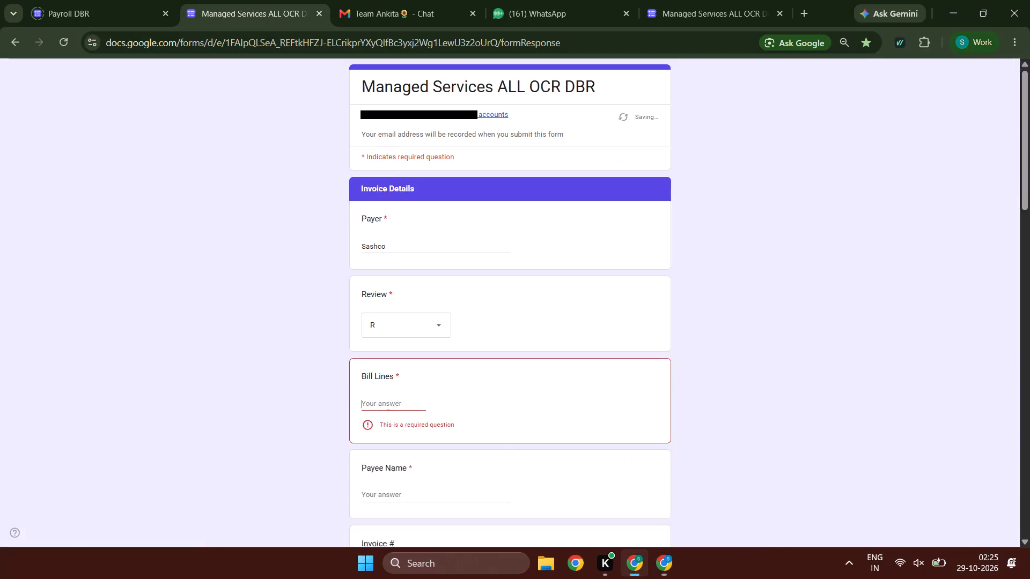
{"action": "key", "text": "1"}
{"action": "key", "text": "Tab"}
Copy the matched payee, ProSys Fill, LLC (-), from Rossum into the form's Payee Name answer.
{"action": "key", "text": "alt+Tab"}
{"action": "scroll", "coordinate": [42, 289], "scroll_direction": "down", "scroll_amount": 1}
{"action": "left_click", "coordinate": [122, 382]}
{"action": "key", "text": "Tab"}
{"action": "key", "text": "ctrl+c"}
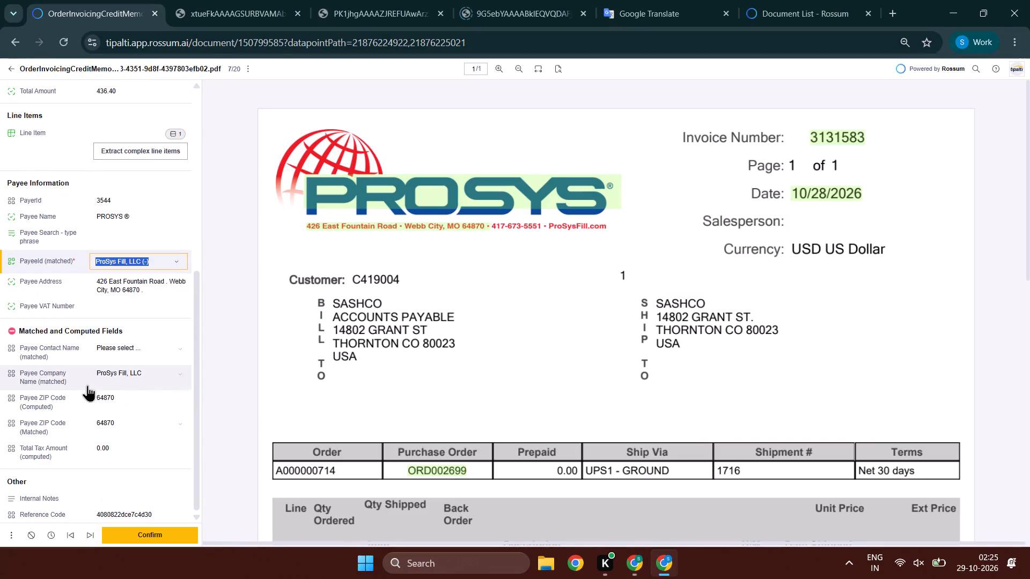
{"action": "key", "text": "alt+Tab"}
{"action": "key", "text": "ctrl+v"}
{"action": "key", "text": "Tab"}
Copy invoice number 3131583 from Rossum into the form's Invoice # answer and set Invoice Date to 28-10-2026.
{"action": "key", "text": "alt+Tab"}
{"action": "scroll", "coordinate": [53, 348], "scroll_direction": "up", "scroll_amount": 7}
{"action": "left_click_drag", "start_coordinate": [145, 162], "coordinate": [80, 162]}
{"action": "key", "text": "ctrl+c"}
{"action": "key", "text": "alt+Tab"}
{"action": "key", "text": "ctrl+v"}
{"action": "key", "text": "Tab"}
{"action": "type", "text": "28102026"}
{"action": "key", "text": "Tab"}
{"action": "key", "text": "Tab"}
Copy PO number ORD002699 from Rossum into the form's PO # answer, leaving Invoice Due Date and Terms blank.
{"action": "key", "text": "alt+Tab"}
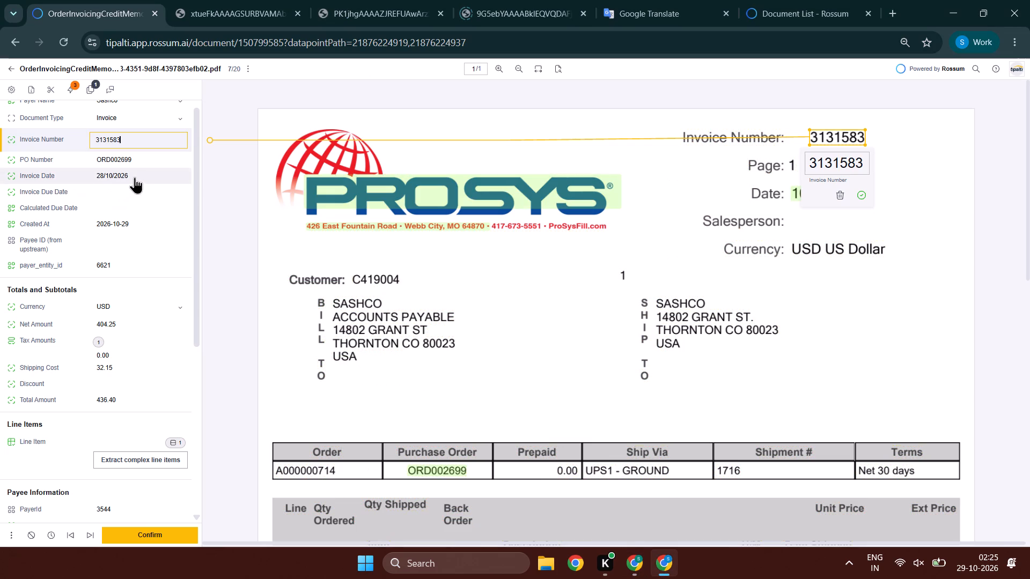
{"action": "left_click_drag", "start_coordinate": [141, 165], "coordinate": [70, 165]}
{"action": "key", "text": "ctrl+c"}
{"action": "key", "text": "ctrl+c"}
{"action": "key", "text": "alt+Tab"}
{"action": "key", "text": "Tab"}
{"action": "scroll", "coordinate": [440, 321], "scroll_direction": "down", "scroll_amount": 3}
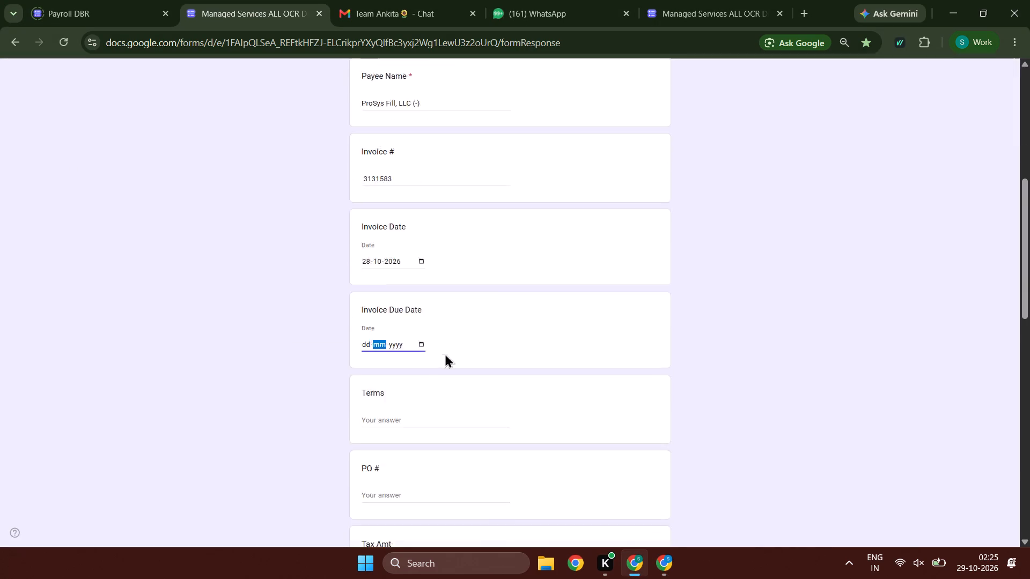
{"action": "left_click", "coordinate": [408, 425]}
{"action": "left_click", "coordinate": [409, 421], "text": "ctrl"}
{"action": "key", "text": "ctrl+v"}
{"action": "key", "text": "Tab"}
Copy the total amount 436.40 from Rossum into the form's Total Amt answer, leaving Tax Amt blank.
{"action": "key", "text": "alt+Tab"}
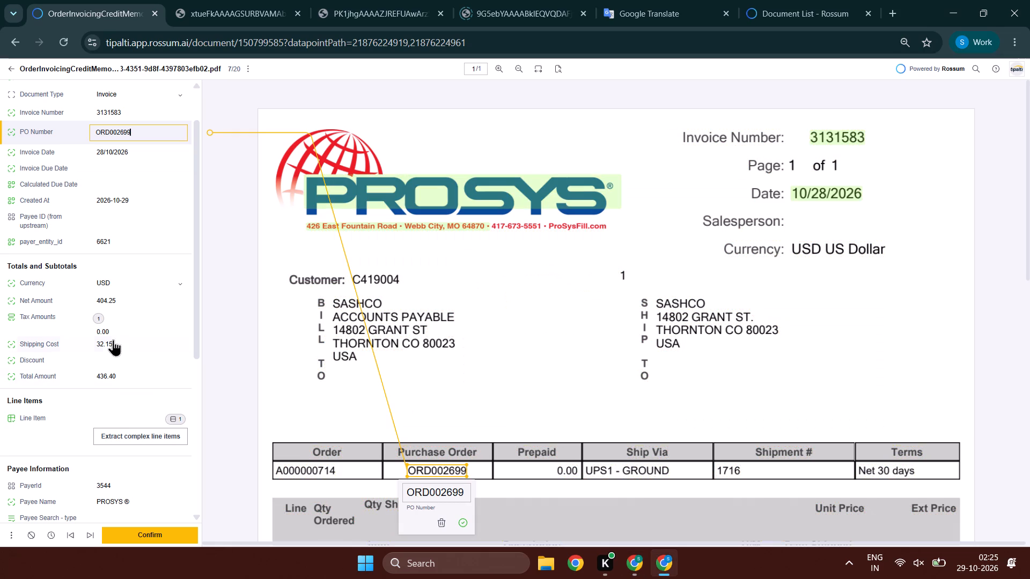
{"action": "left_click_drag", "start_coordinate": [121, 366], "coordinate": [87, 381]}
{"action": "key", "text": "ctrl+c"}
{"action": "double_click", "coordinate": [108, 381], "text": "ctrl"}
{"action": "key", "text": "ctrl+c"}
{"action": "key", "text": "ctrl+c"}
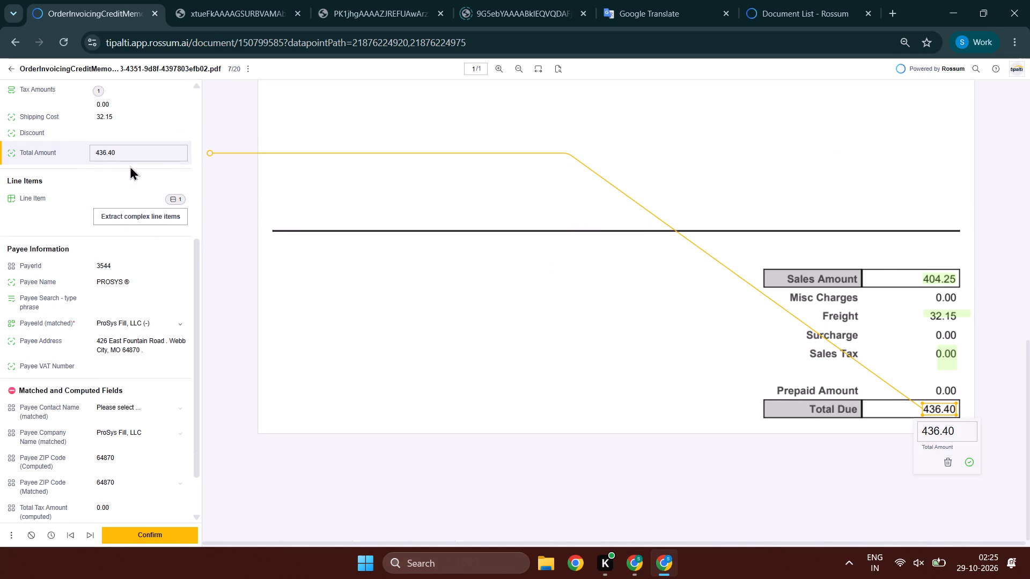
{"action": "left_click", "coordinate": [134, 147], "text": "ctrl"}
{"action": "left_click", "coordinate": [134, 151], "text": "ctrl"}
{"action": "left_click", "coordinate": [134, 155], "text": "ctrl"}
{"action": "key", "text": "ctrl+c"}
{"action": "double_click", "coordinate": [134, 155], "text": "ctrl"}
{"action": "key", "text": "ctrl+c"}
{"action": "key", "text": "ctrl+c"}
{"action": "key", "text": "alt+Tab"}
{"action": "scroll", "coordinate": [309, 192], "scroll_direction": "down", "scroll_amount": 4, "text": "alt"}
{"action": "key", "text": "Tab"}
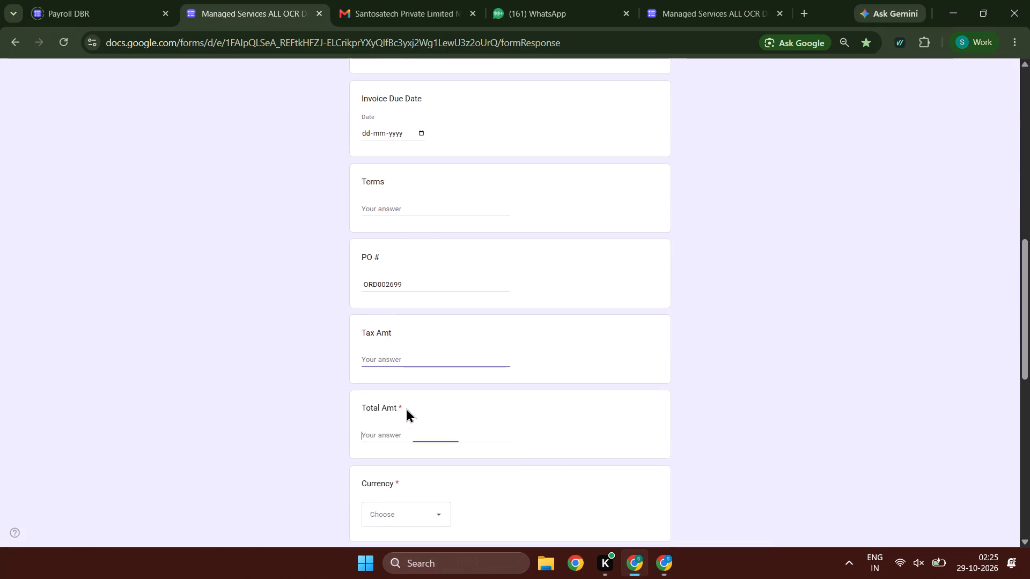
{"action": "key", "text": "Tab"}
{"action": "key", "text": "Tab"}
{"action": "left_click", "coordinate": [401, 428]}
{"action": "left_click", "coordinate": [404, 116], "text": "ctrl"}
{"action": "left_click", "coordinate": [410, 106], "text": "ctrl"}
{"action": "key", "text": "ctrl+v"}
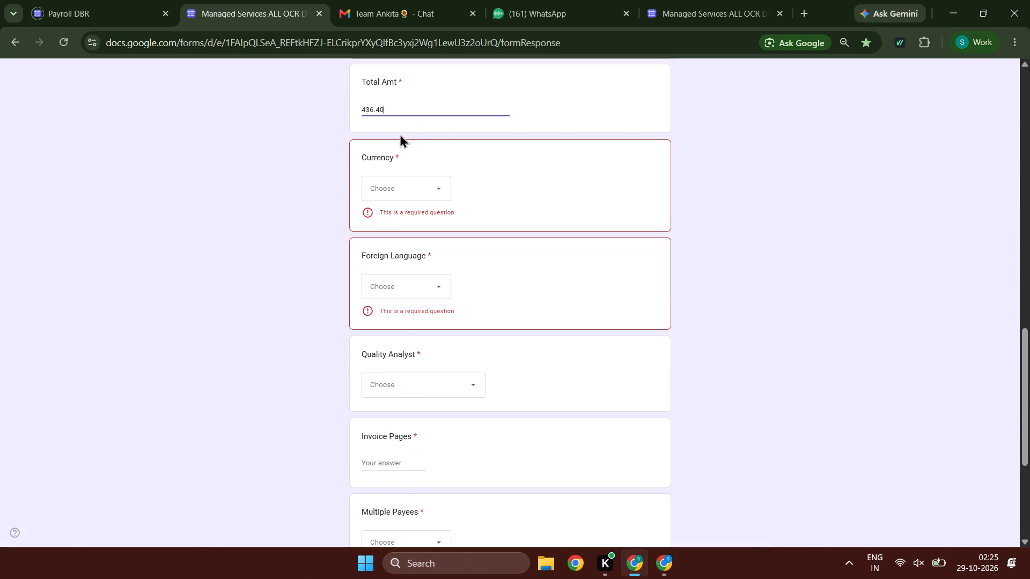
Check the invoice currency in Rossum and set the form's Currency to USD.
{"action": "key", "text": "Tab"}
{"action": "key", "text": "alt+Tab"}
{"action": "scroll", "coordinate": [80, 226], "scroll_direction": "up", "scroll_amount": 1}
{"action": "key", "text": "alt+Tab"}
{"action": "type", "text": "us"}
{"action": "key", "text": "Tab"}
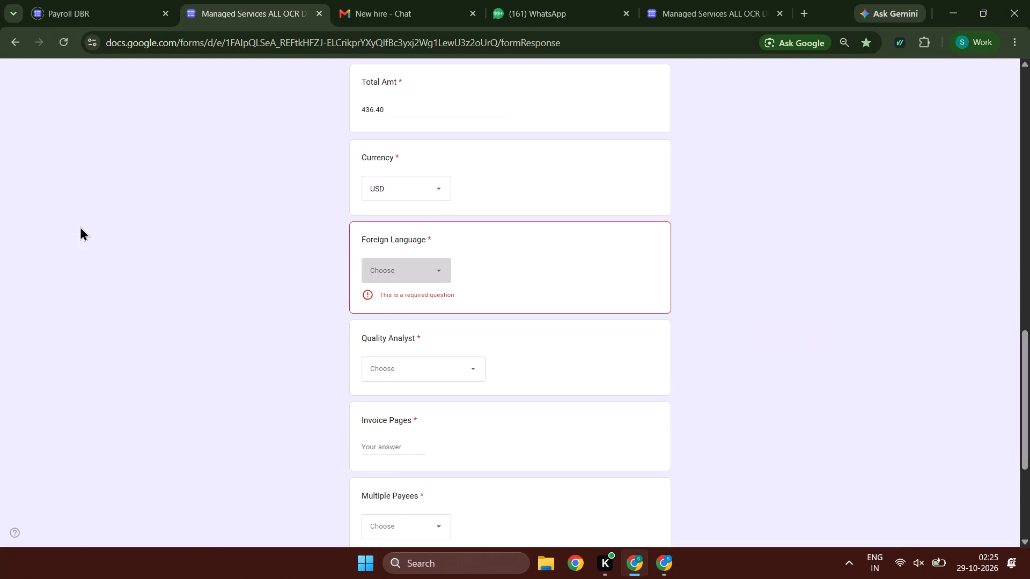
Set Foreign Language and Quality Analyst to NA, Invoice Pages to 1 and Multiple Payees to No, leaving Comments blank.
{"action": "type", "text": "nn"}
{"action": "key", "text": "Tab"}
{"action": "type", "text": "nnn"}
{"action": "key", "text": "Tab"}
{"action": "key", "text": "1"}
{"action": "key", "text": "Tab"}
{"action": "key", "text": "n"}
{"action": "key", "text": "Tab"}
{"action": "key", "text": "Tab"}
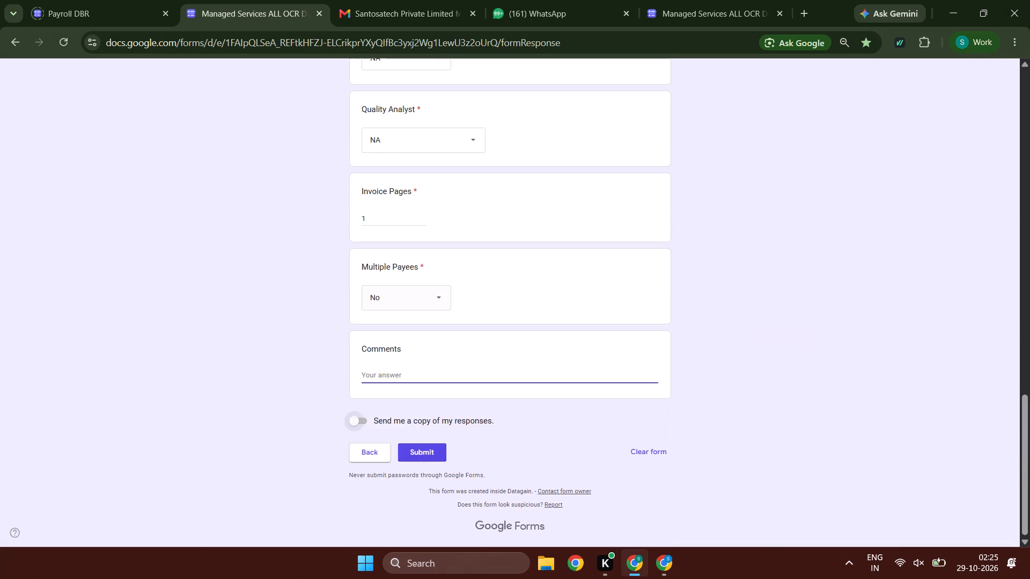
Request a copy of the responses, submit the form, and return to the PROSYS invoice in Rossum.
{"action": "key", "text": "space"}
{"action": "key", "text": "Tab"}
{"action": "key", "text": "Tab"}
{"action": "key", "text": "space"}
{"action": "key", "text": "alt+Tab"}
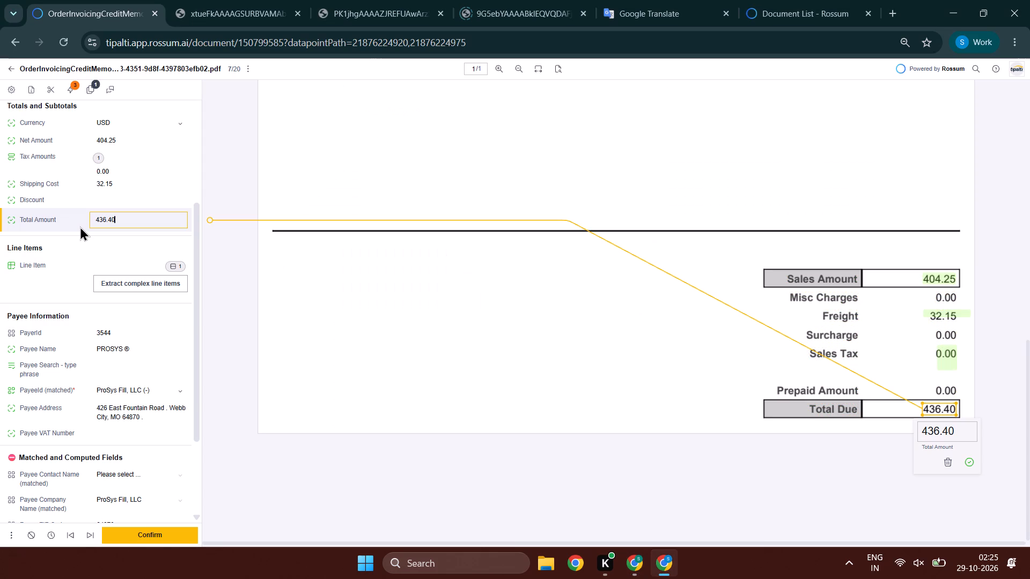
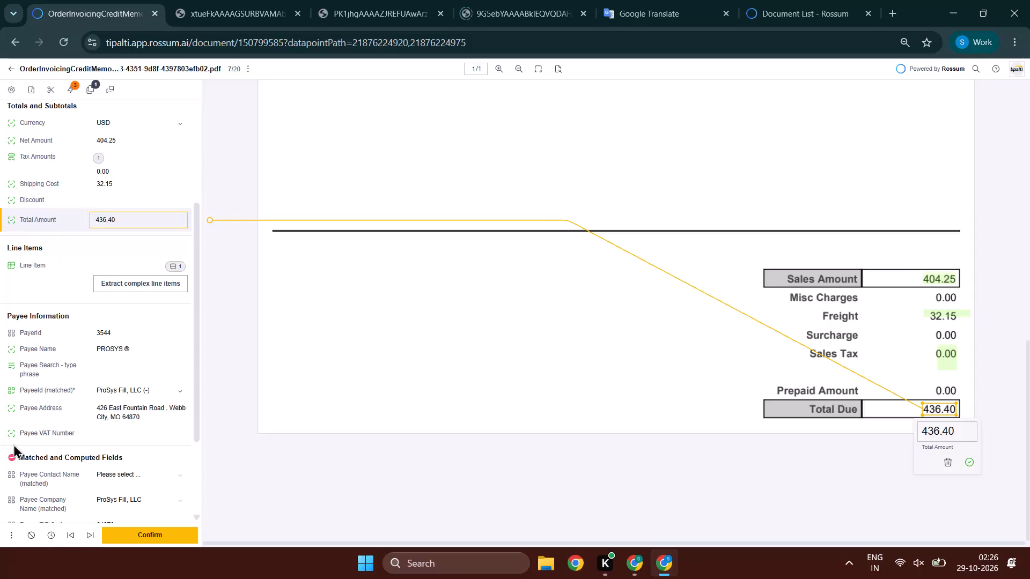
Request another form response and confirm the PROSYS invoice in Rossum.
{"action": "key", "text": "alt+Tab"}
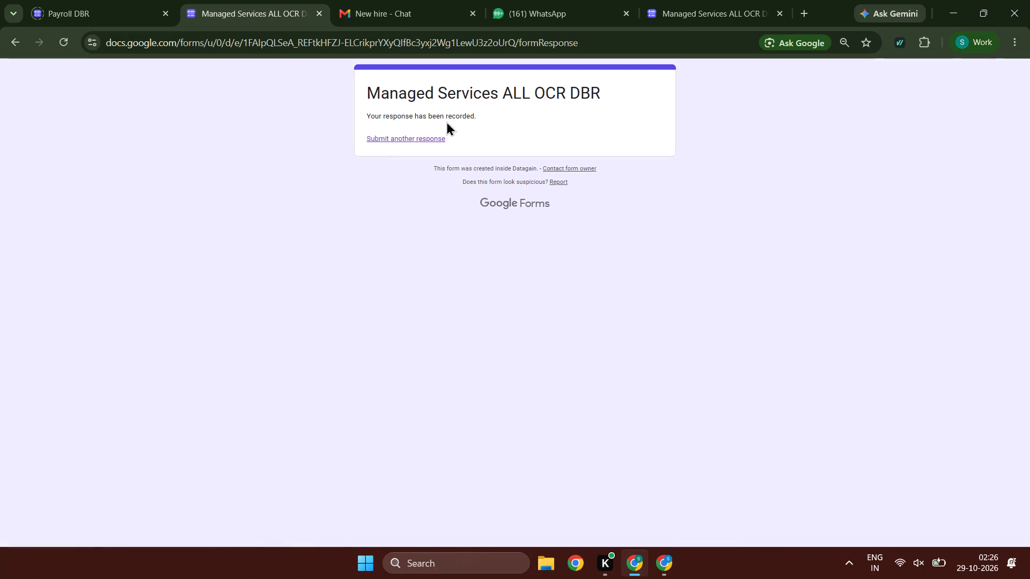
{"action": "double_click", "coordinate": [437, 138]}
{"action": "key", "text": "alt+Tab"}
{"action": "double_click", "coordinate": [152, 544]}
Reopen the Managed Services ALL OCR DBR form for another response, checking the network connection while it loads.
{"action": "key", "text": "alt+Tab"}
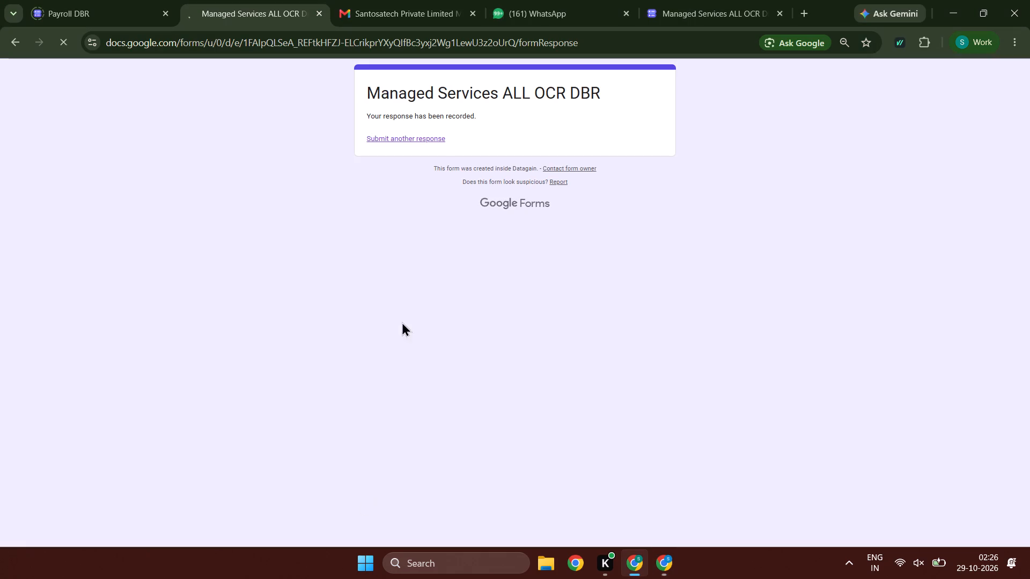
{"action": "double_click", "coordinate": [407, 134]}
{"action": "left_click", "coordinate": [406, 140]}
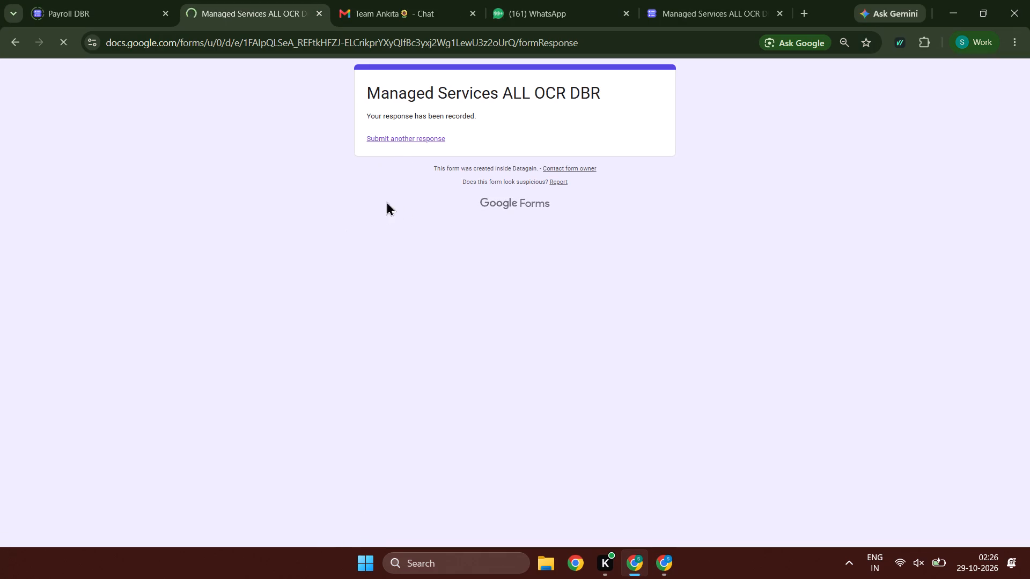
{"action": "left_click", "coordinate": [395, 143]}
{"action": "key", "text": "alt+Tab"}
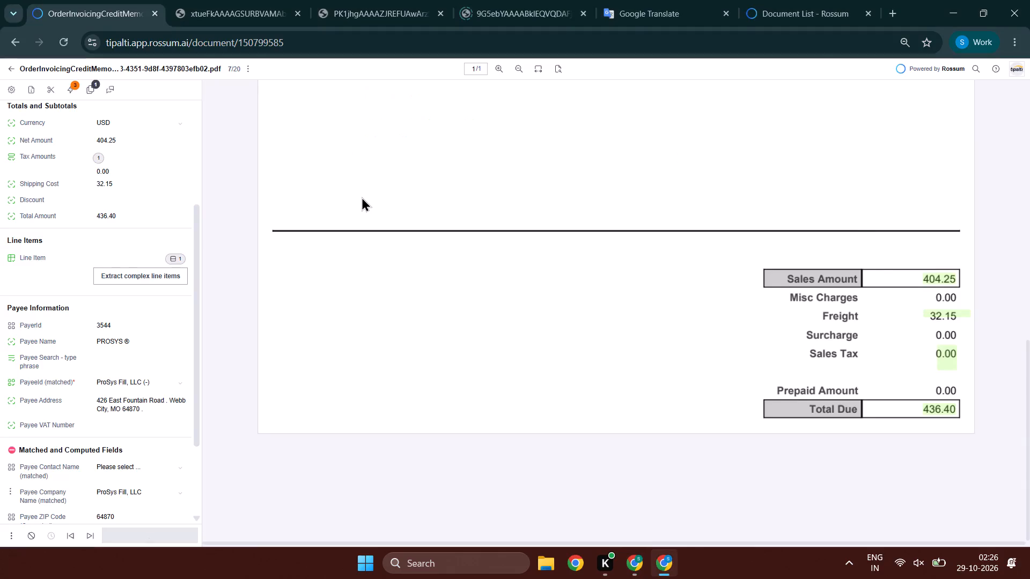
{"action": "key", "text": "alt+Tab"}
{"action": "double_click", "coordinate": [389, 135]}
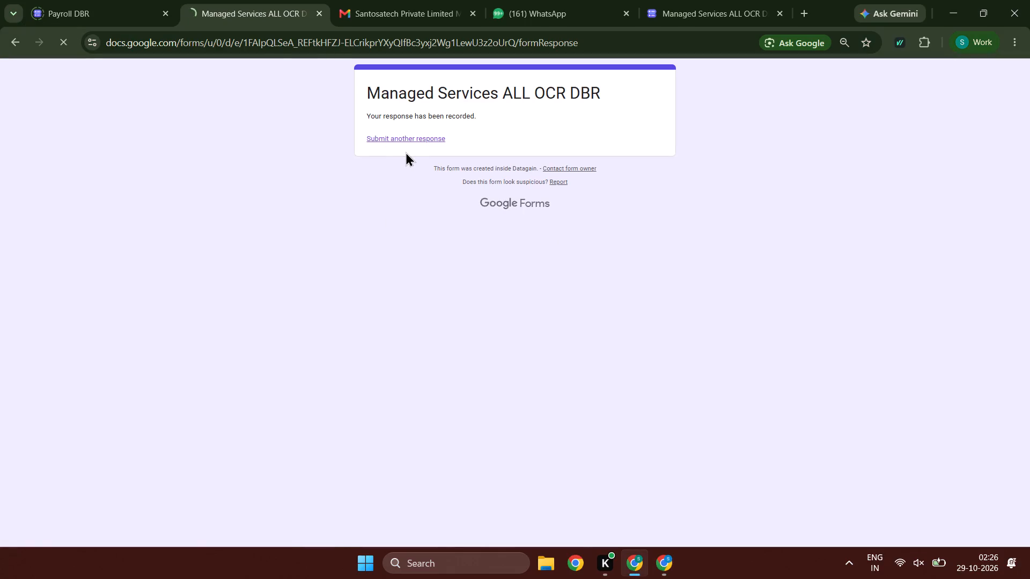
{"action": "left_click", "coordinate": [893, 557]}
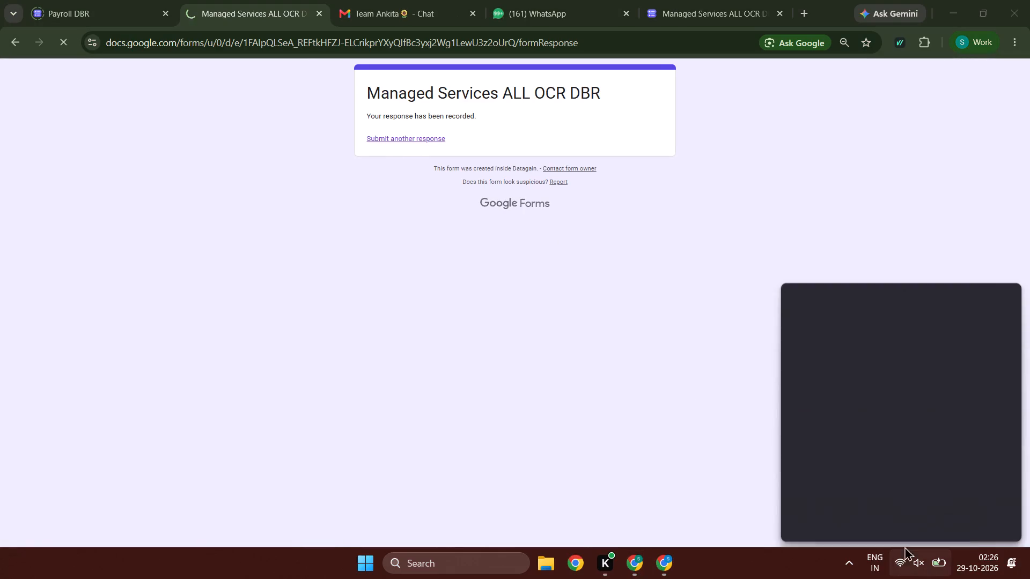
{"action": "left_click", "coordinate": [920, 247]}
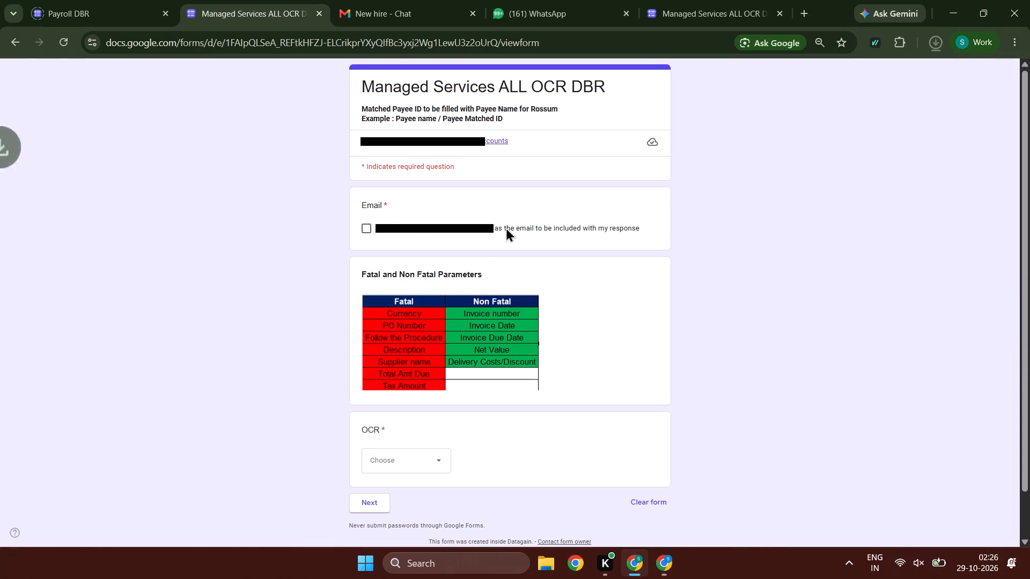
Include the email with the response, choose Rossum as the OCR, and continue to the form's next section.
{"action": "left_click", "coordinate": [504, 227]}
{"action": "left_click", "coordinate": [424, 462]}
{"action": "left_click", "coordinate": [397, 506]}
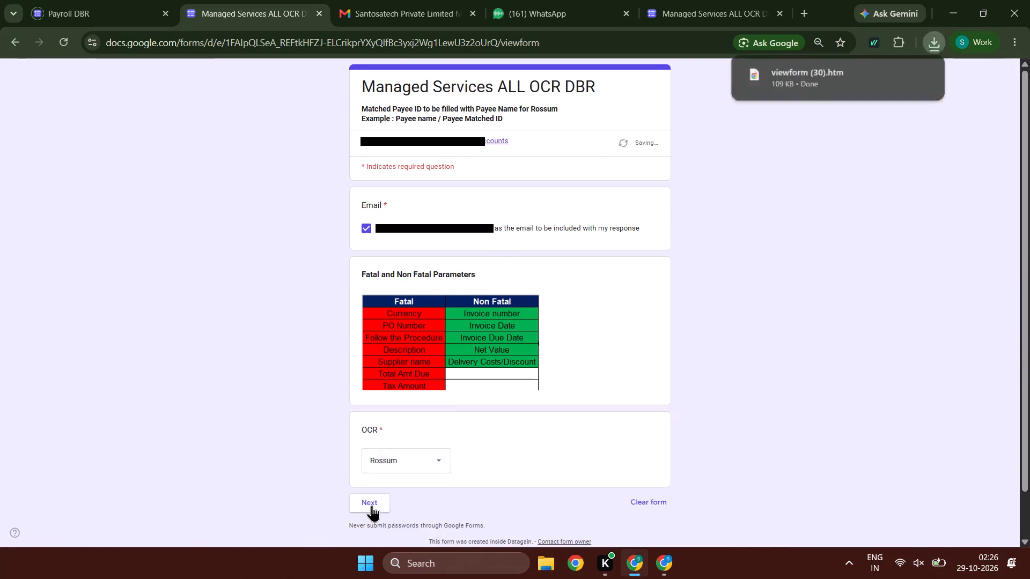
{"action": "double_click", "coordinate": [372, 505]}
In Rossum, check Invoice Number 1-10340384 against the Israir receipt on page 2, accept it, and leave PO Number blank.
{"action": "key", "text": "alt+Tab"}
{"action": "left_click", "coordinate": [133, 170]}
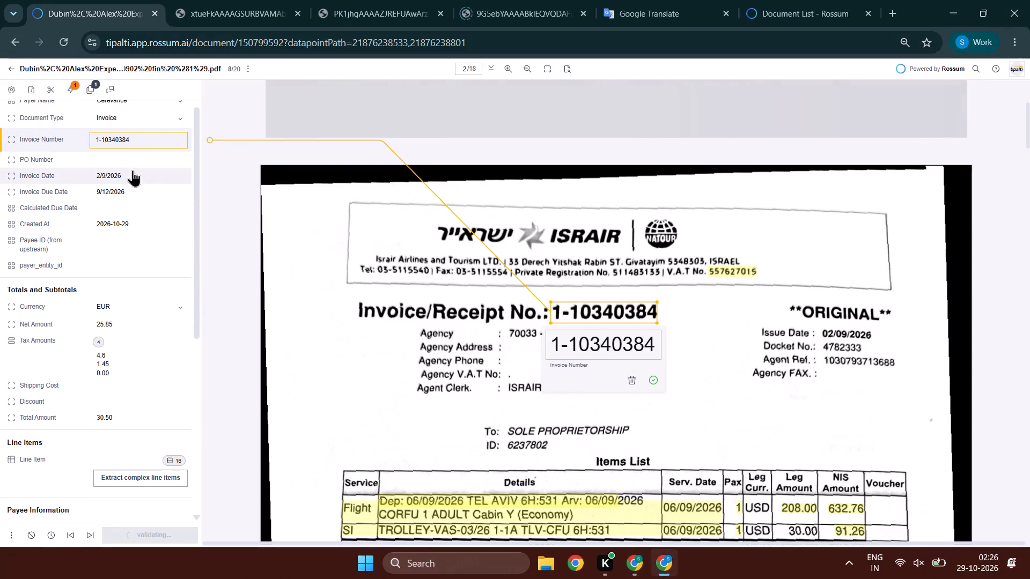
{"action": "double_click", "coordinate": [492, 69]}
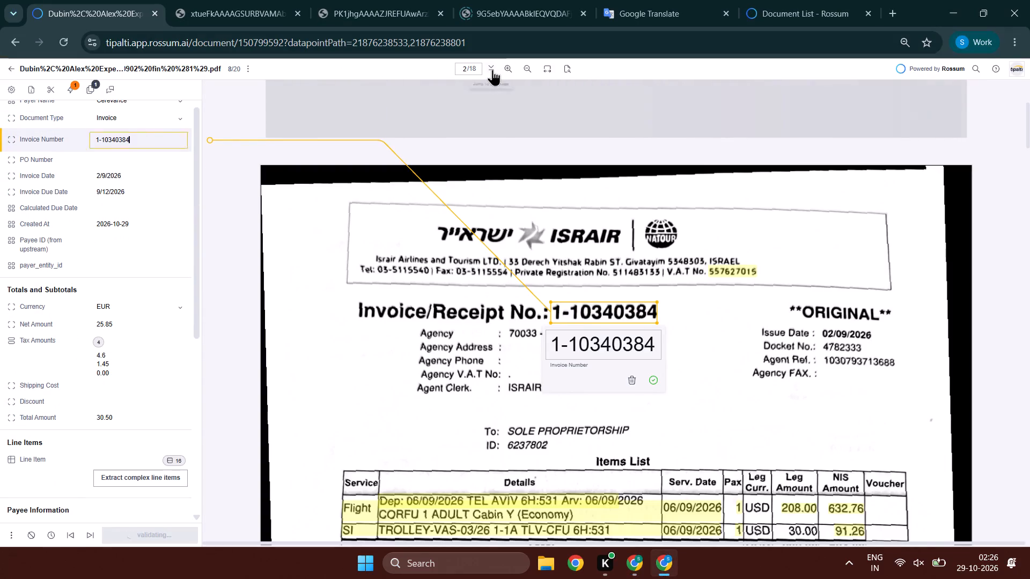
{"action": "scroll", "coordinate": [572, 253], "scroll_direction": "up", "scroll_amount": 7}
{"action": "scroll", "coordinate": [663, 277], "scroll_direction": "down", "scroll_amount": 8}
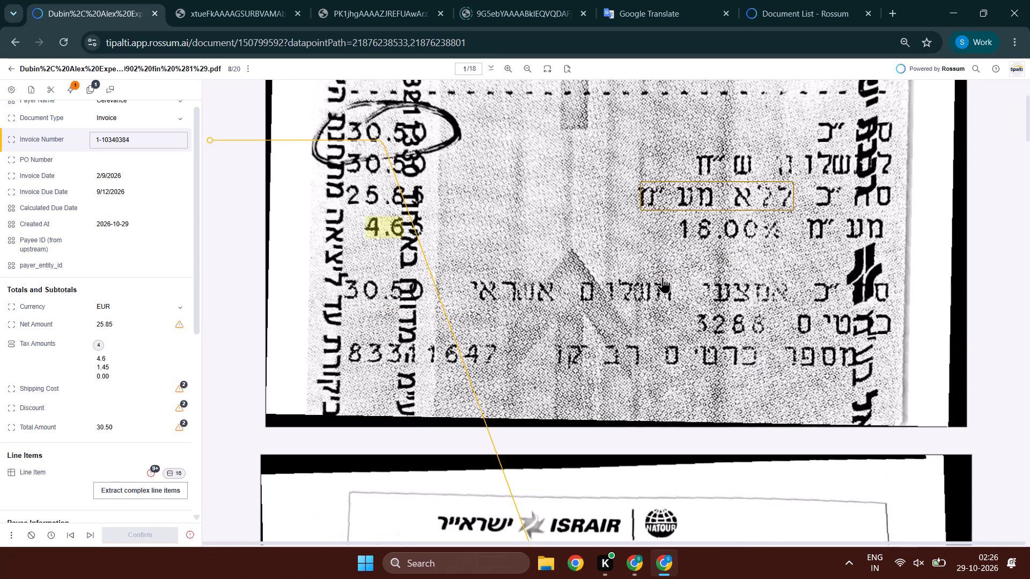
{"action": "scroll", "coordinate": [663, 277], "scroll_direction": "down", "scroll_amount": 5}
{"action": "key", "text": "Tab"}
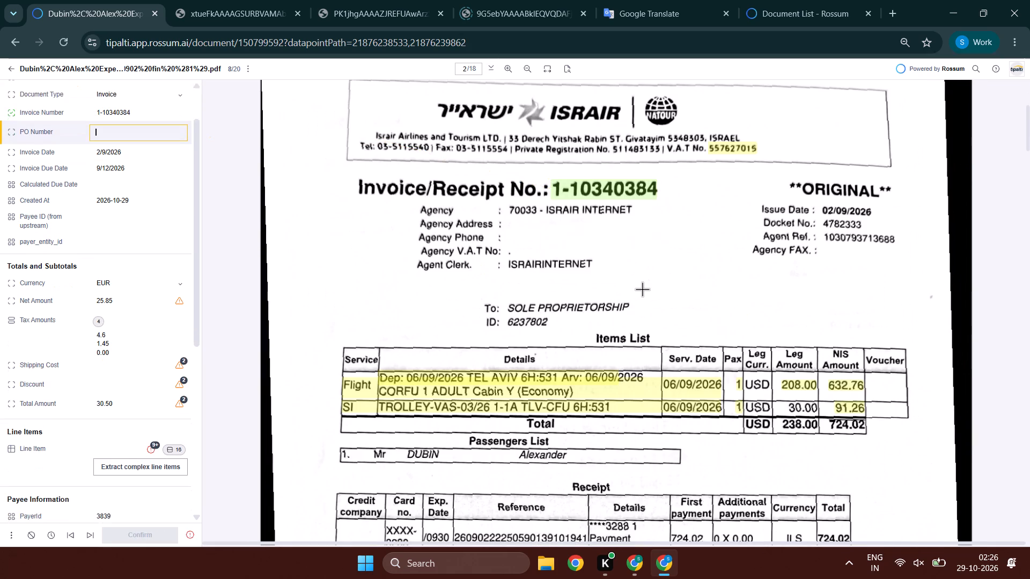
{"action": "key", "text": "Tab"}
Capture the Invoice Date from the Israir receipt's issue date, 02/09/2026, and accept it.
{"action": "scroll", "coordinate": [698, 301], "scroll_direction": "up", "scroll_amount": 7}
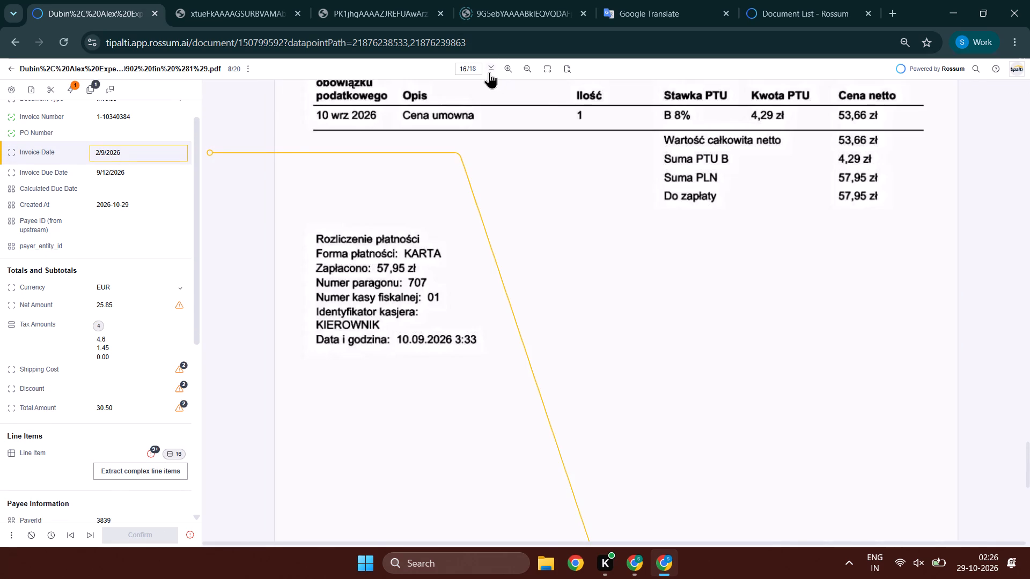
{"action": "double_click", "coordinate": [489, 72]}
{"action": "scroll", "coordinate": [564, 185], "scroll_direction": "down", "scroll_amount": 12}
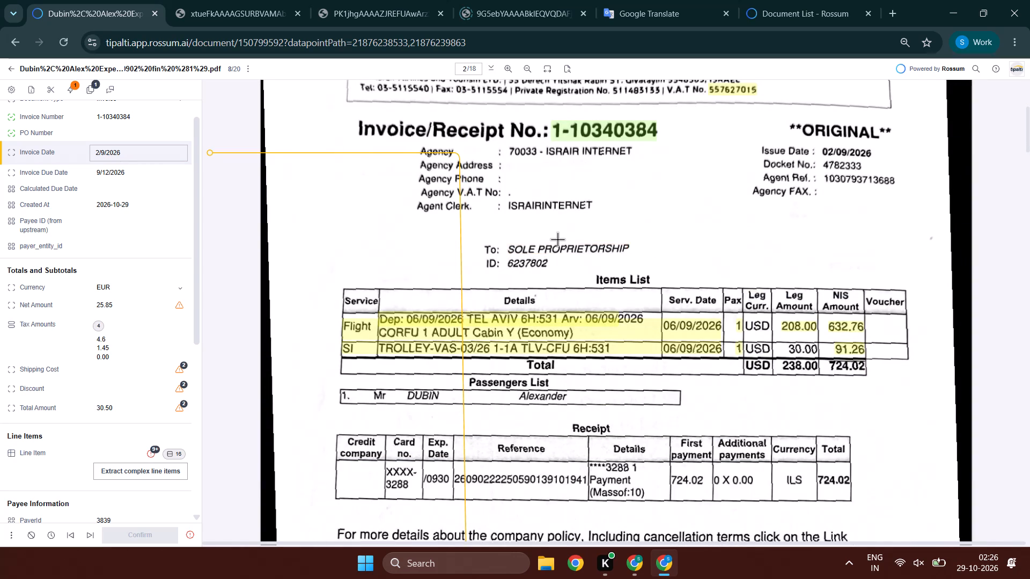
{"action": "left_click", "coordinate": [859, 156]}
{"action": "key", "text": "Tab"}
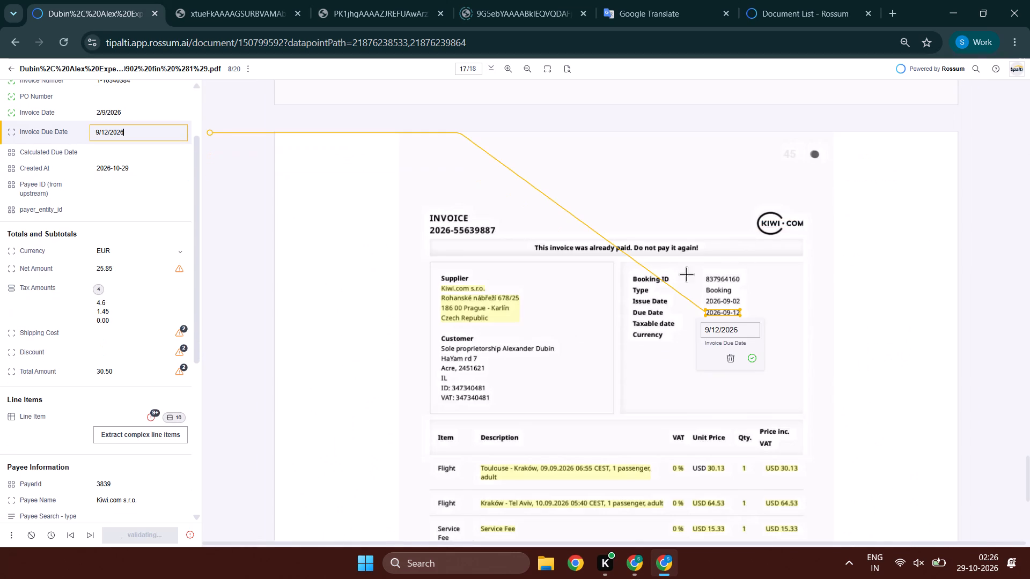
Clear the Invoice Due Date, check the Israir receipt, and accept the fields from Invoice Due Date through Currency.
{"action": "left_click", "coordinate": [732, 354]}
{"action": "double_click", "coordinate": [490, 68]}
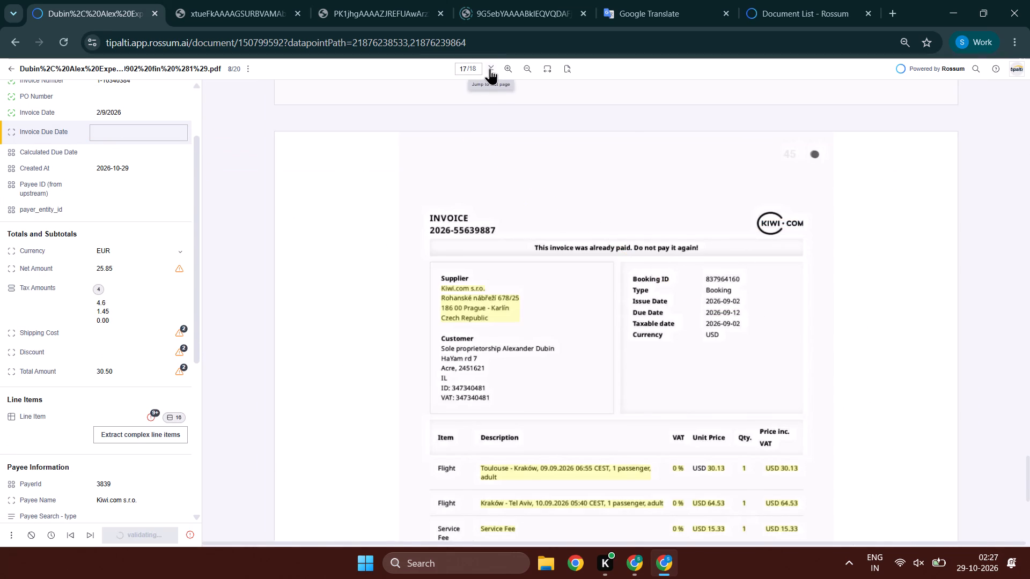
{"action": "scroll", "coordinate": [587, 158], "scroll_direction": "up", "scroll_amount": 1}
{"action": "scroll", "coordinate": [583, 182], "scroll_direction": "down", "scroll_amount": 14}
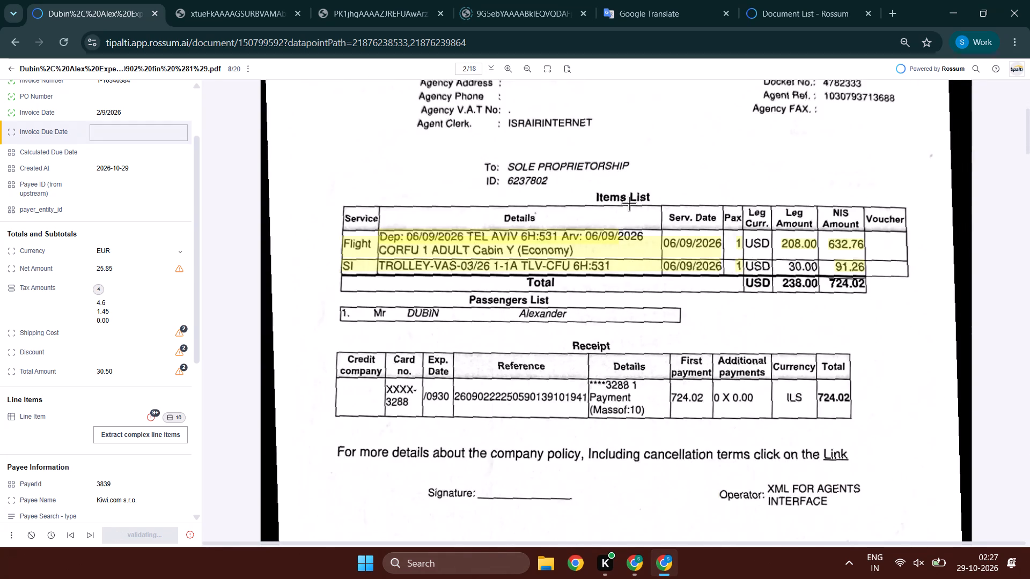
{"action": "scroll", "coordinate": [629, 203], "scroll_direction": "up", "scroll_amount": 1}
{"action": "scroll", "coordinate": [629, 203], "scroll_direction": "down", "scroll_amount": 2}
{"action": "key", "text": "Tab"}
{"action": "key", "text": "Tab"}
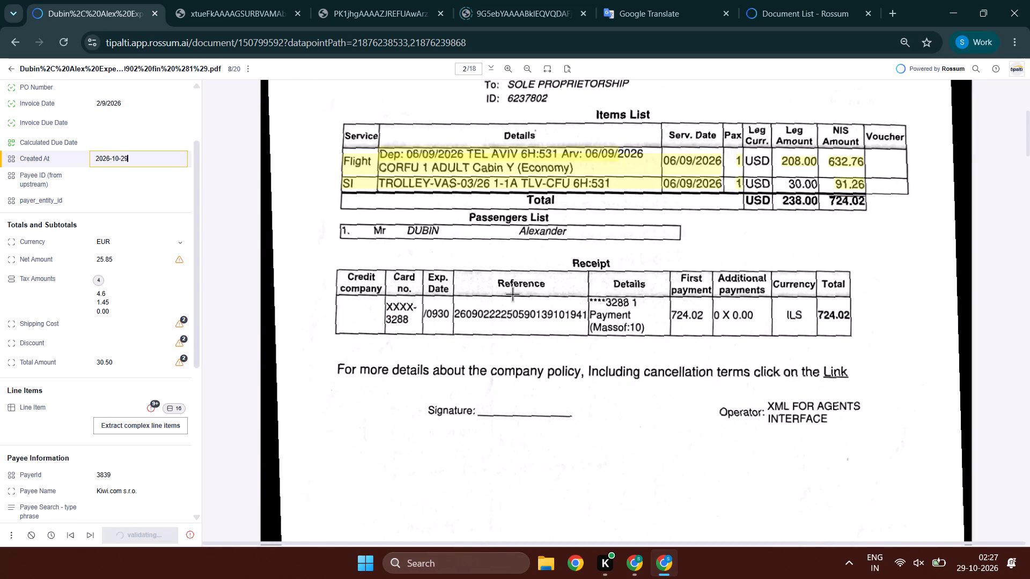
{"action": "key", "text": "Tab"}
{"action": "key", "text": "Tab"}
{"action": "key", "text": "Tab"}
{"action": "key", "text": "Tab"}
Capture the Net Amount as 724.02 from the Israir receipt's items total on page 2.
{"action": "scroll", "coordinate": [556, 262], "scroll_direction": "up", "scroll_amount": 3}
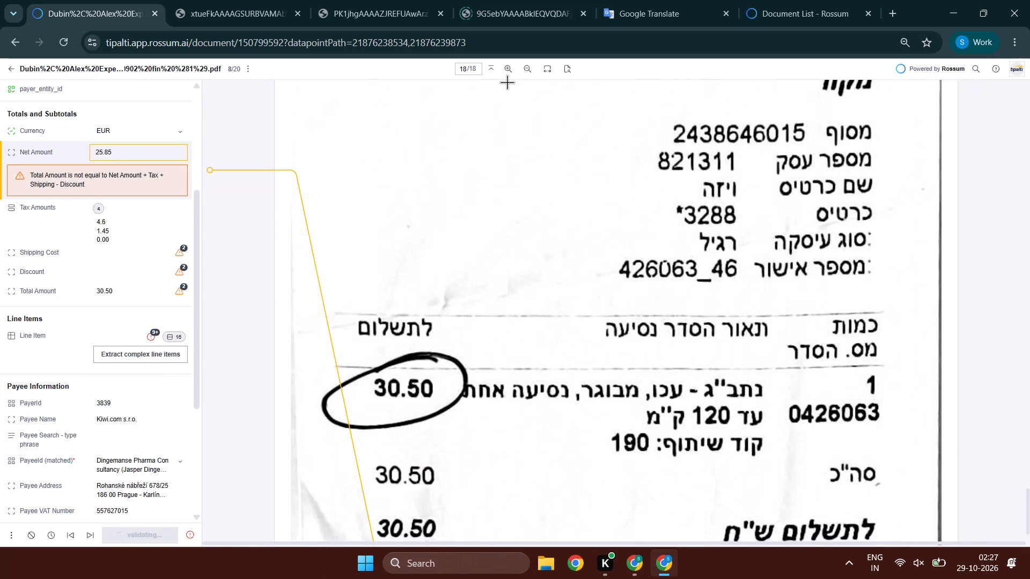
{"action": "double_click", "coordinate": [494, 71]}
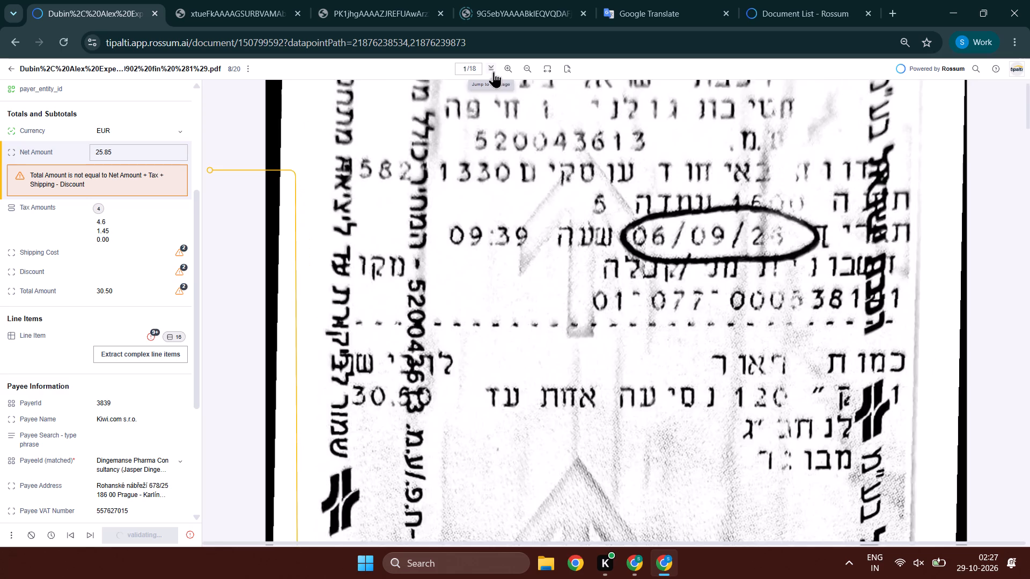
{"action": "scroll", "coordinate": [644, 152], "scroll_direction": "down", "scroll_amount": 8}
{"action": "left_click", "coordinate": [491, 67]}
{"action": "scroll", "coordinate": [745, 262], "scroll_direction": "down", "scroll_amount": 14}
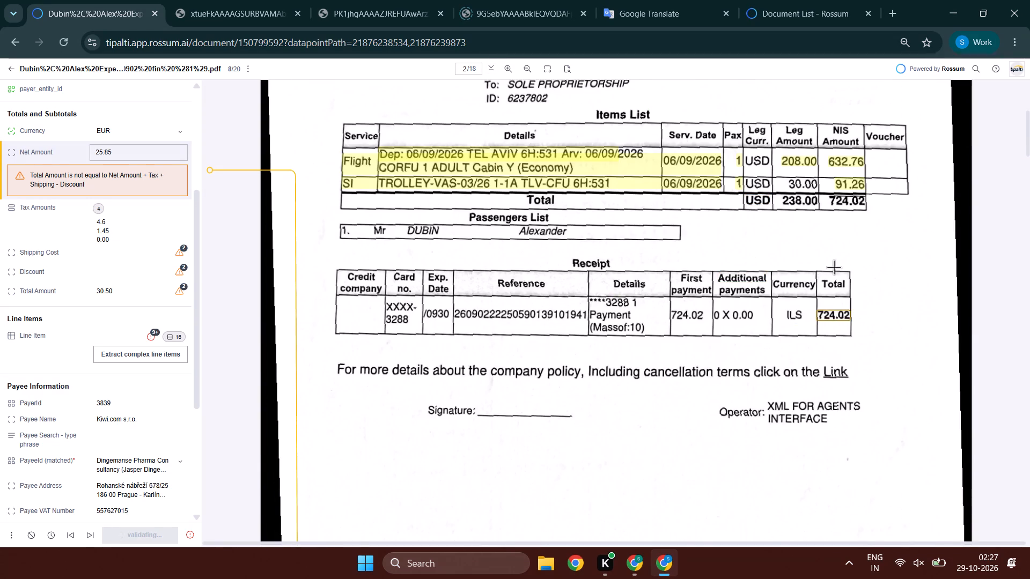
{"action": "left_click", "coordinate": [854, 200]}
{"action": "key", "text": "Tab"}
Delete all the extracted tax amounts.
{"action": "left_click", "coordinate": [111, 243]}
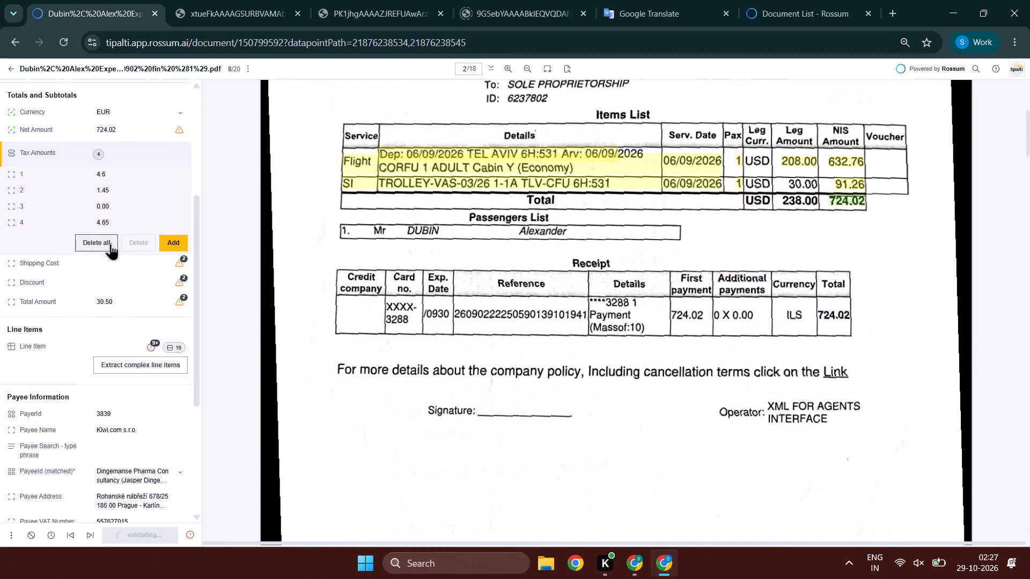
{"action": "left_click", "coordinate": [123, 235]}
Recapture the Total Amount as 724.02 from the items total on the page 2 Israir receipt.
{"action": "double_click", "coordinate": [489, 72]}
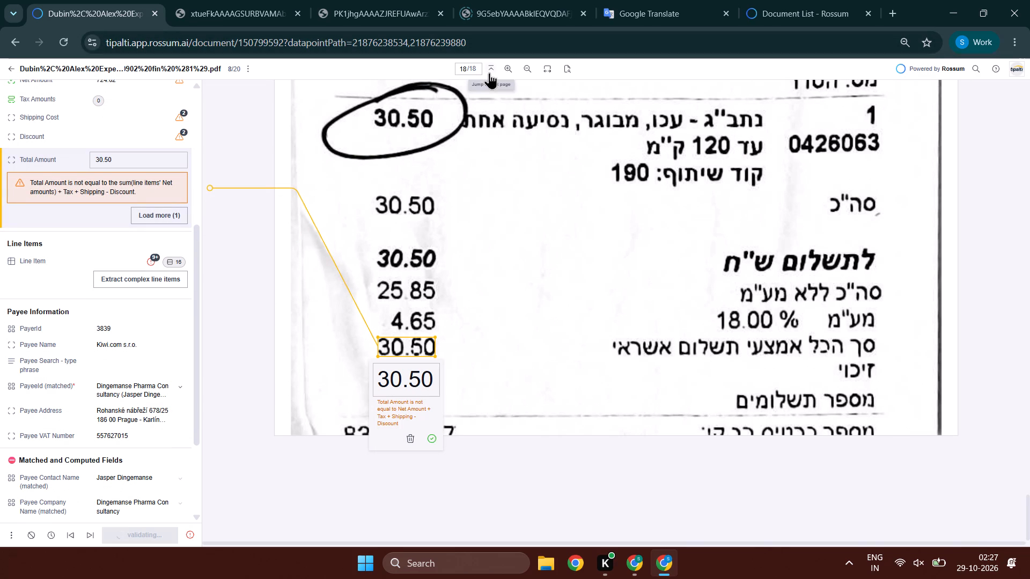
{"action": "scroll", "coordinate": [571, 145], "scroll_direction": "down", "scroll_amount": 13}
{"action": "scroll", "coordinate": [574, 158], "scroll_direction": "up", "scroll_amount": 8}
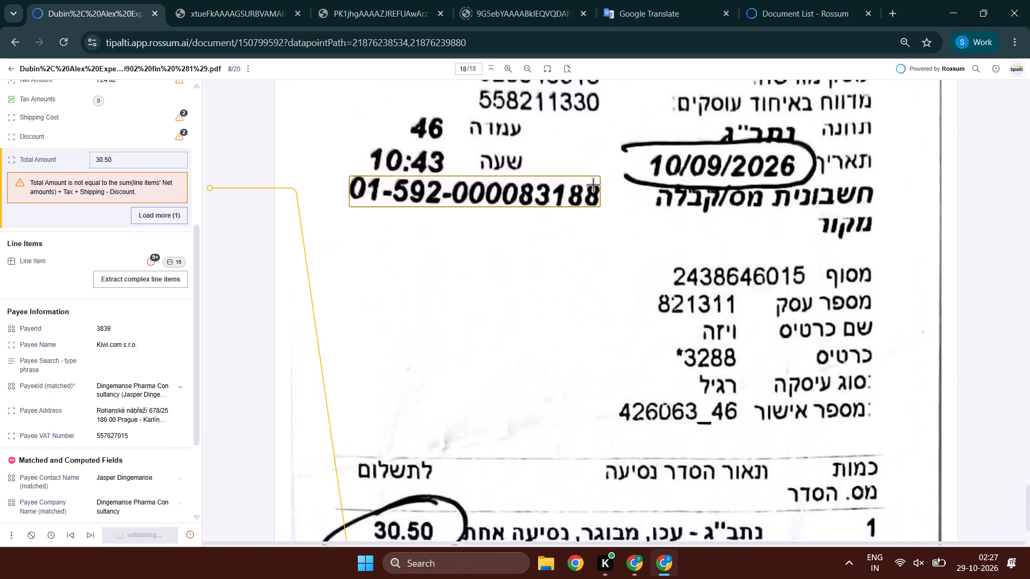
{"action": "scroll", "coordinate": [636, 213], "scroll_direction": "up", "scroll_amount": 3}
{"action": "scroll", "coordinate": [737, 255], "scroll_direction": "up", "scroll_amount": 8}
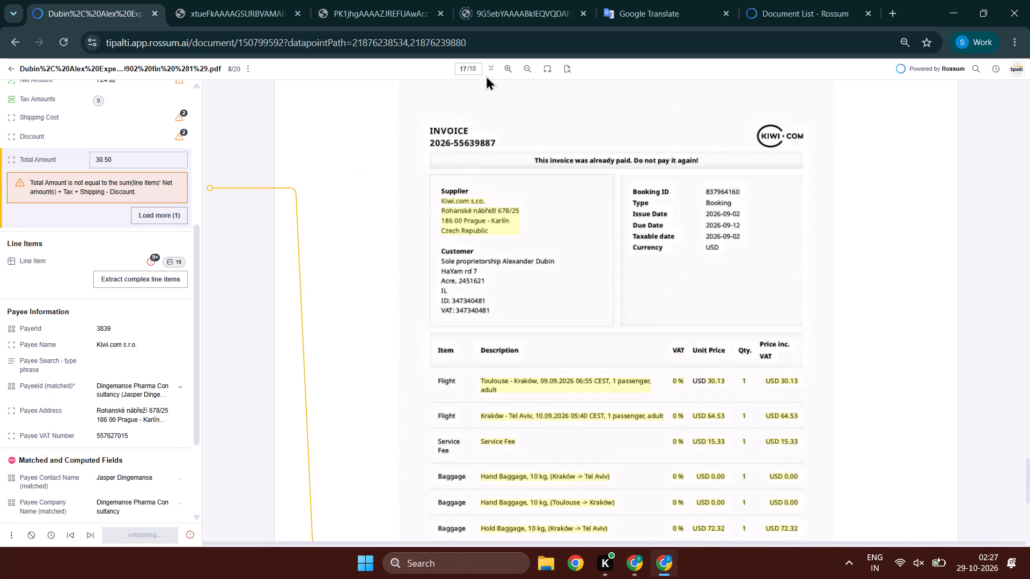
{"action": "double_click", "coordinate": [491, 65]}
{"action": "scroll", "coordinate": [630, 211], "scroll_direction": "down", "scroll_amount": 11}
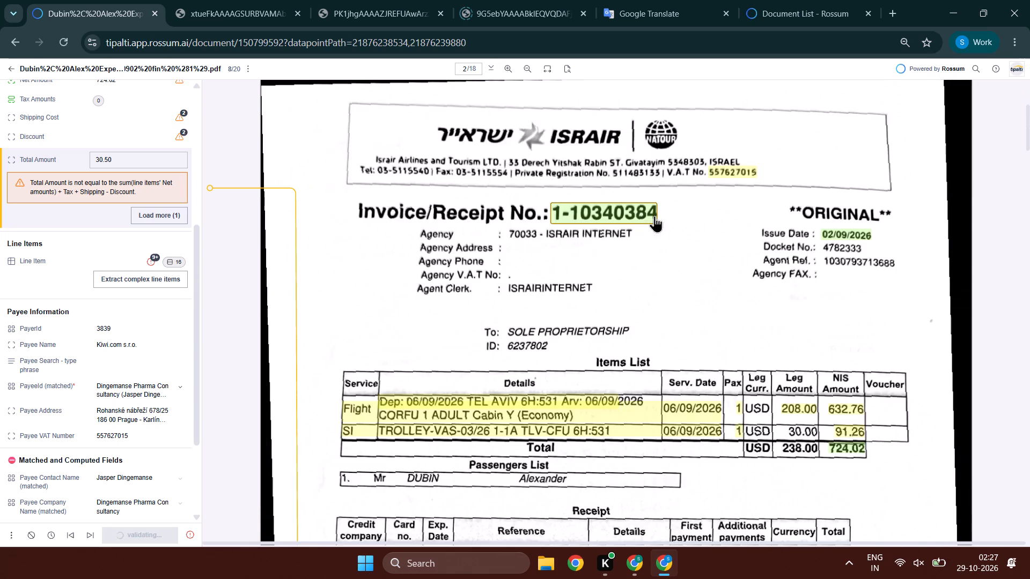
{"action": "scroll", "coordinate": [667, 224], "scroll_direction": "down", "scroll_amount": 2}
{"action": "left_click_drag", "start_coordinate": [874, 289], "coordinate": [823, 279]}
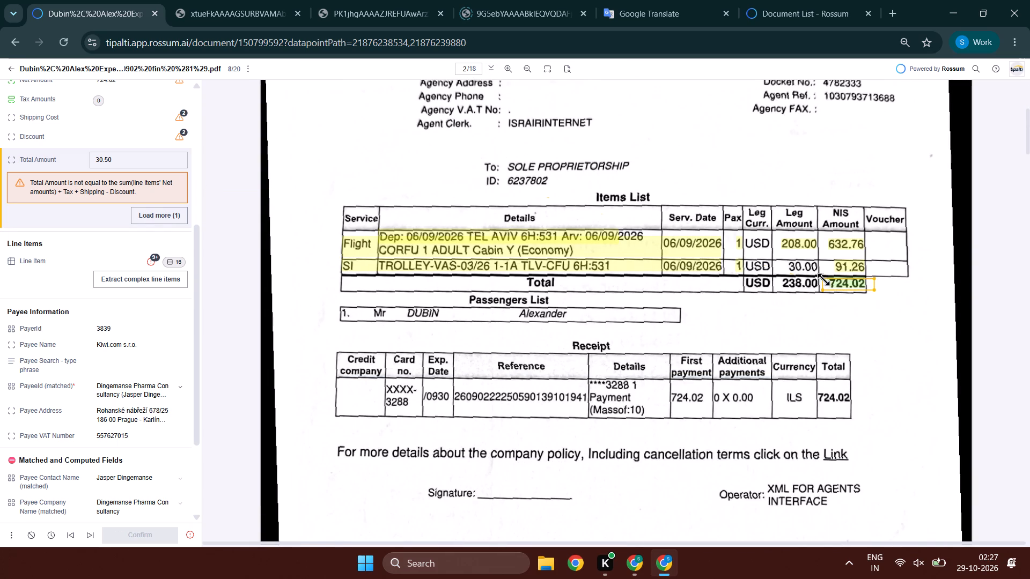
Open the line items and delete all of them except the three on page 2.
{"action": "left_click", "coordinate": [168, 253]}
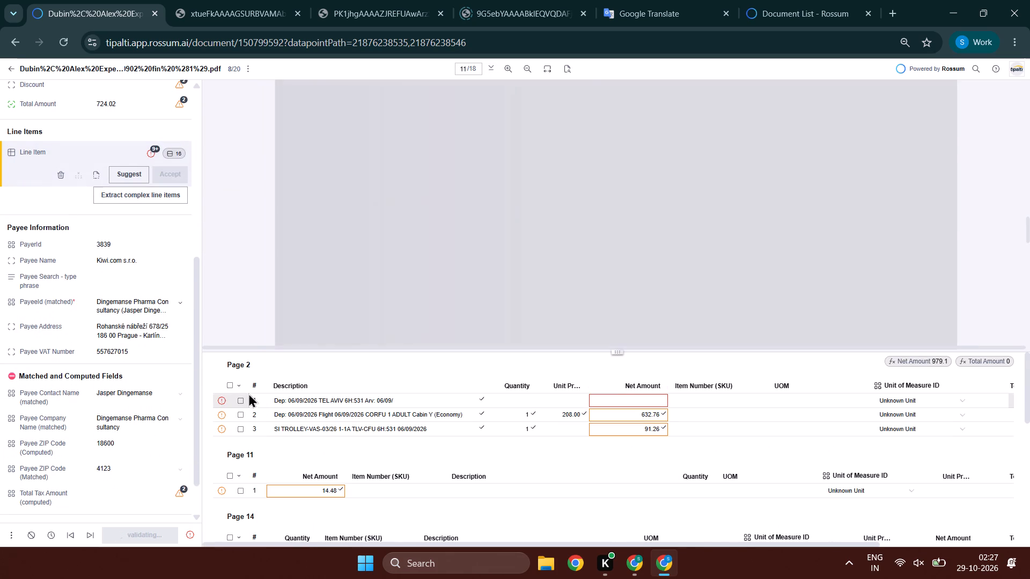
{"action": "left_click", "coordinate": [240, 388]}
{"action": "left_click", "coordinate": [264, 406]}
{"action": "left_click", "coordinate": [226, 387]}
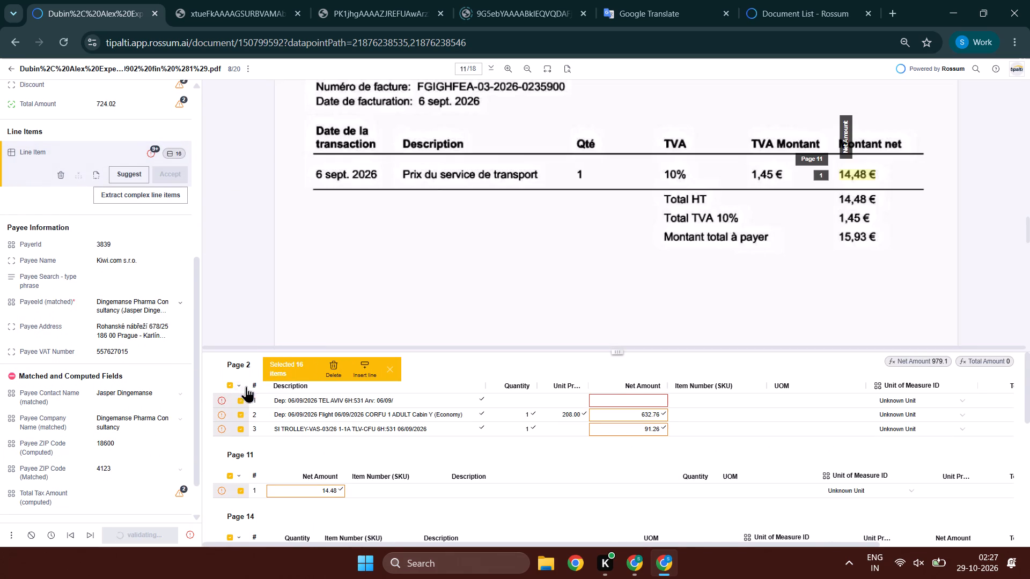
{"action": "left_click", "coordinate": [229, 387]}
{"action": "left_click", "coordinate": [330, 371]}
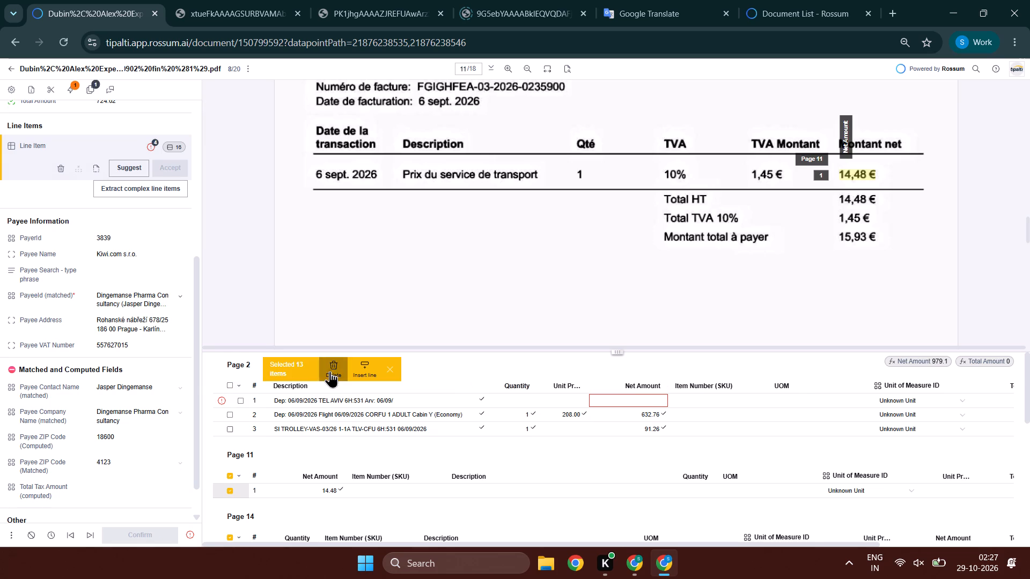
Delete the first page 2 line item, the incomplete Tel Aviv departure line without a net amount.
{"action": "left_click", "coordinate": [319, 397]}
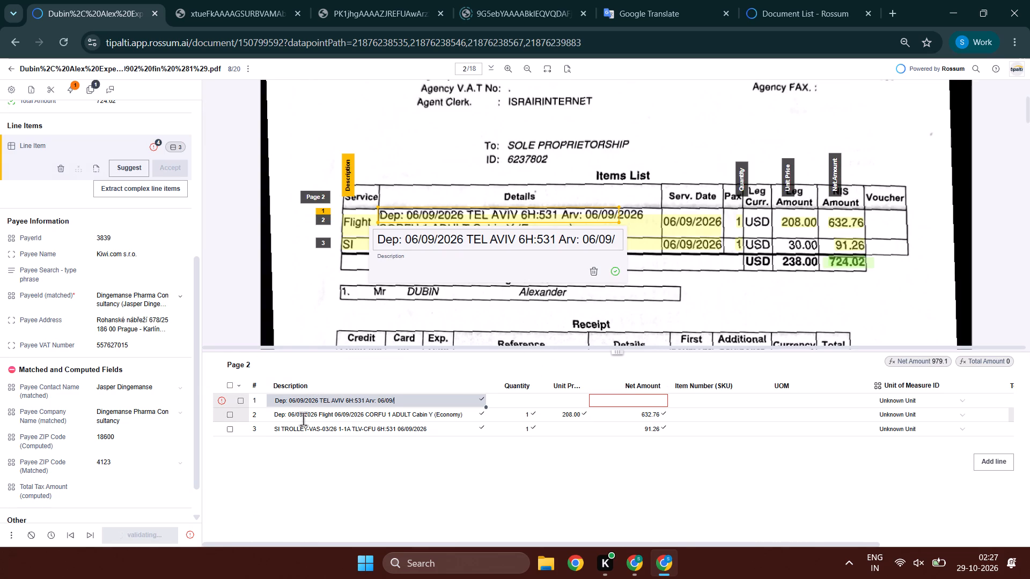
{"action": "left_click", "coordinate": [244, 402]}
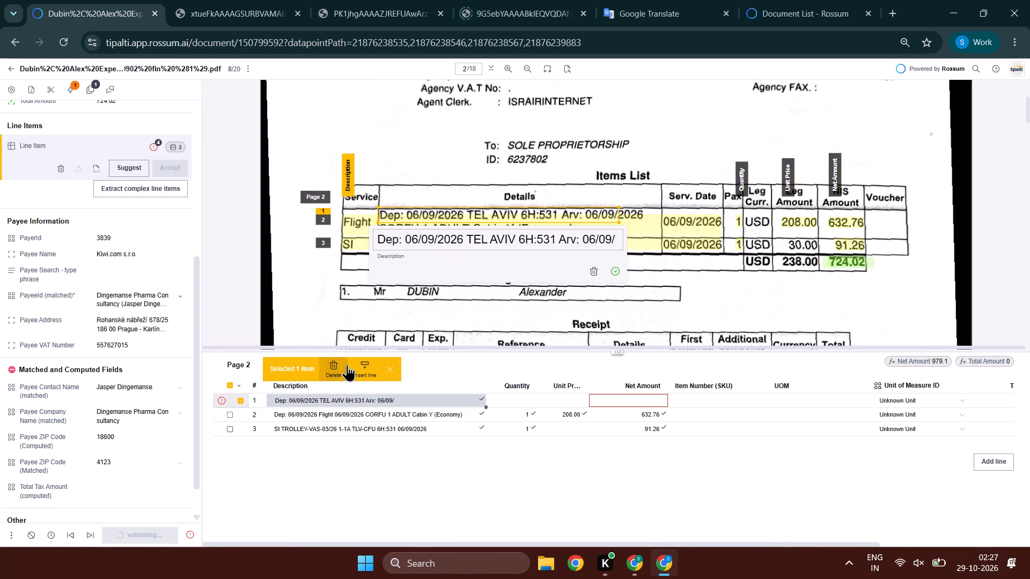
{"action": "left_click", "coordinate": [341, 364]}
Recapture the flight line's description from both text rows as "Dep: 06/09/2026 TEL AVIV 6H:531 Arv: 06/09/2026 CORFU 1 ADULT Cabin Y (Economy)".
{"action": "left_click", "coordinate": [447, 215]}
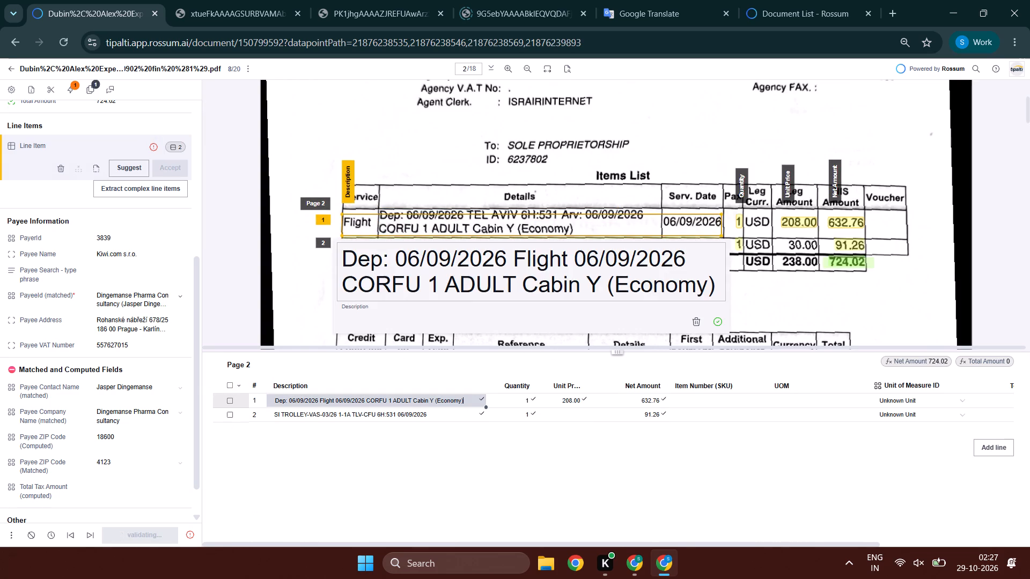
{"action": "left_click_drag", "start_coordinate": [609, 227], "coordinate": [532, 272]}
{"action": "left_click_drag", "start_coordinate": [379, 206], "coordinate": [554, 235]}
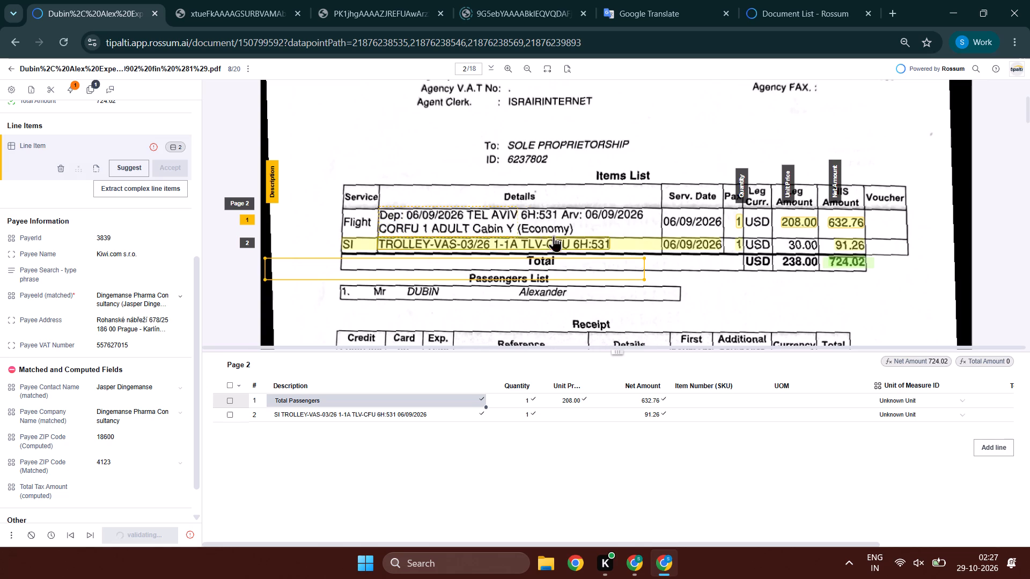
{"action": "left_click_drag", "start_coordinate": [554, 235], "coordinate": [654, 238]}
{"action": "key", "text": "Tab"}
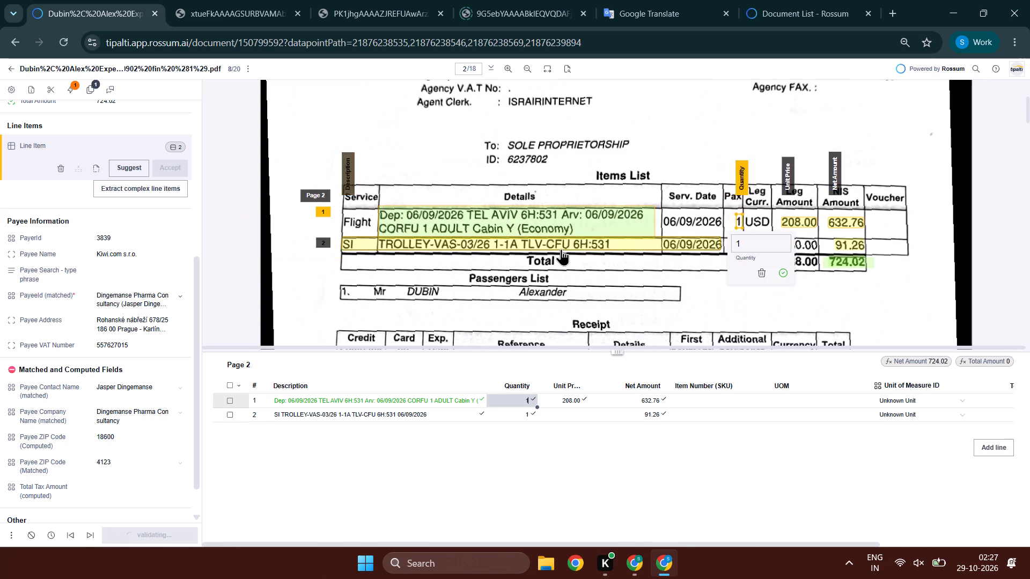
Recapture the second line item's description as "TROLLEY-VAS-03/26 1-1A TLV-CFU 6H:531".
{"action": "left_click", "coordinate": [561, 249]}
{"action": "left_click_drag", "start_coordinate": [561, 245], "coordinate": [540, 264]}
{"action": "triple_click", "coordinate": [531, 250]}
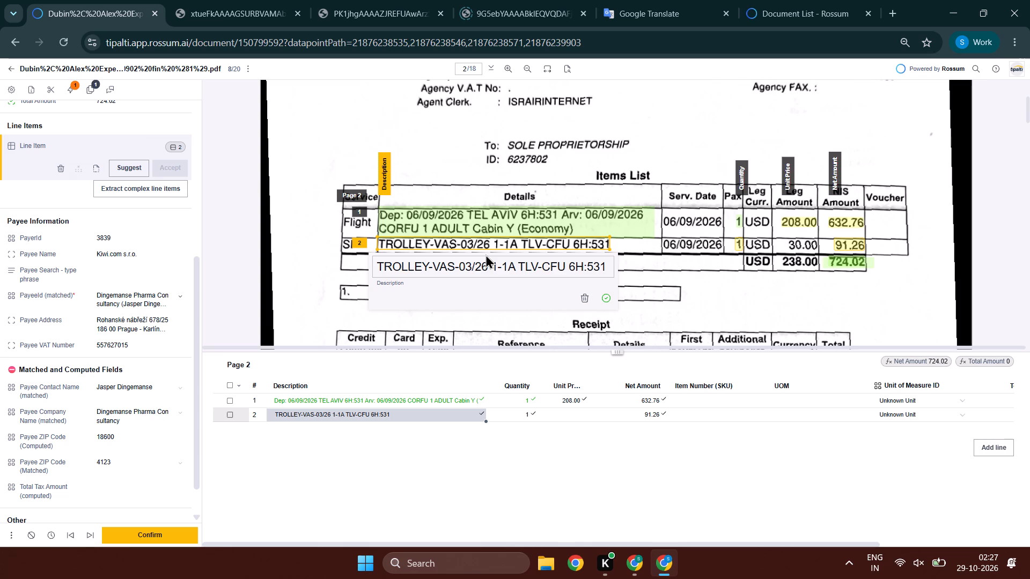
{"action": "key", "text": "Tab"}
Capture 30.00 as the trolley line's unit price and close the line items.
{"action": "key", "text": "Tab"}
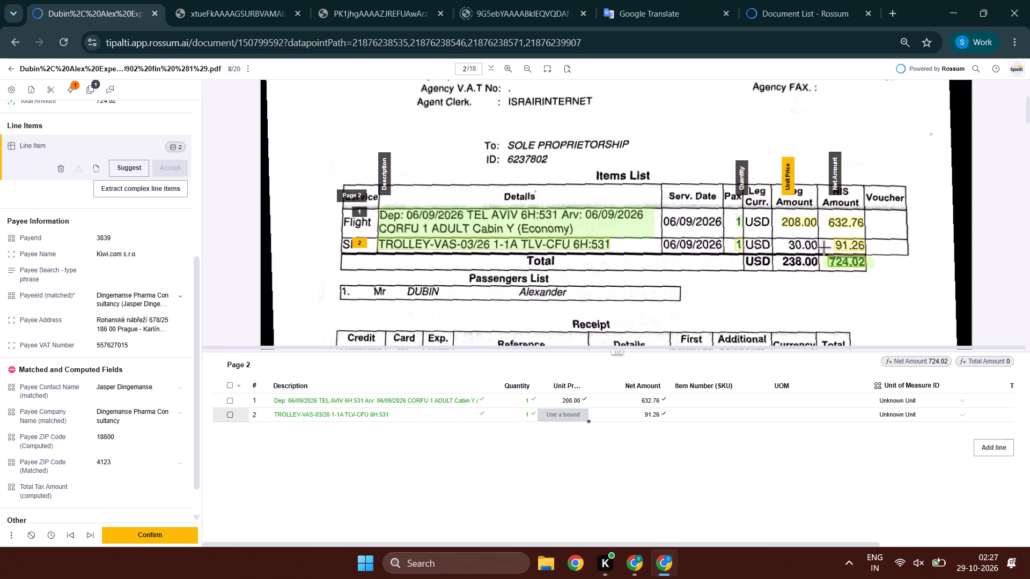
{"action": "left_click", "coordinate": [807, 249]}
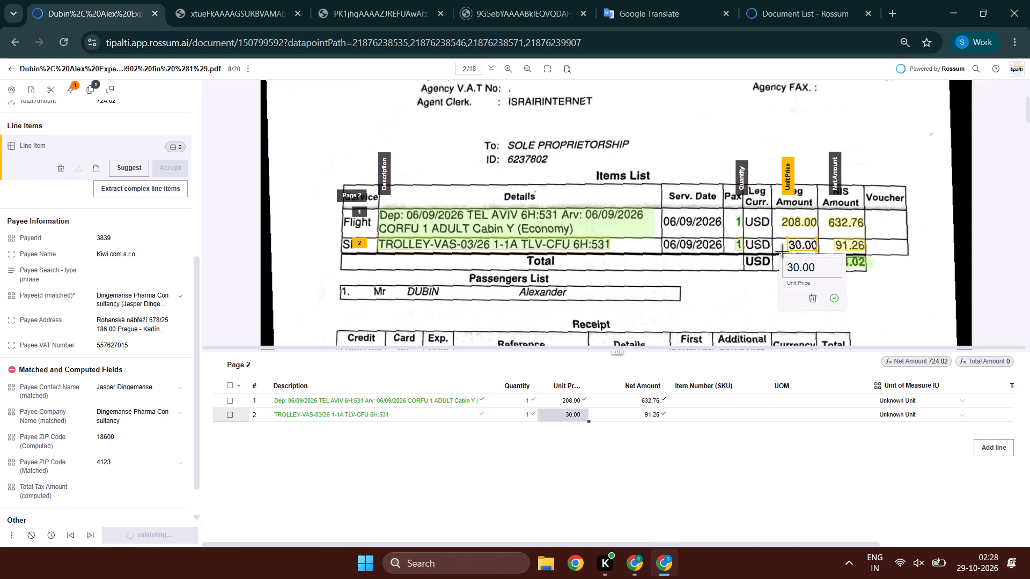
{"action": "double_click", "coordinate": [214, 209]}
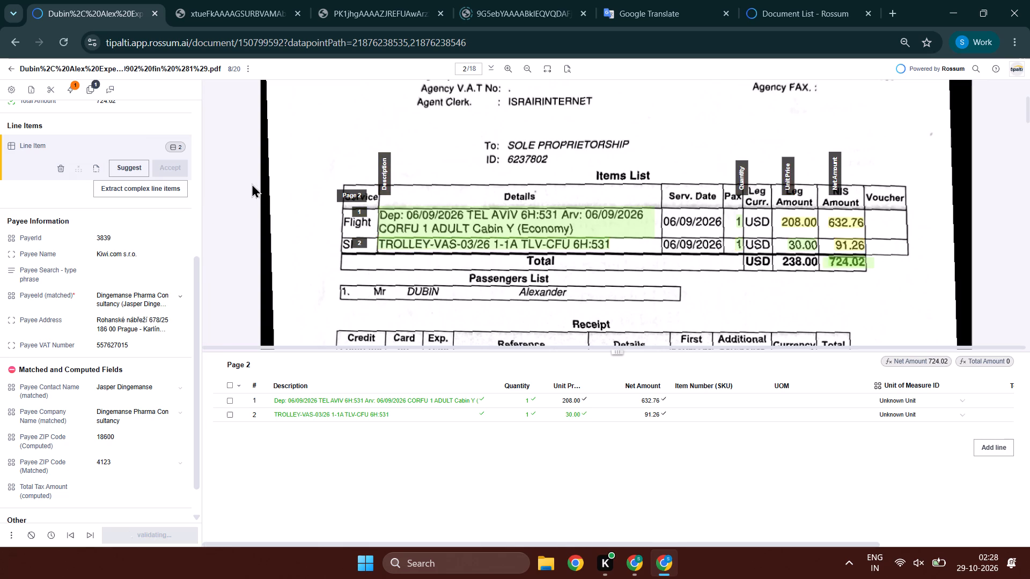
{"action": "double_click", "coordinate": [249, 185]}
Reopen the line items and remove the captured Unit Price column from the page 2 items list.
{"action": "left_click", "coordinate": [801, 216]}
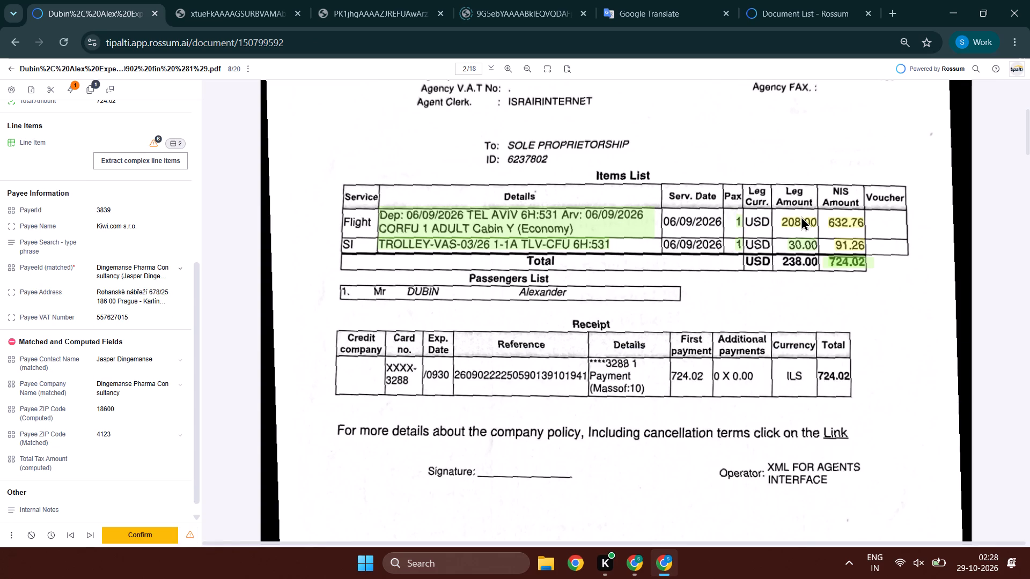
{"action": "double_click", "coordinate": [801, 216]}
{"action": "left_click", "coordinate": [789, 187]}
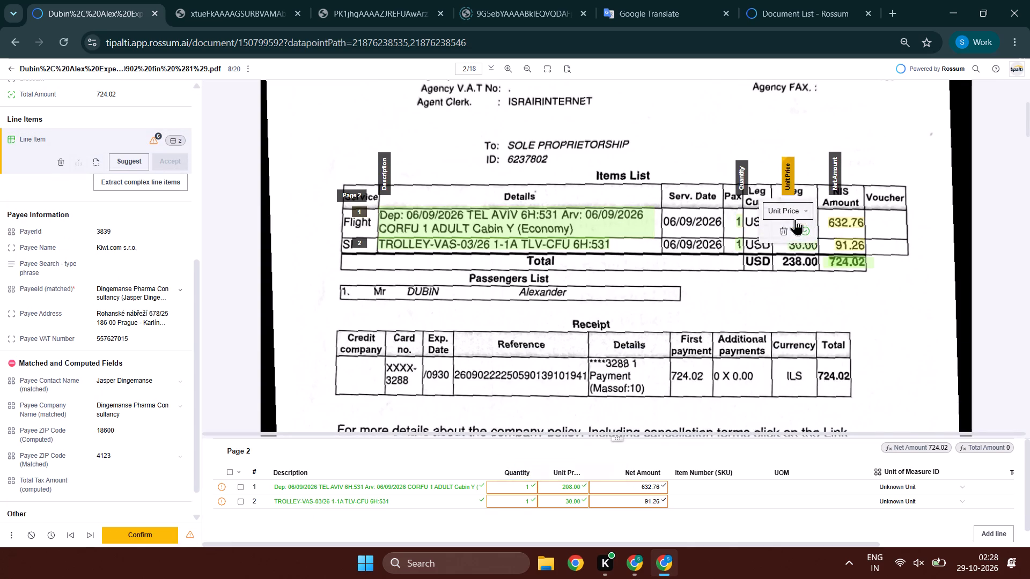
{"action": "left_click", "coordinate": [788, 226]}
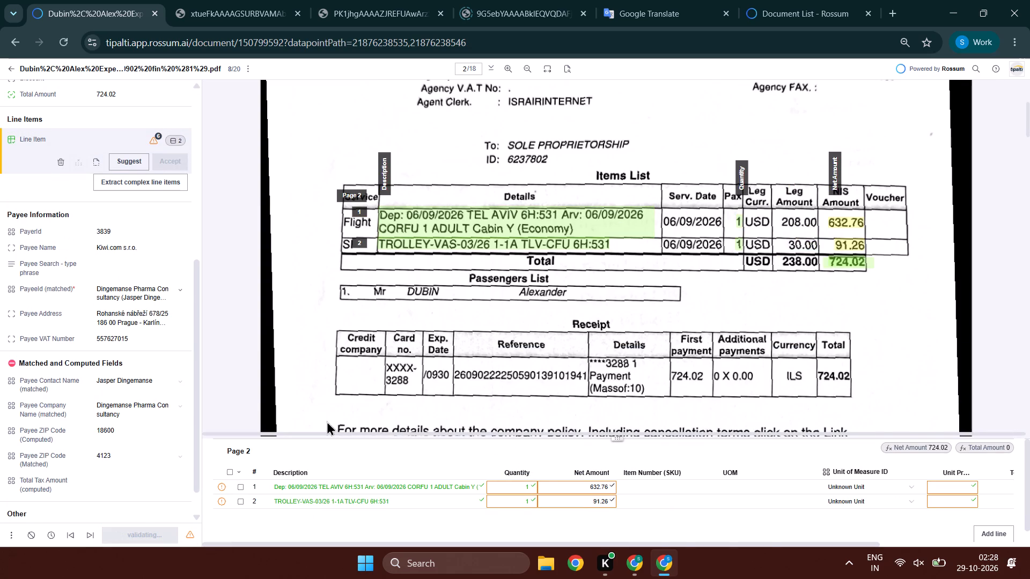
Recapture the Payee Name from the page 2 letterhead, covering Israir Airlines and Tourism LTD.
{"action": "left_click", "coordinate": [112, 248]}
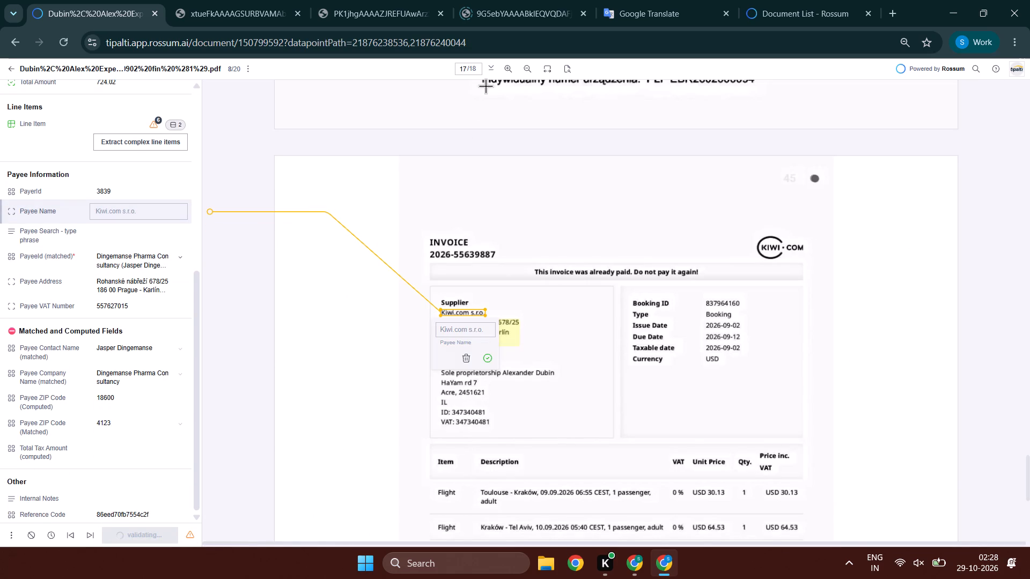
{"action": "double_click", "coordinate": [495, 69]}
{"action": "scroll", "coordinate": [488, 207], "scroll_direction": "up", "scroll_amount": 6}
{"action": "scroll", "coordinate": [487, 230], "scroll_direction": "down", "scroll_amount": 12}
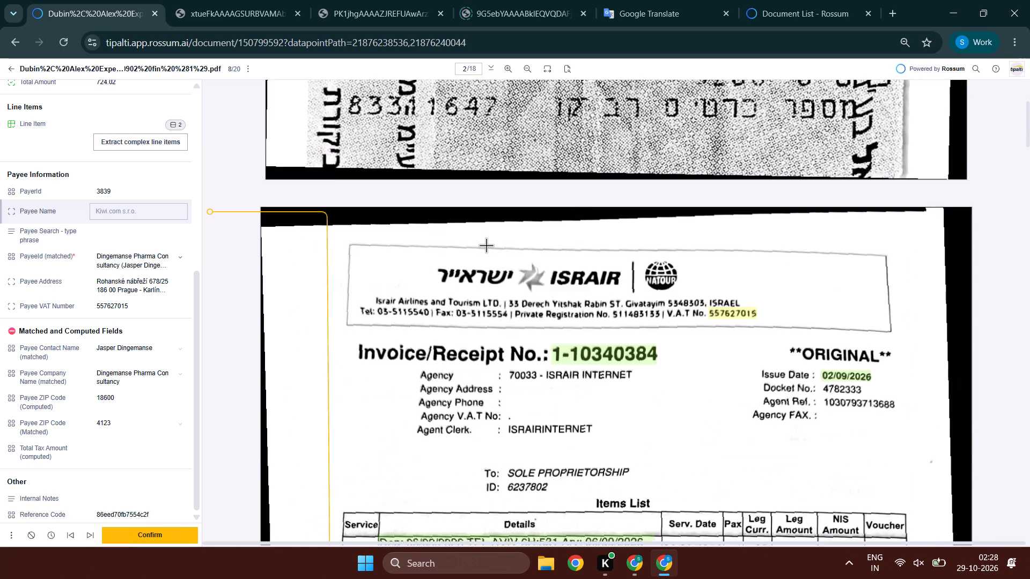
{"action": "scroll", "coordinate": [486, 245], "scroll_direction": "down", "scroll_amount": 2}
{"action": "scroll", "coordinate": [497, 240], "scroll_direction": "up", "scroll_amount": 1}
{"action": "left_click", "coordinate": [611, 108]}
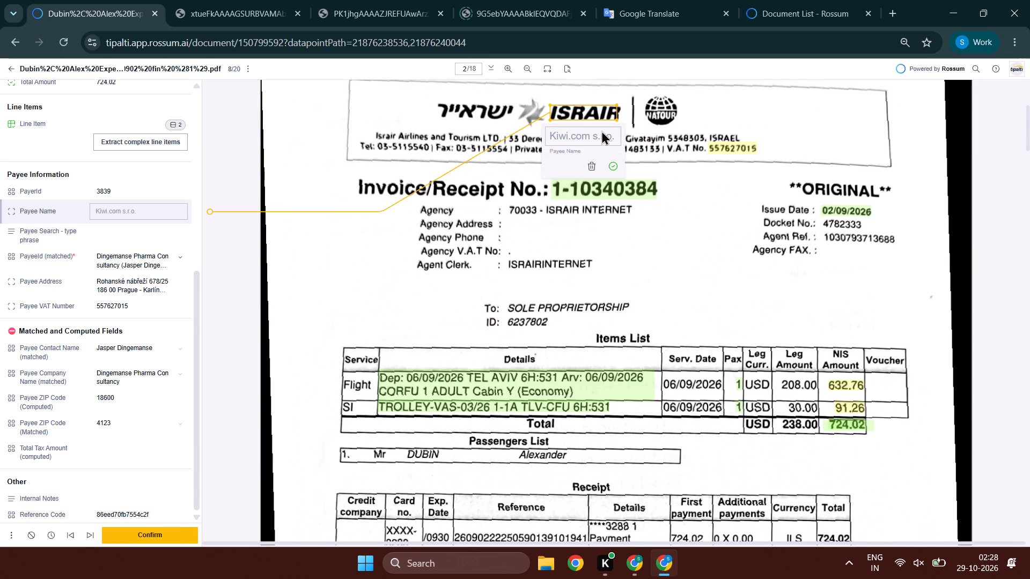
{"action": "left_click_drag", "start_coordinate": [374, 133], "coordinate": [462, 152]}
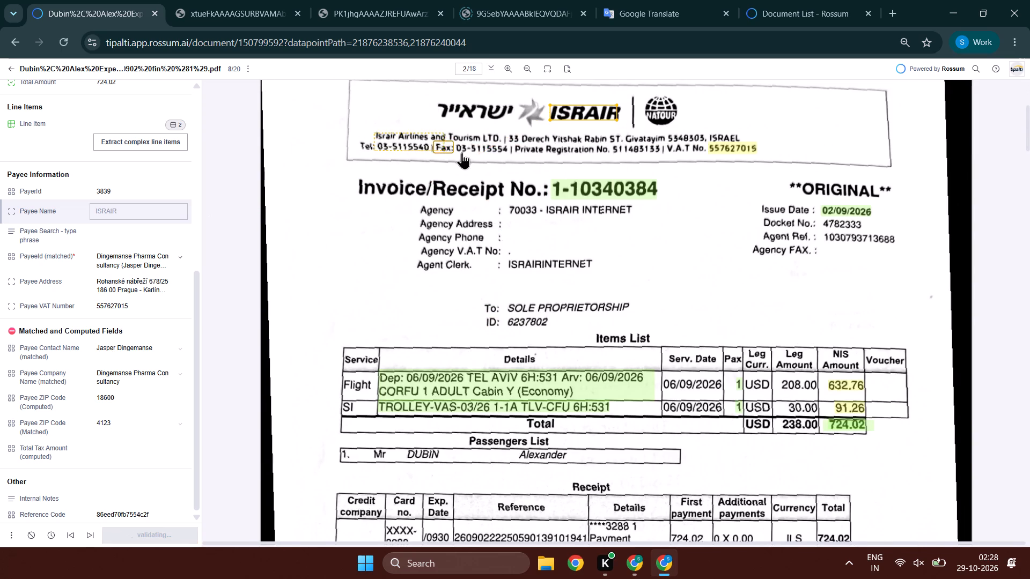
{"action": "left_click_drag", "start_coordinate": [462, 152], "coordinate": [500, 147]}
{"action": "key", "text": "Tab"}
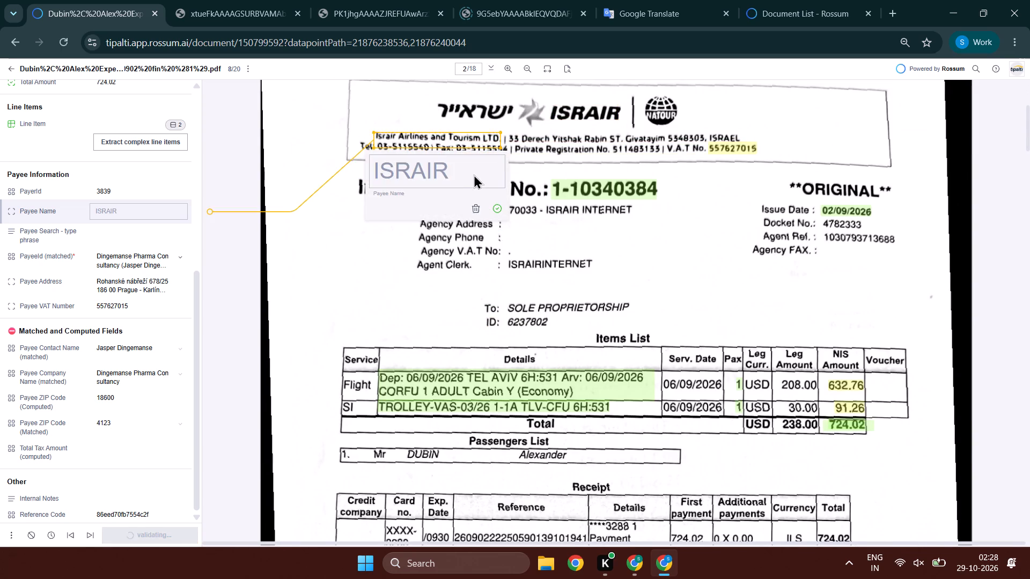
{"action": "key", "text": "Tab"}
Capture the Payee VAT Number from the V.A.T No. in the page 2 letterhead.
{"action": "left_click", "coordinate": [726, 144]}
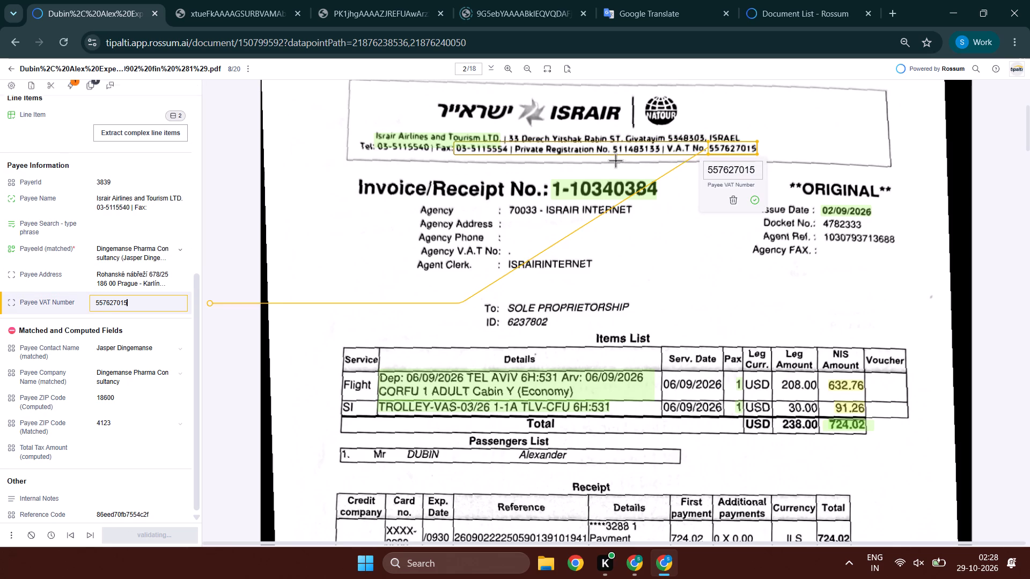
Recapture the Payee Address from the Israir street address in the page 2 letterhead.
{"action": "left_click", "coordinate": [115, 280]}
{"action": "double_click", "coordinate": [495, 68]}
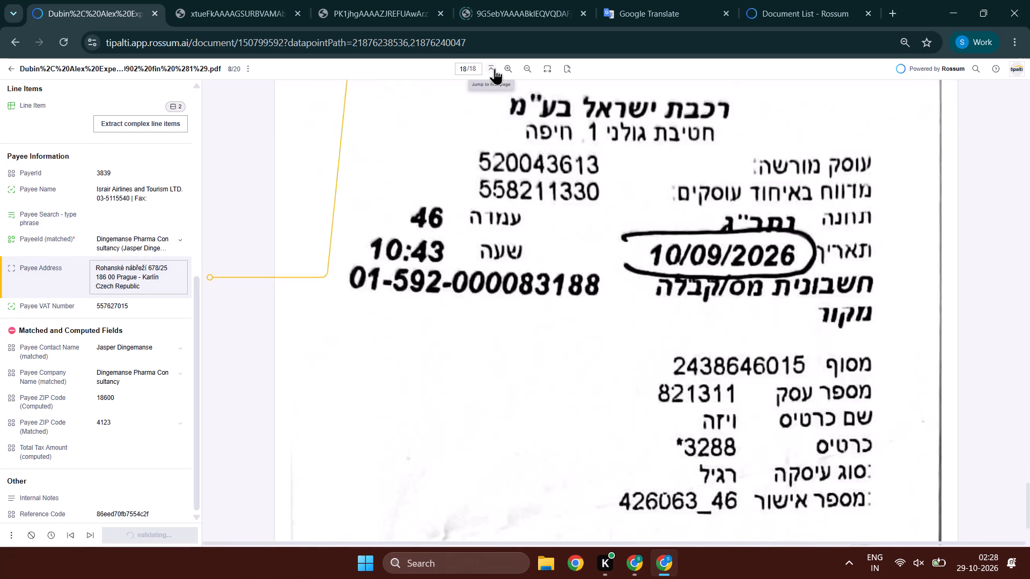
{"action": "scroll", "coordinate": [557, 209], "scroll_direction": "down", "scroll_amount": 13}
{"action": "scroll", "coordinate": [510, 135], "scroll_direction": "up", "scroll_amount": 2}
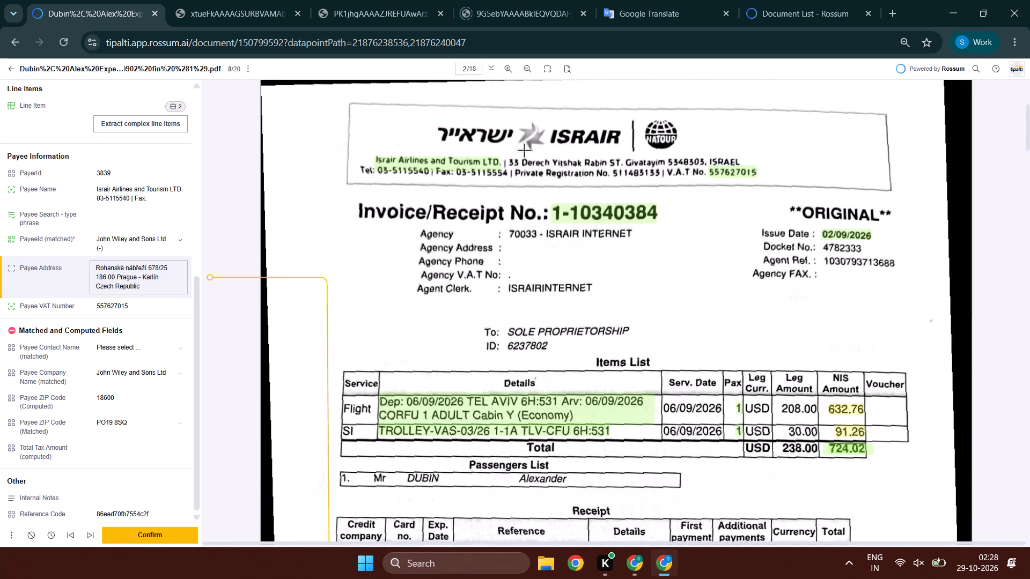
{"action": "left_click_drag", "start_coordinate": [510, 155], "coordinate": [744, 166]}
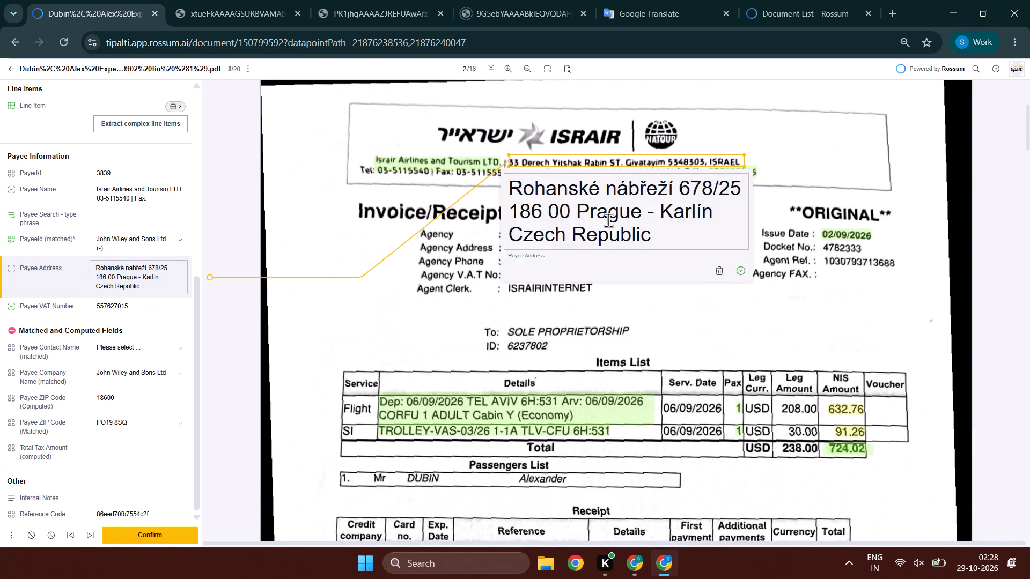
Set the Payee Search phrase to Israir, copied from the Payee Name.
{"action": "left_click", "coordinate": [179, 255]}
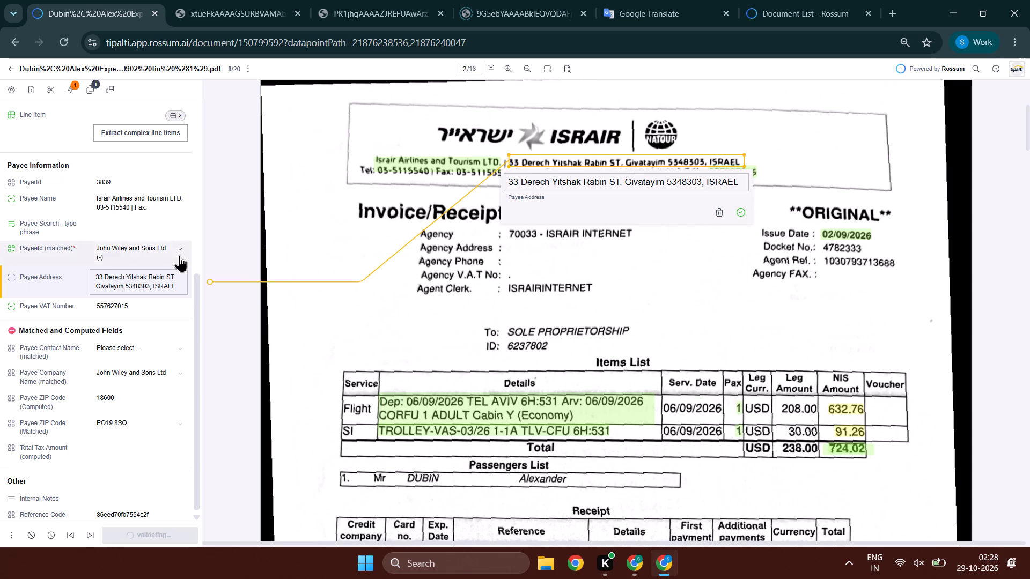
{"action": "left_click", "coordinate": [164, 249]}
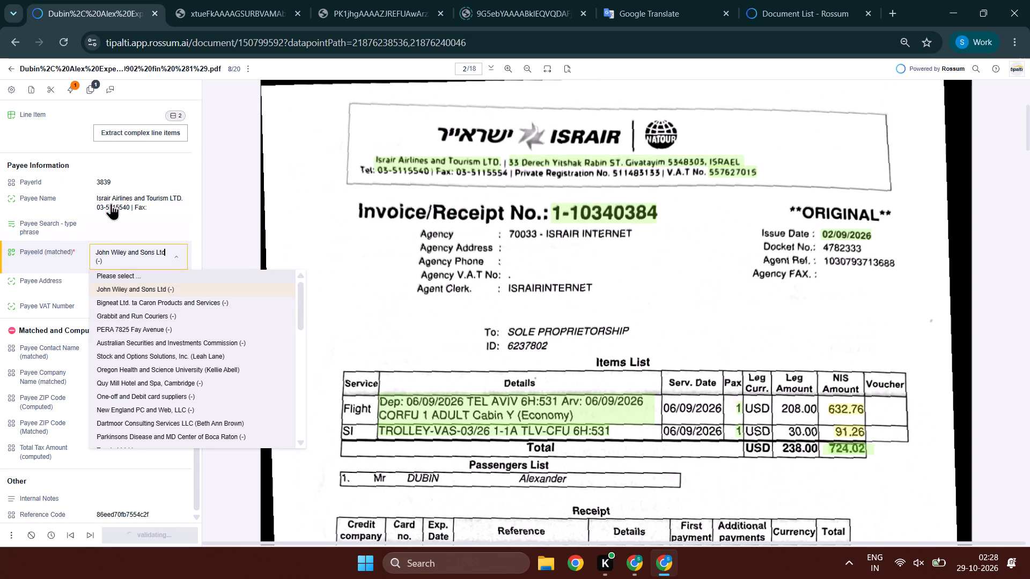
{"action": "double_click", "coordinate": [105, 197], "text": "ctrl"}
{"action": "key", "text": "ctrl+c"}
{"action": "key", "text": "ctrl+c"}
{"action": "left_click", "coordinate": [121, 231], "text": "ctrl"}
{"action": "key", "text": "ctrl+v"}
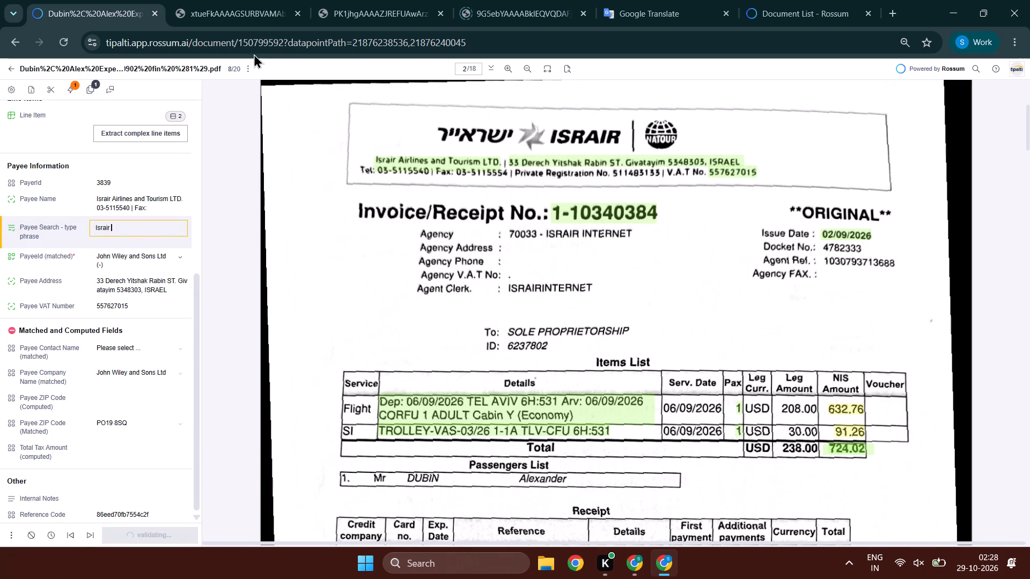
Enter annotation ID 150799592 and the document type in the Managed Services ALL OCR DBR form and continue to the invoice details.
{"action": "double_click", "coordinate": [261, 41], "text": "ctrl"}
{"action": "key", "text": "ctrl+c"}
{"action": "key", "text": "ctrl+c"}
{"action": "double_click", "coordinate": [292, 39]}
{"action": "key", "text": "ctrl+c"}
{"action": "key", "text": "ctrl+c"}
{"action": "key", "text": "alt+Tab"}
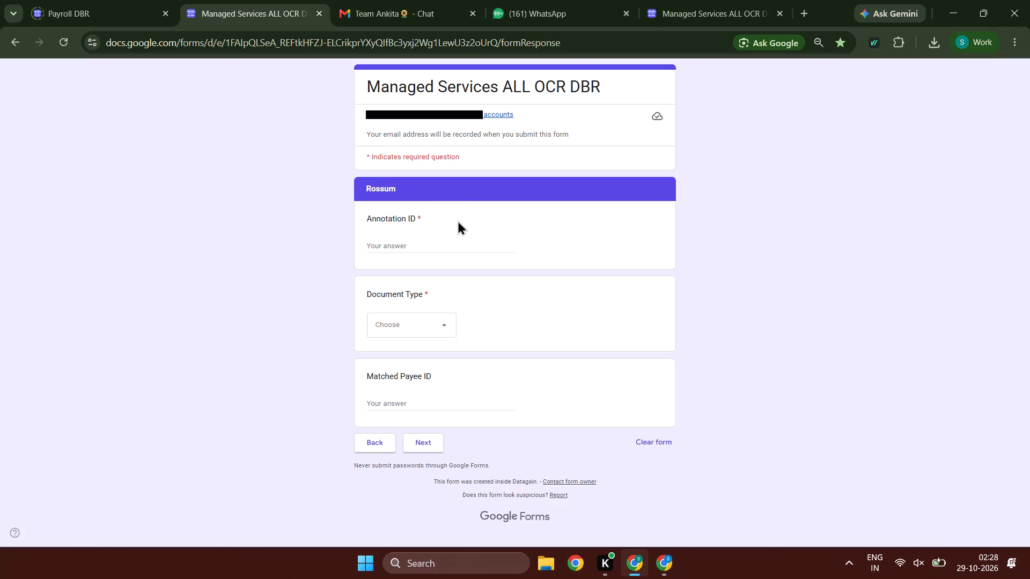
{"action": "left_click", "coordinate": [446, 249], "text": "ctrl"}
{"action": "key", "text": "ctrl+v"}
{"action": "left_click", "coordinate": [414, 331]}
{"action": "left_click", "coordinate": [407, 410]}
{"action": "double_click", "coordinate": [417, 446]}
Return to the Rossum document and set its Document Type to Other.
{"action": "key", "text": "alt+Tab"}
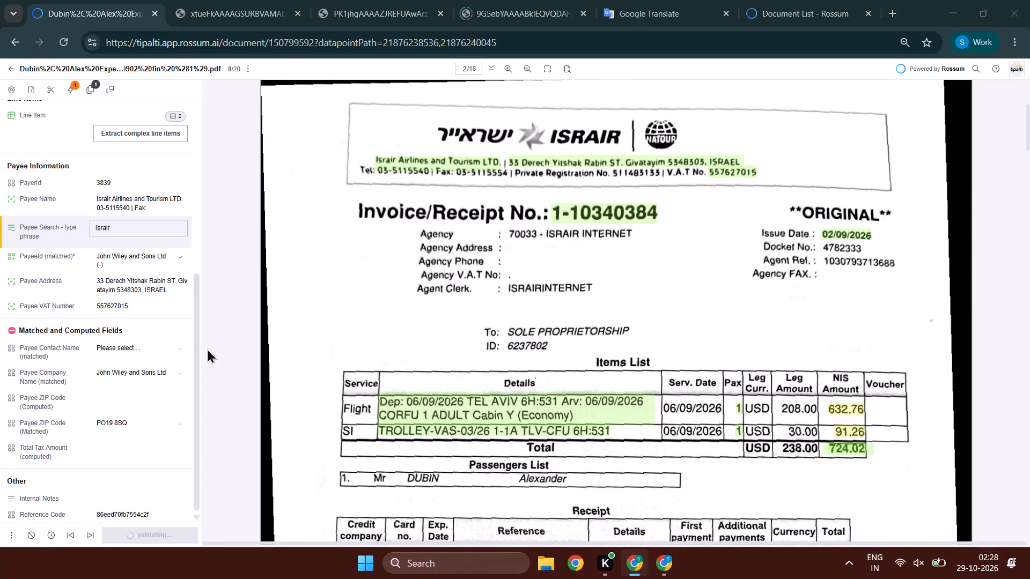
{"action": "scroll", "coordinate": [93, 298], "scroll_direction": "up", "scroll_amount": 9}
{"action": "scroll", "coordinate": [91, 173], "scroll_direction": "up", "scroll_amount": 5}
{"action": "left_click", "coordinate": [119, 142]}
{"action": "left_click", "coordinate": [115, 182]}
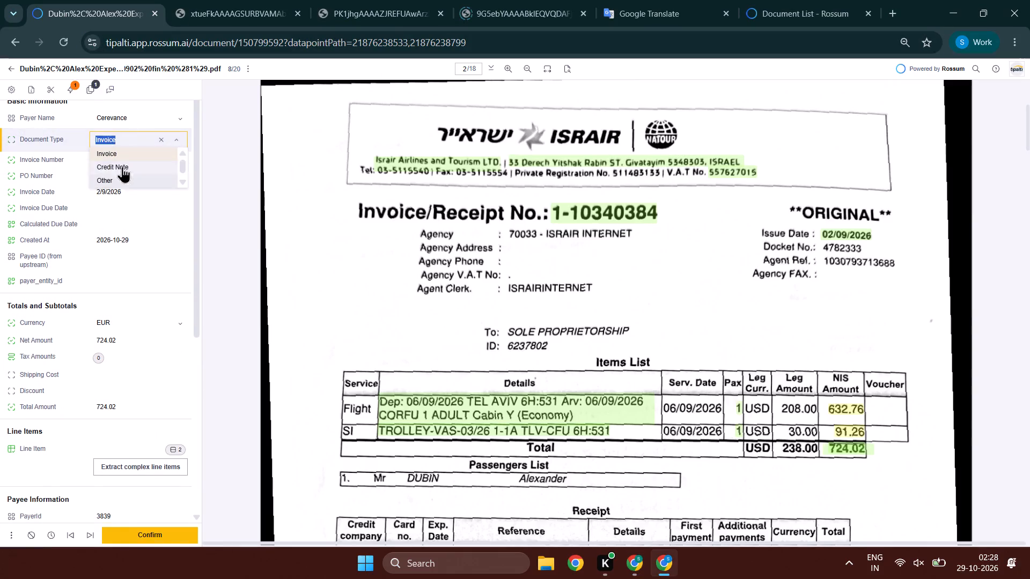
Fill in the DBR form's invoice details with Payer Cerevance, Review R and Bill Lines 2.
{"action": "double_click", "coordinate": [135, 111]}
{"action": "key", "text": "ctrl+c"}
{"action": "key", "text": "ctrl+c"}
{"action": "key", "text": "alt+Tab"}
{"action": "left_click", "coordinate": [438, 248], "text": "ctrl"}
{"action": "key", "text": "ctrl+v"}
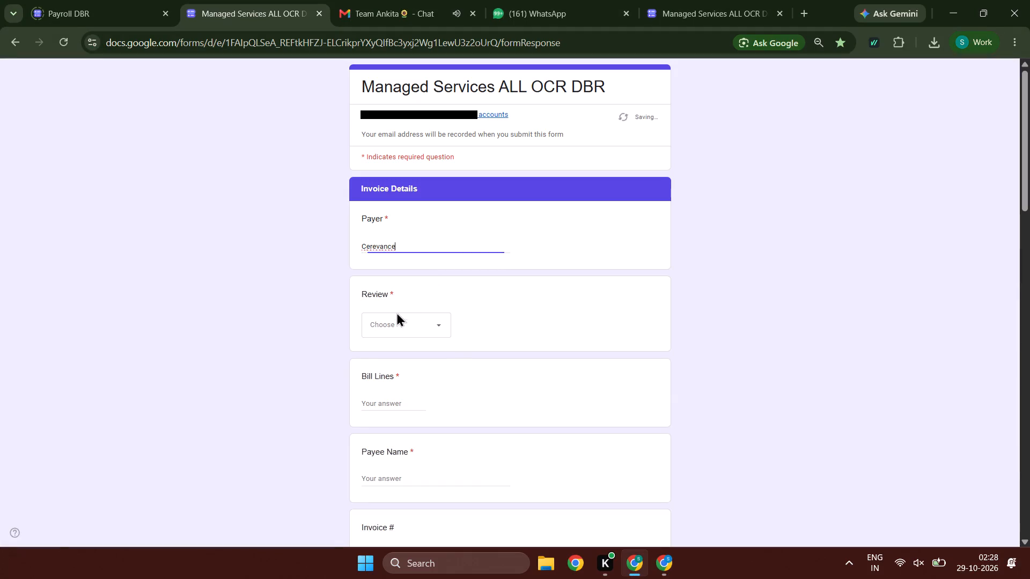
{"action": "left_click", "coordinate": [393, 319]}
{"action": "left_click", "coordinate": [395, 351]}
{"action": "left_click", "coordinate": [384, 402]}
{"action": "key", "text": "alt+Tab"}
{"action": "scroll", "coordinate": [96, 338], "scroll_direction": "down", "scroll_amount": 2}
{"action": "key", "text": "alt+Tab"}
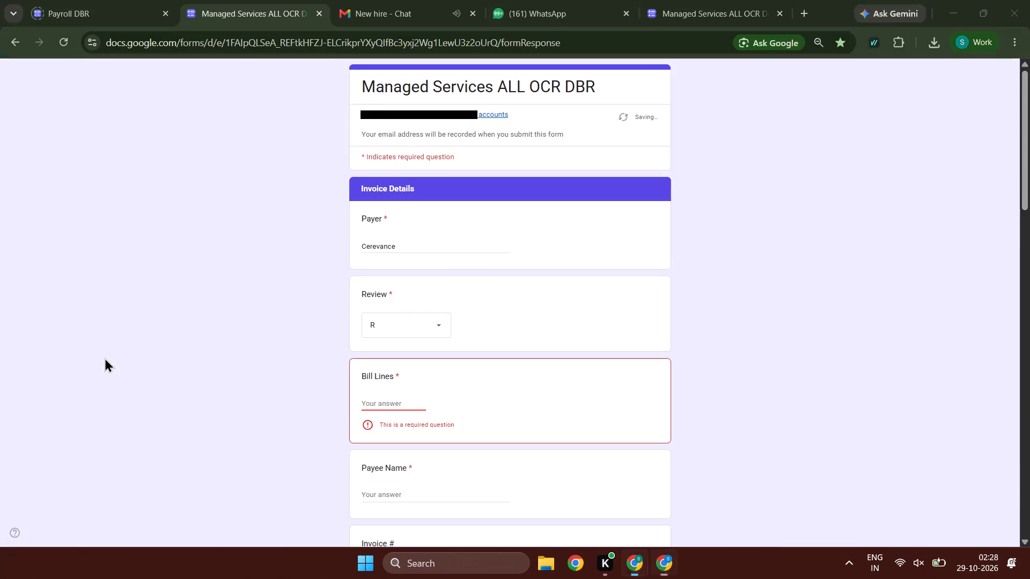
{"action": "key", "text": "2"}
{"action": "key", "text": "Tab"}
Copy the matched payee "Payee Unknown ()" from Rossum into the form's Payee Name.
{"action": "key", "text": "alt+Tab"}
{"action": "scroll", "coordinate": [111, 359], "scroll_direction": "down", "scroll_amount": 1}
{"action": "left_click", "coordinate": [115, 403]}
{"action": "key", "text": "ctrl+c"}
{"action": "key", "text": "shift+Tab"}
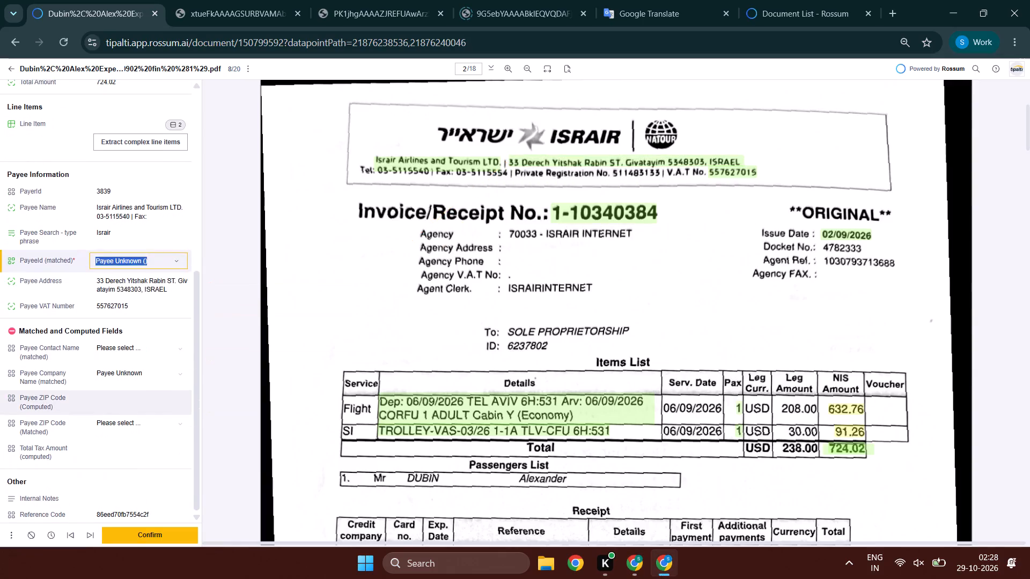
{"action": "key", "text": "ctrl+c"}
{"action": "key", "text": "alt+Tab"}
{"action": "key", "text": "ctrl+v"}
{"action": "key", "text": "Tab"}
Enter invoice number 1-10340384, copied from Rossum, and invoice date 02-09-2026 in the form.
{"action": "key", "text": "alt+Tab"}
{"action": "scroll", "coordinate": [176, 296], "scroll_direction": "up", "scroll_amount": 7}
{"action": "left_click_drag", "start_coordinate": [144, 166], "coordinate": [113, 166]}
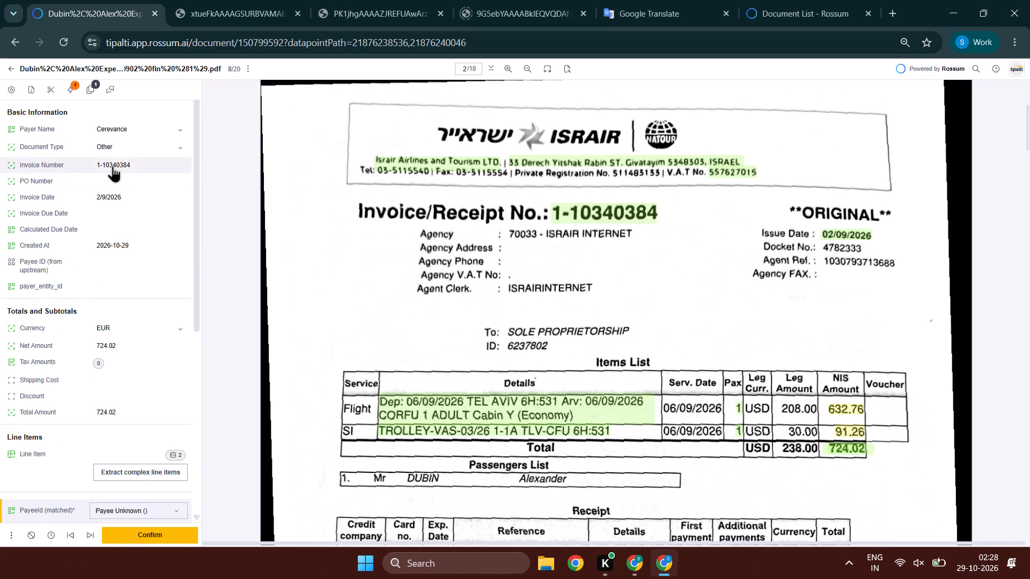
{"action": "left_click_drag", "start_coordinate": [113, 166], "coordinate": [85, 166]}
{"action": "key", "text": "ctrl+c"}
{"action": "key", "text": "ctrl+c"}
{"action": "key", "text": "alt+Tab"}
{"action": "key", "text": "ctrl+v"}
{"action": "key", "text": "Tab"}
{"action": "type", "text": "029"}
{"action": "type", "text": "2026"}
Copy the amount 724.02 from Rossum into the form's Total Amt, leaving the due date and terms empty.
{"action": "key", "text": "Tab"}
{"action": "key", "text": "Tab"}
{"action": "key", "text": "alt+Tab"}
{"action": "left_click_drag", "start_coordinate": [131, 323], "coordinate": [76, 328]}
{"action": "key", "text": "ctrl+c"}
{"action": "key", "text": "alt+Tab"}
{"action": "scroll", "coordinate": [618, 262], "scroll_direction": "down", "scroll_amount": 4, "text": "alt"}
{"action": "key", "text": "Tab"}
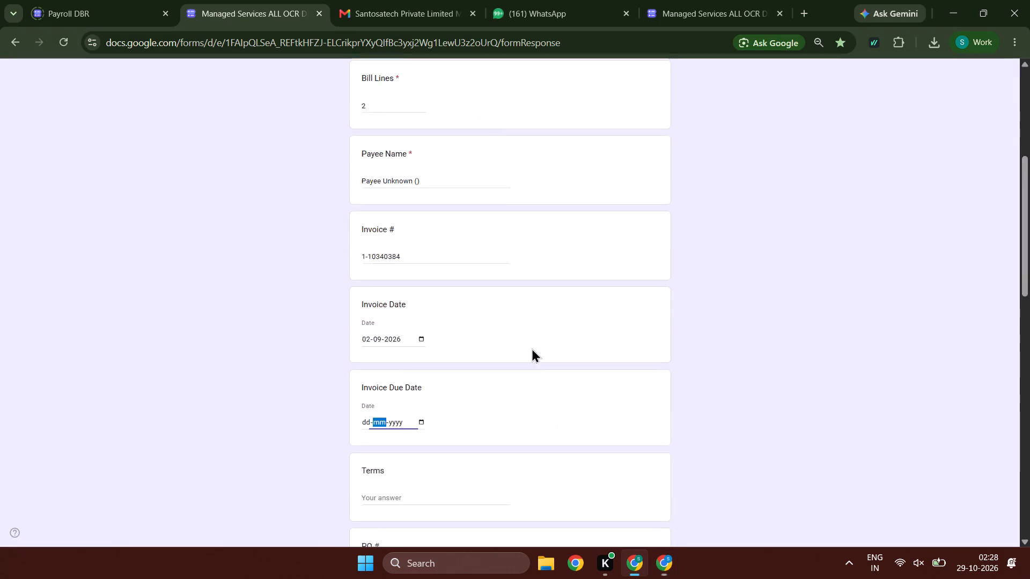
{"action": "key", "text": "Tab"}
{"action": "key", "text": "Tab"}
{"action": "left_click", "coordinate": [426, 474]}
{"action": "left_click", "coordinate": [430, 482]}
{"action": "key", "text": "Tab"}
{"action": "key", "text": "Tab"}
{"action": "key", "text": "ctrl+v"}
{"action": "key", "text": "Tab"}
Set the form's Currency to EUR and both Foreign Language and Quality Analyst to NA.
{"action": "key", "text": "alt+Tab"}
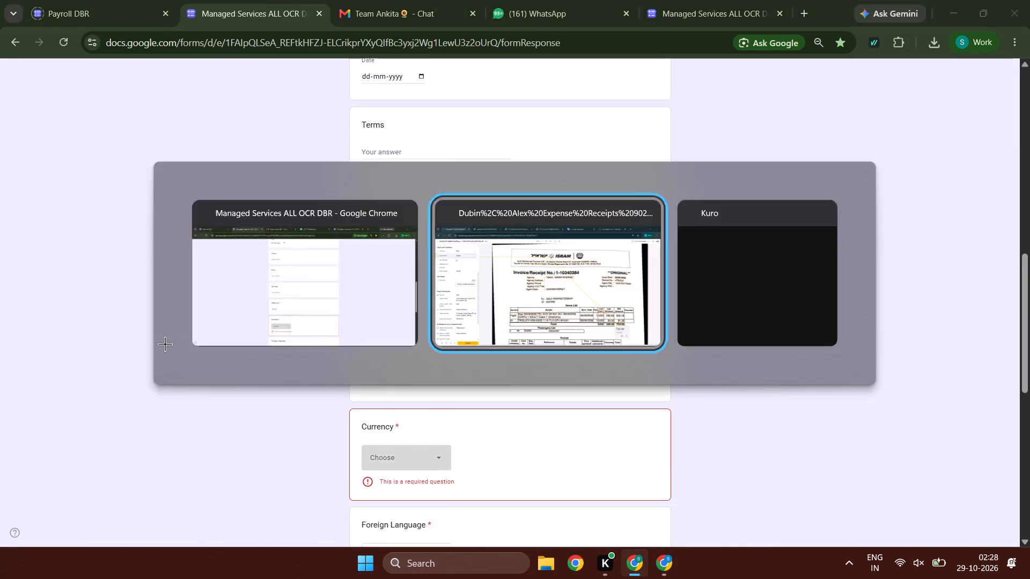
{"action": "scroll", "coordinate": [164, 343], "scroll_direction": "up", "scroll_amount": 1}
{"action": "key", "text": "alt+Tab"}
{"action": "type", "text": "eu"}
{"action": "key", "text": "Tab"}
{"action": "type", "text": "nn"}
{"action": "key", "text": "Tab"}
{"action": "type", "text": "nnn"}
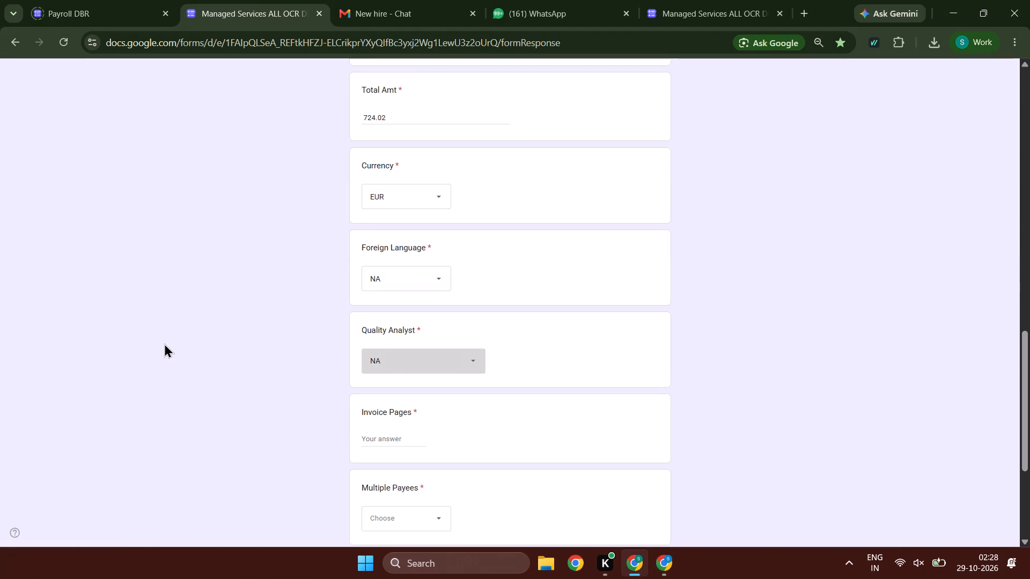
Set Invoice Pages to 1, answer no to Multiple Payees, and complete the form.
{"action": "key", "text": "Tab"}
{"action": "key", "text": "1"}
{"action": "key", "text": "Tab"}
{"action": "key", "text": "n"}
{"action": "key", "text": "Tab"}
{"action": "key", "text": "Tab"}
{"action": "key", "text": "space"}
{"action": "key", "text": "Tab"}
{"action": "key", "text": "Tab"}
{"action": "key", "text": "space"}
Return to Rossum and confirm the Israir document.
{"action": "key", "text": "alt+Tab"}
{"action": "scroll", "coordinate": [164, 343], "scroll_direction": "down", "scroll_amount": 4}
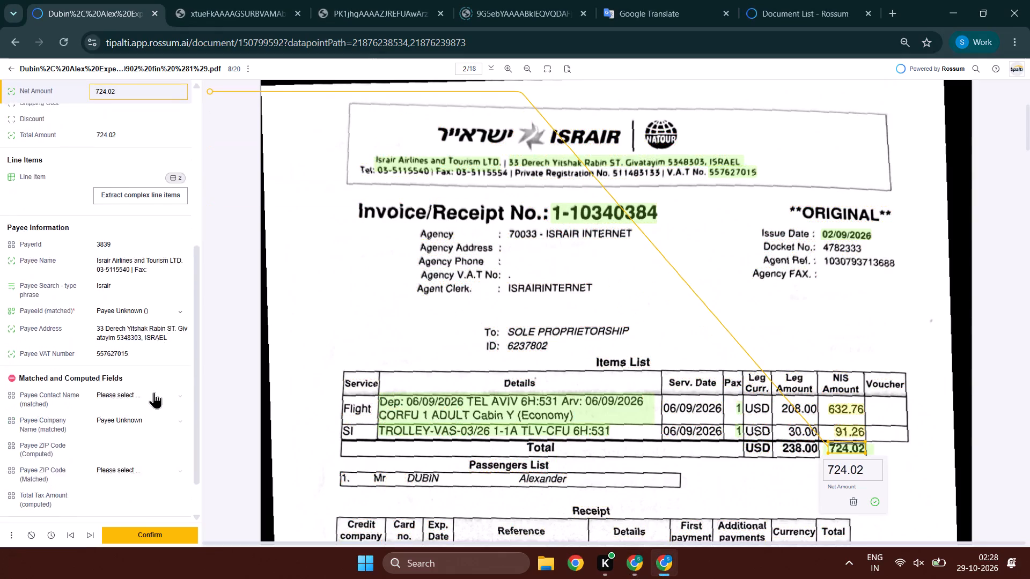
{"action": "scroll", "coordinate": [154, 392], "scroll_direction": "down", "scroll_amount": 1}
{"action": "scroll", "coordinate": [164, 437], "scroll_direction": "down", "scroll_amount": 2}
{"action": "scroll", "coordinate": [528, 389], "scroll_direction": "down", "scroll_amount": 3}
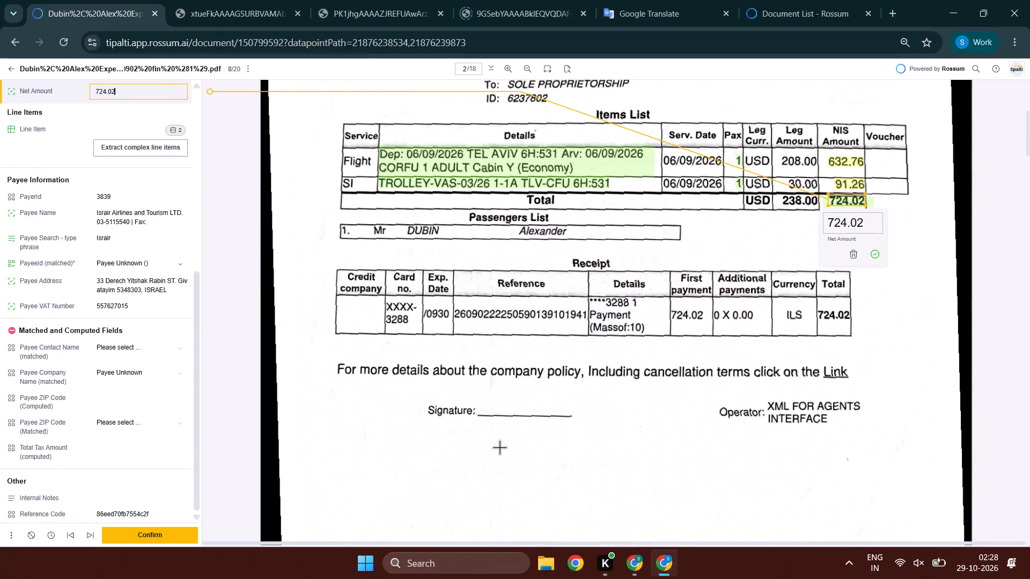
{"action": "left_click", "coordinate": [200, 539]}
{"action": "triple_click", "coordinate": [183, 539]}
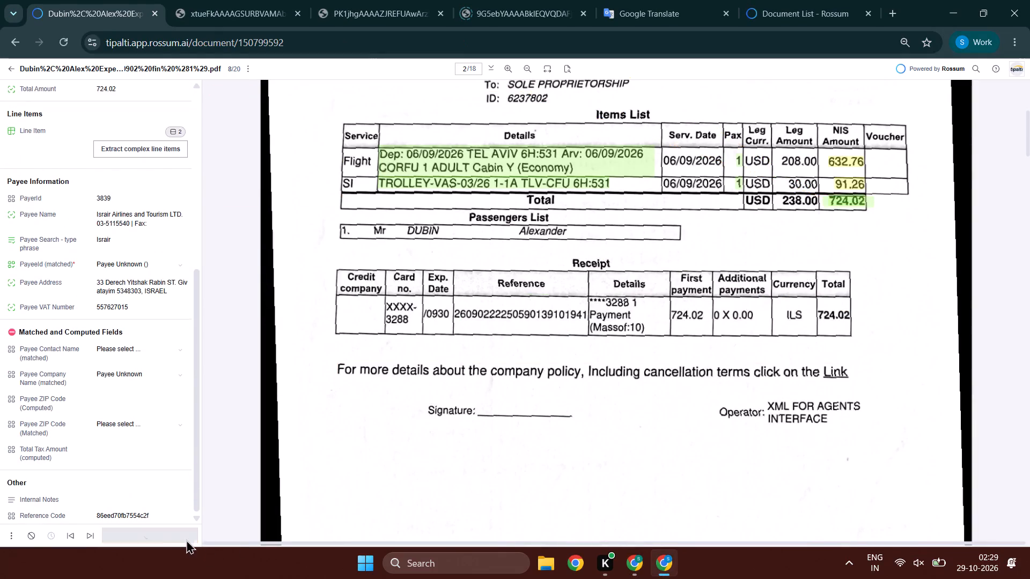
Start another response in the Managed Services ALL OCR DBR form, choose Rossum as the OCR, and continue to its section.
{"action": "key", "text": "alt+Tab"}
{"action": "double_click", "coordinate": [403, 138]}
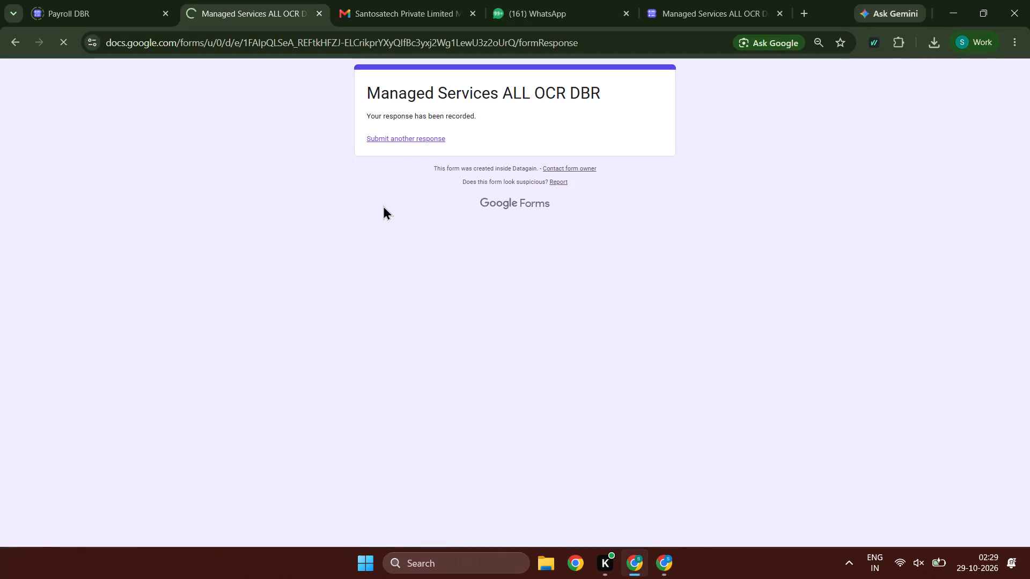
{"action": "left_click", "coordinate": [385, 143]}
{"action": "left_click", "coordinate": [382, 221]}
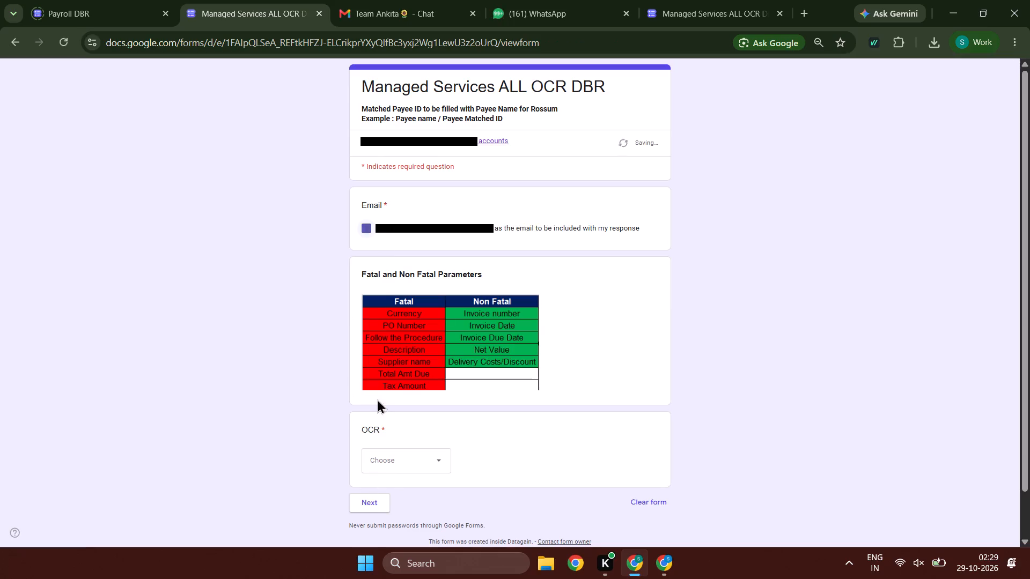
{"action": "left_click", "coordinate": [393, 461]}
{"action": "left_click", "coordinate": [376, 506]}
{"action": "double_click", "coordinate": [370, 505]}
Return to Rossum and validate the Basic Information fields of invoice 4542167, from invoice number through payer entity ID.
{"action": "key", "text": "alt+Tab"}
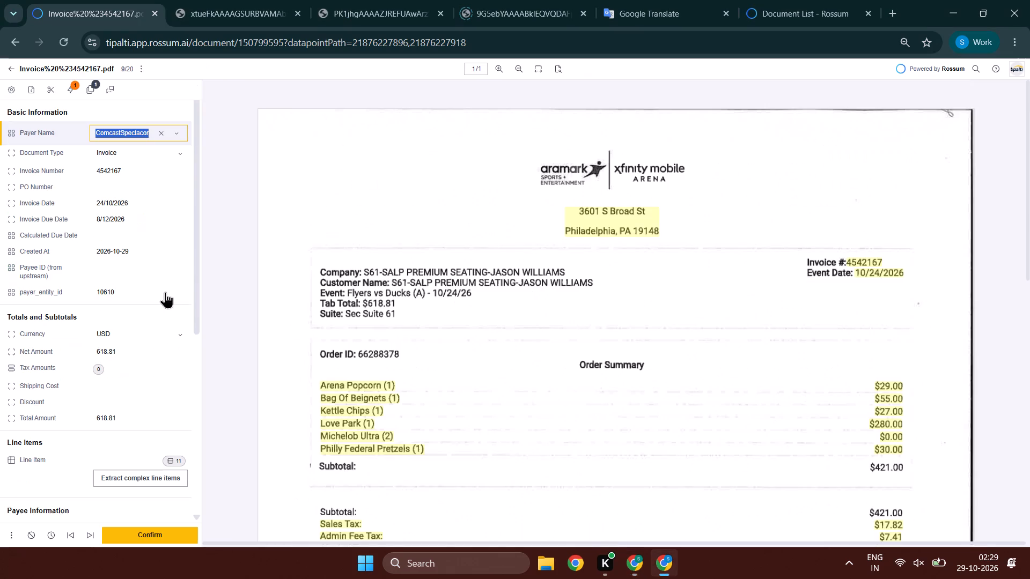
{"action": "left_click", "coordinate": [142, 172]}
{"action": "key", "text": "Tab"}
{"action": "key", "text": "Tab"}
{"action": "scroll", "coordinate": [405, 273], "scroll_direction": "down", "scroll_amount": 2}
{"action": "key", "text": "Tab"}
{"action": "key", "text": "Tab"}
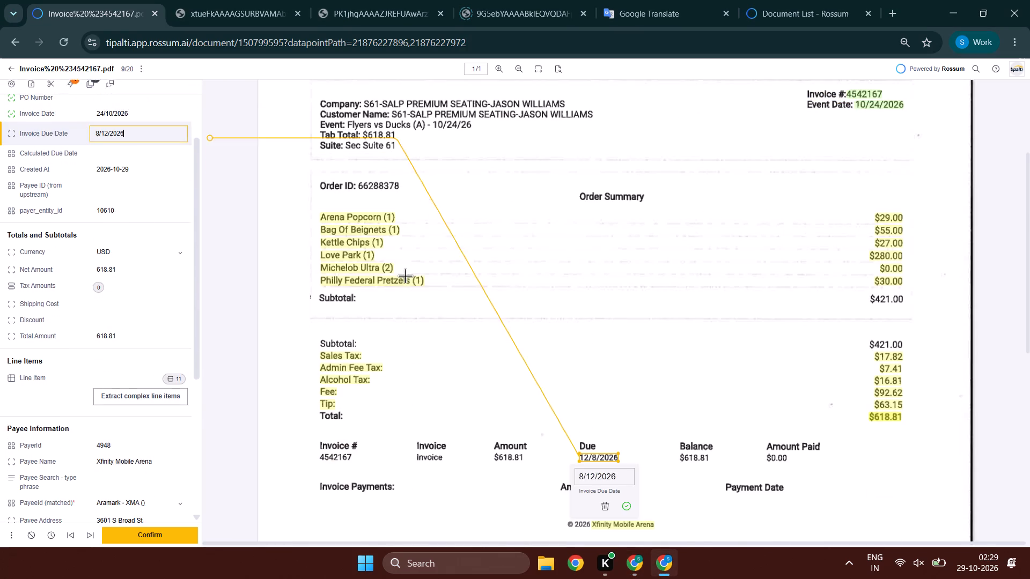
{"action": "key", "text": "Tab"}
{"action": "key", "text": "shift+Tab"}
{"action": "key", "text": "shift+Tab"}
{"action": "key", "text": "Tab"}
{"action": "key", "text": "Tab"}
{"action": "key", "text": "Tab"}
{"action": "key", "text": "Tab"}
{"action": "key", "text": "Tab"}
Validate the invoice's currency, totals and subtotals, and review its extracted line items.
{"action": "key", "text": "Tab"}
{"action": "key", "text": "Tab"}
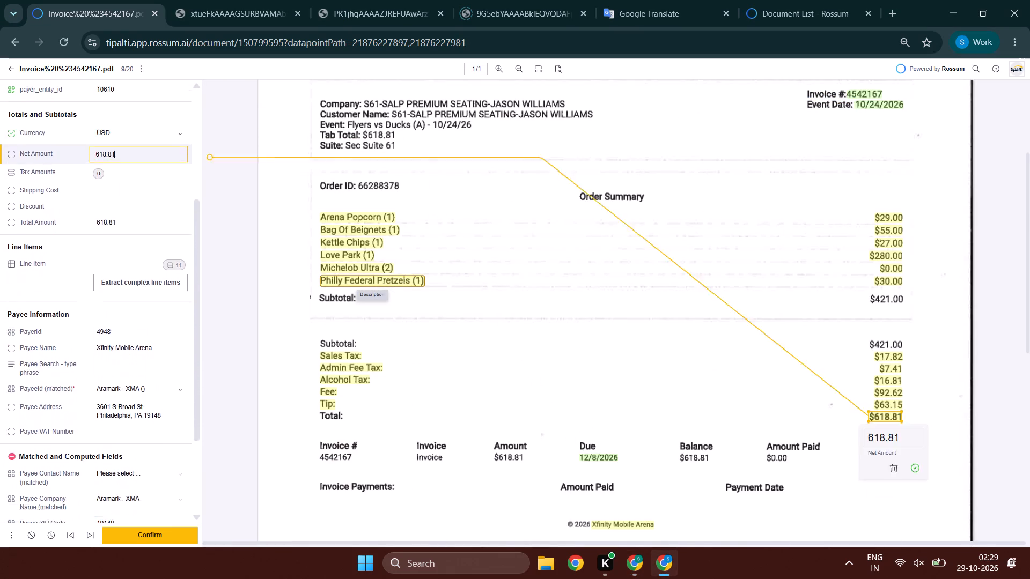
{"action": "key", "text": "Tab"}
{"action": "key", "text": "Tab"}
{"action": "key", "text": "Tab"}
{"action": "key", "text": "Tab"}
{"action": "scroll", "coordinate": [436, 387], "scroll_direction": "down", "scroll_amount": 2}
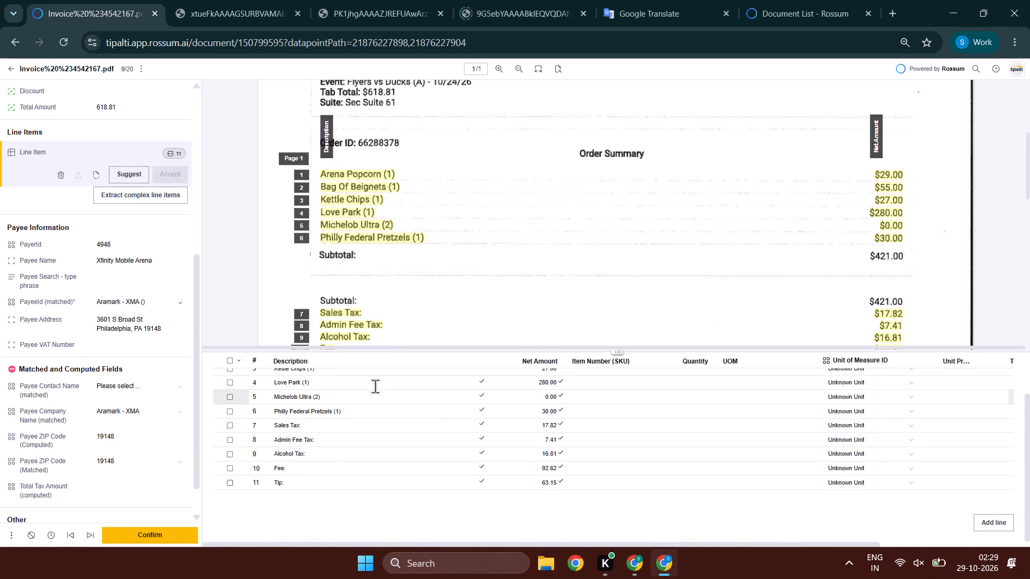
Validate the invoice's payee information, from the payee name through the address to the VAT number.
{"action": "left_click", "coordinate": [144, 259]}
{"action": "key", "text": "Tab"}
{"action": "key", "text": "Tab"}
{"action": "key", "text": "Tab"}
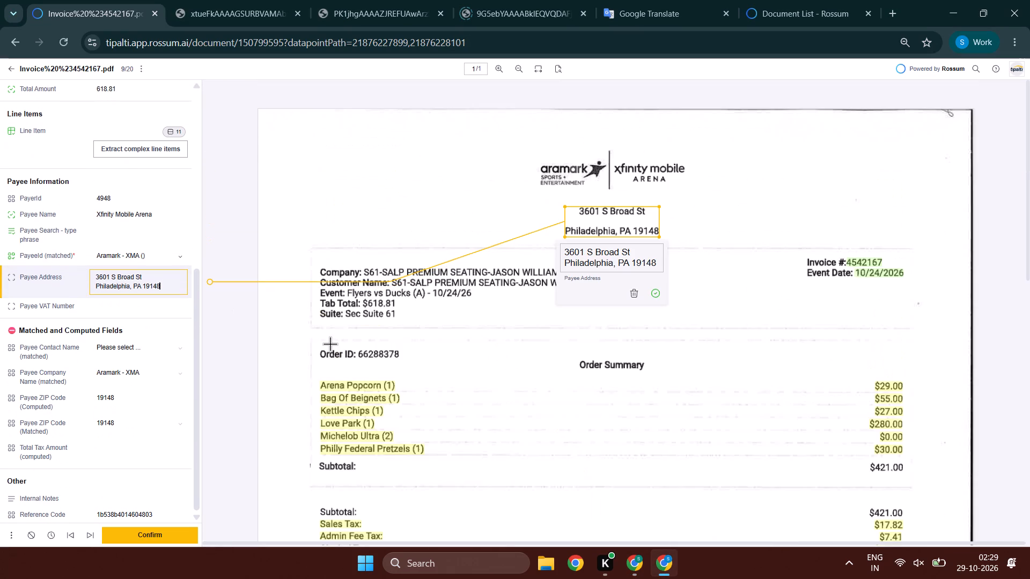
{"action": "key", "text": "Tab"}
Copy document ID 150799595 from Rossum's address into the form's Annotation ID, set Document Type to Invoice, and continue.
{"action": "double_click", "coordinate": [251, 35], "text": "ctrl"}
{"action": "key", "text": "ctrl+c"}
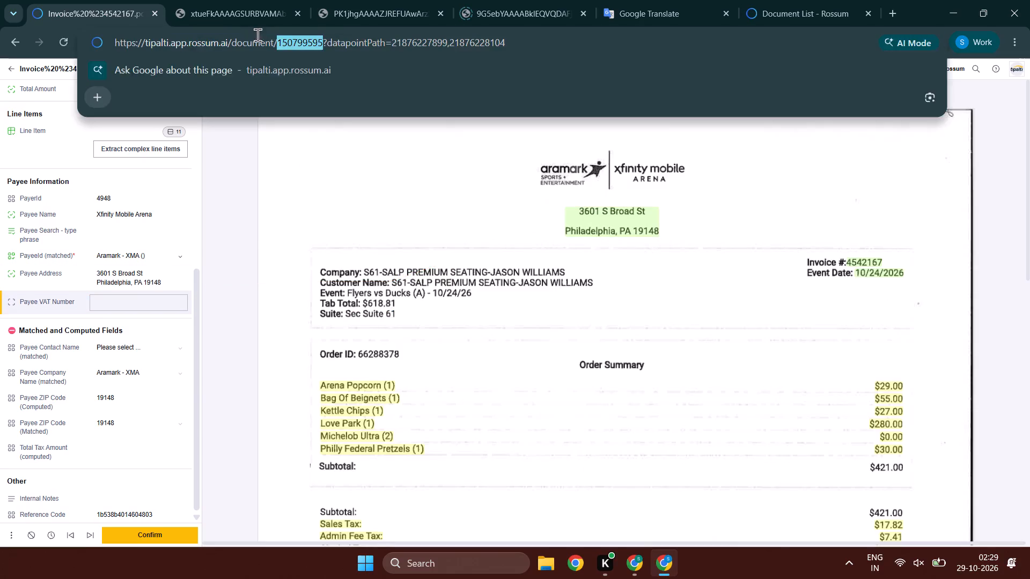
{"action": "key", "text": "ctrl+c"}
{"action": "key", "text": "alt+Tab"}
{"action": "left_click", "coordinate": [413, 251], "text": "ctrl"}
{"action": "key", "text": "ctrl+v"}
{"action": "left_click", "coordinate": [404, 319]}
{"action": "left_click", "coordinate": [410, 354]}
{"action": "triple_click", "coordinate": [411, 434]}
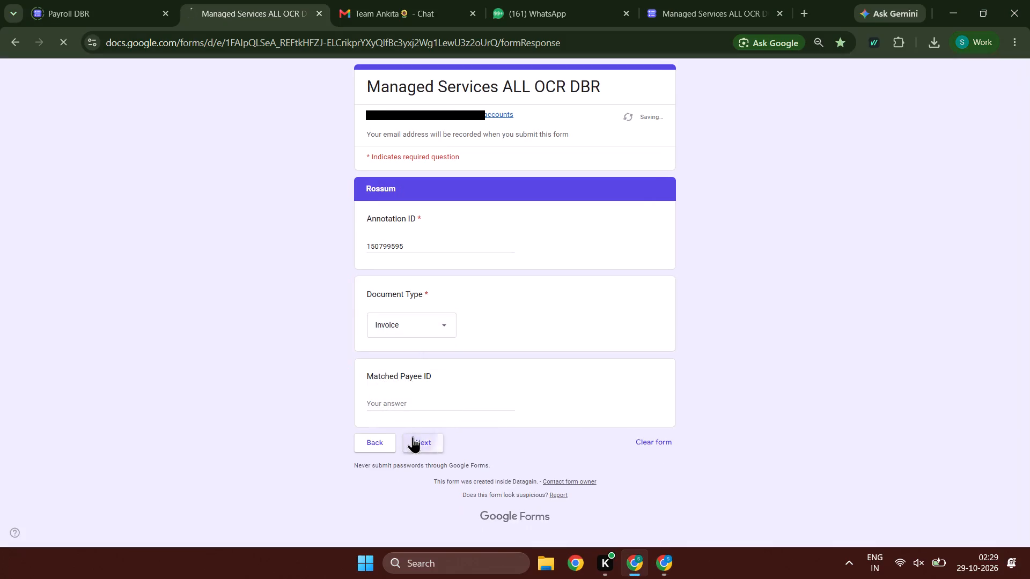
Copy the payer name ComcastSpectacor from Rossum into the form's Payer and set Review to R.
{"action": "key", "text": "alt+Tab"}
{"action": "scroll", "coordinate": [0, 220], "scroll_direction": "up", "scroll_amount": 7}
{"action": "left_click", "coordinate": [85, 129]}
{"action": "key", "text": "ctrl+c"}
{"action": "key", "text": "ctrl+c"}
{"action": "key", "text": "alt+Tab"}
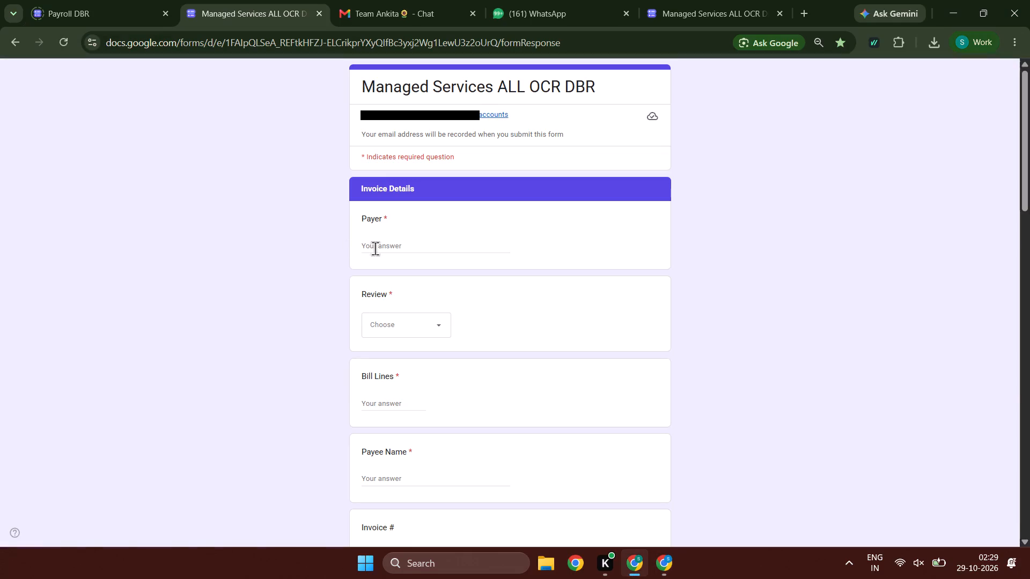
{"action": "left_click", "coordinate": [375, 248], "text": "ctrl"}
{"action": "key", "text": "ctrl+v"}
{"action": "left_click", "coordinate": [377, 323]}
{"action": "left_click", "coordinate": [384, 357]}
Check the line item count in Rossum and enter 11 as the form's Bill Lines.
{"action": "left_click", "coordinate": [390, 404]}
{"action": "key", "text": "alt+Tab"}
{"action": "scroll", "coordinate": [8, 314], "scroll_direction": "down", "scroll_amount": 1}
{"action": "key", "text": "alt+Tab"}
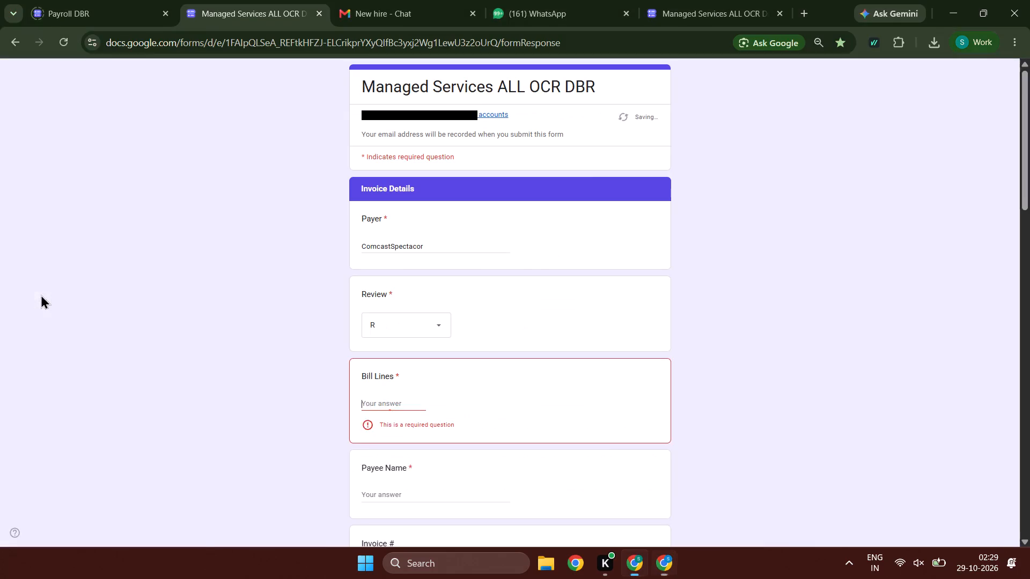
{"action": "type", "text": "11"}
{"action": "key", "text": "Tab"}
Copy the matched payee from Rossum and fill the form's Payee Name as "Aramark - XMA ()q".
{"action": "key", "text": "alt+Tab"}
{"action": "scroll", "coordinate": [47, 305], "scroll_direction": "down", "scroll_amount": 3}
{"action": "left_click", "coordinate": [148, 323]}
{"action": "key", "text": "ctrl+c"}
{"action": "key", "text": "ctrl+c"}
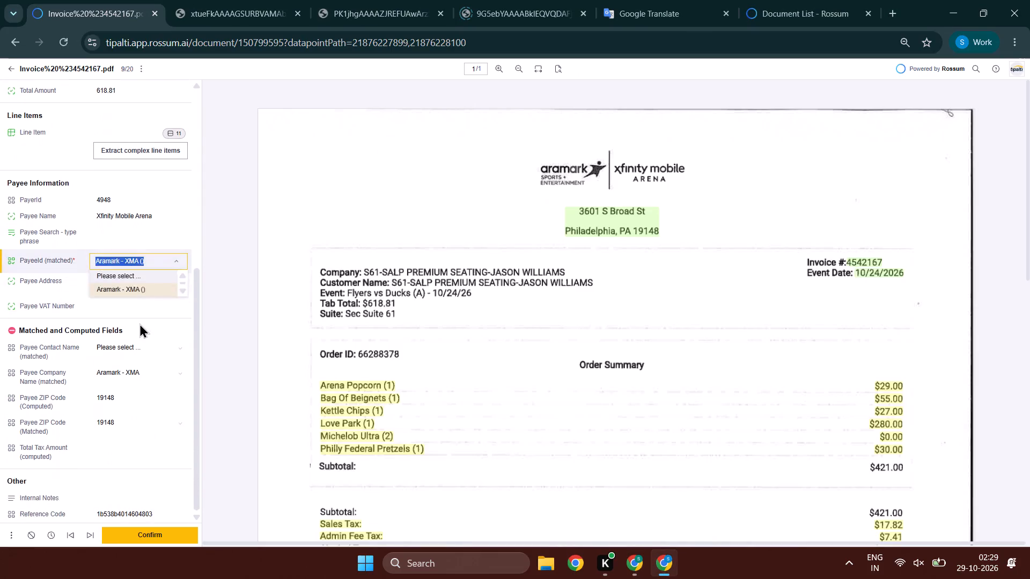
{"action": "key", "text": "alt+Tab"}
{"action": "key", "text": "ctrl+v"}
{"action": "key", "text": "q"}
{"action": "key", "text": "Tab"}
Copy invoice number 4542167 from Rossum into the form's Invoice # field.
{"action": "key", "text": "alt+Tab"}
{"action": "scroll", "coordinate": [82, 198], "scroll_direction": "up", "scroll_amount": 7}
{"action": "left_click_drag", "start_coordinate": [140, 159], "coordinate": [95, 162]}
{"action": "key", "text": "ctrl+c"}
{"action": "key", "text": "alt+Tab"}
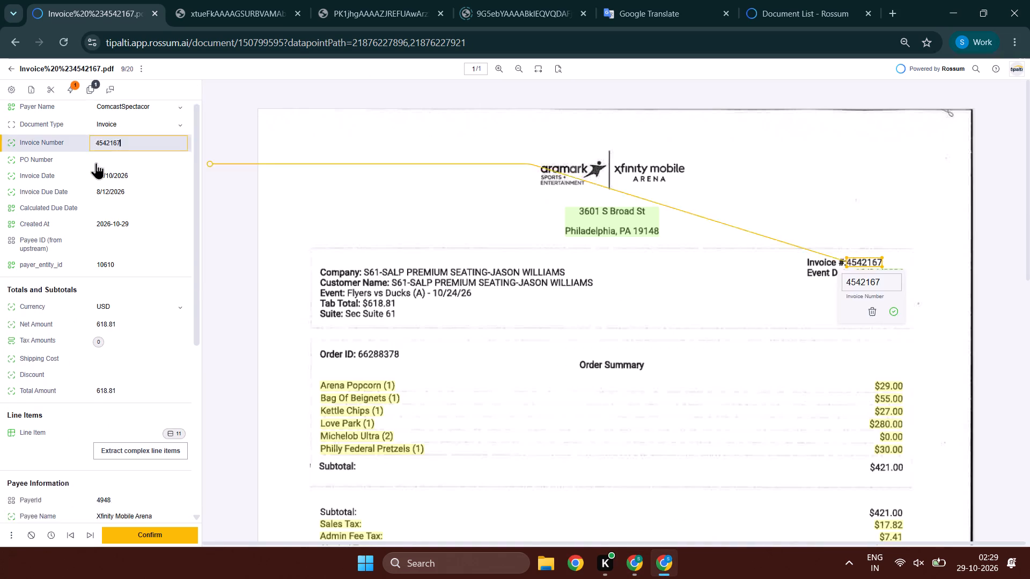
{"action": "key", "text": "ctrl+v"}
{"action": "key", "text": "Tab"}
Set the form's Invoice Date to 24-10-2026 and Invoice Due Date to 08-12-2026.
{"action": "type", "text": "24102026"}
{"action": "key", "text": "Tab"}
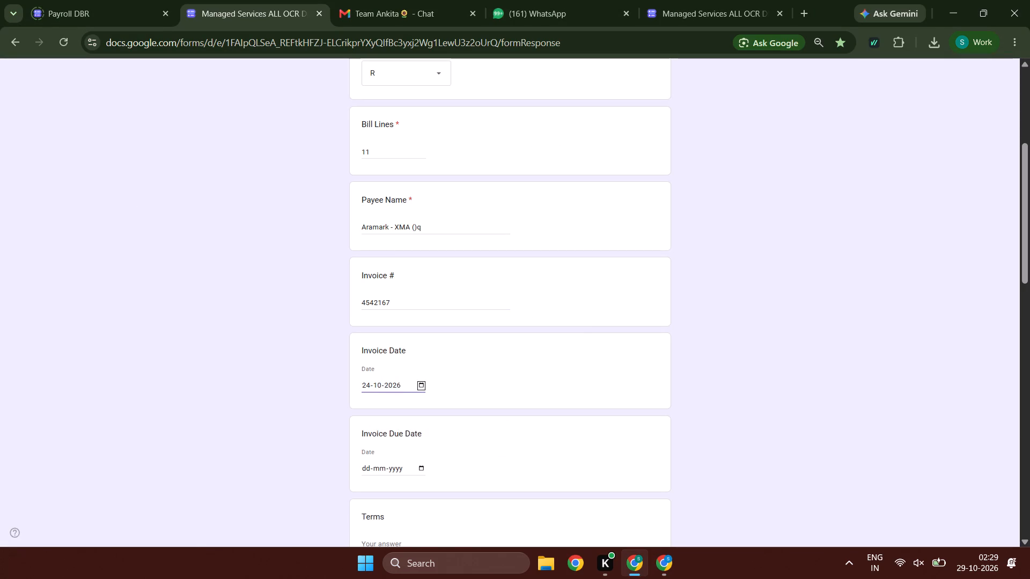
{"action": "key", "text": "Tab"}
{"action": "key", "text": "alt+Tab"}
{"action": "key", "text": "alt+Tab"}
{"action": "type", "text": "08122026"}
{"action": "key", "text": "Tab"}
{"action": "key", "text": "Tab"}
Copy the total amount 618.81 from Rossum into the form's Total Amt, leaving terms, PO number and tax amount empty.
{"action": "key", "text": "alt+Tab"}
{"action": "left_click_drag", "start_coordinate": [123, 329], "coordinate": [86, 336]}
{"action": "key", "text": "ctrl+c"}
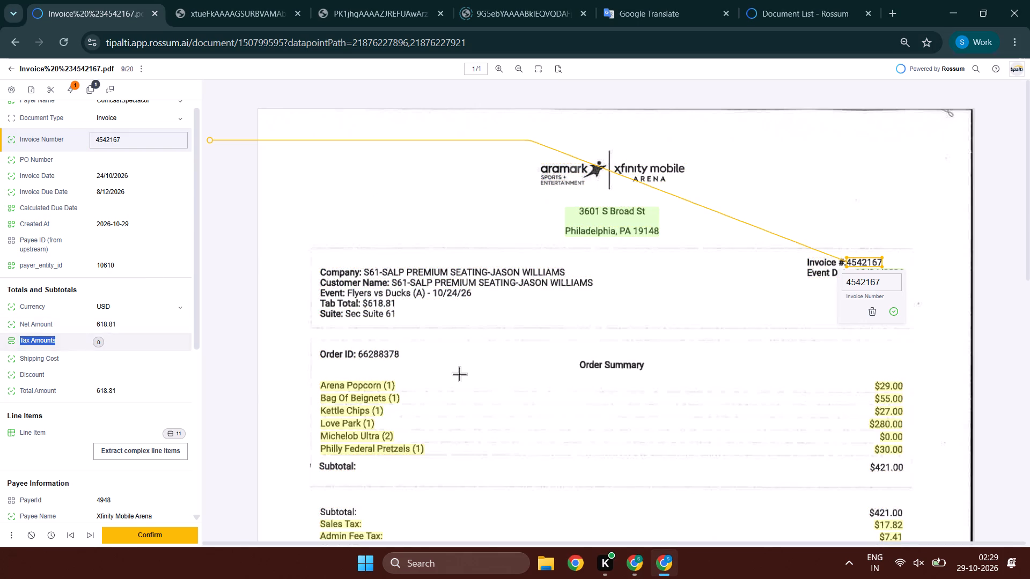
{"action": "key", "text": "alt+Tab"}
{"action": "key", "text": "alt+Tab"}
{"action": "left_click_drag", "start_coordinate": [115, 389], "coordinate": [81, 389]}
{"action": "key", "text": "ctrl+c"}
{"action": "key", "text": "ctrl+c"}
{"action": "key", "text": "alt+Tab"}
{"action": "scroll", "coordinate": [570, 348], "scroll_direction": "down", "scroll_amount": 7, "text": "alt"}
{"action": "key", "text": "Tab"}
{"action": "key", "text": "Tab"}
{"action": "key", "text": "Tab"}
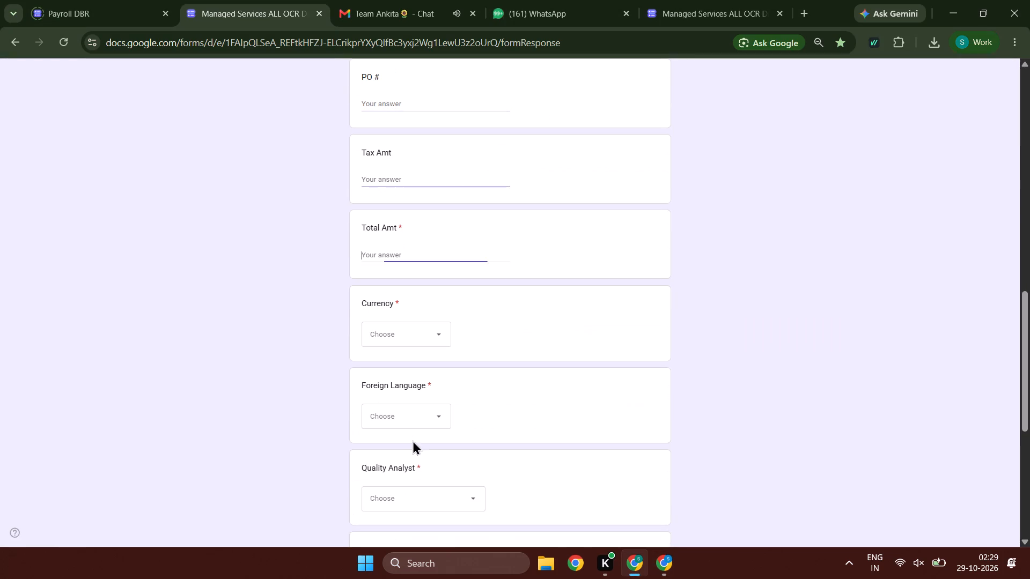
{"action": "key", "text": "ctrl+v"}
{"action": "key", "text": "Tab"}
Check the currency in Rossum, set the form's Currency to USD, and set Foreign Language and Quality Analyst to NA.
{"action": "key", "text": "alt+Tab"}
{"action": "scroll", "coordinate": [90, 314], "scroll_direction": "up", "scroll_amount": 1}
{"action": "key", "text": "alt+Tab"}
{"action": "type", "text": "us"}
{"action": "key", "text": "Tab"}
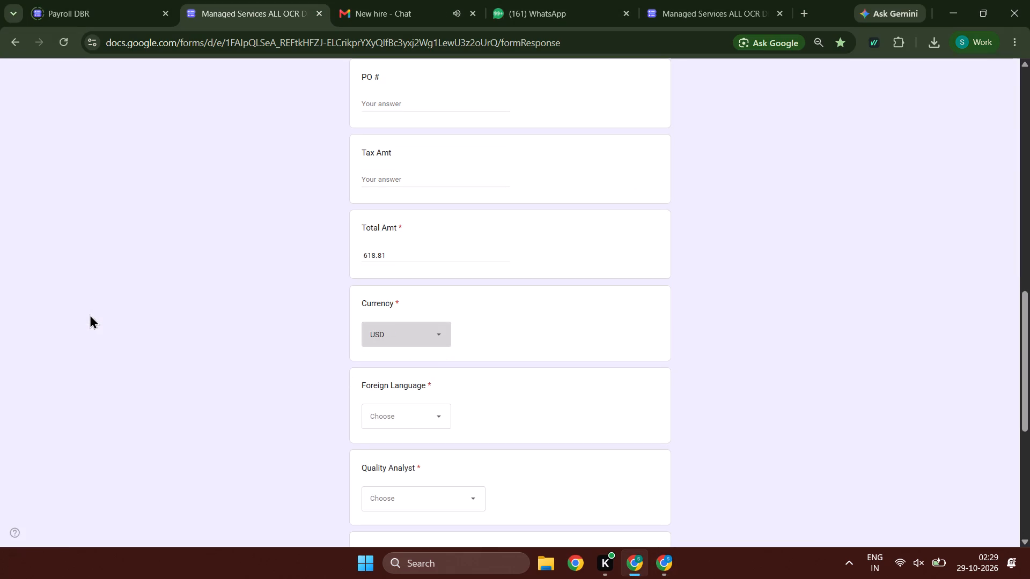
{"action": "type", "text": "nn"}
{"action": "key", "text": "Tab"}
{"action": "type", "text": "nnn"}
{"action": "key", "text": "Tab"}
Set Invoice Pages to 1 and Multiple Payees to No.
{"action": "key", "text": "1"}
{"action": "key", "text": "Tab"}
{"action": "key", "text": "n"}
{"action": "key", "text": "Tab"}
Leave the comments empty, request a copy of the responses, and submit the form.
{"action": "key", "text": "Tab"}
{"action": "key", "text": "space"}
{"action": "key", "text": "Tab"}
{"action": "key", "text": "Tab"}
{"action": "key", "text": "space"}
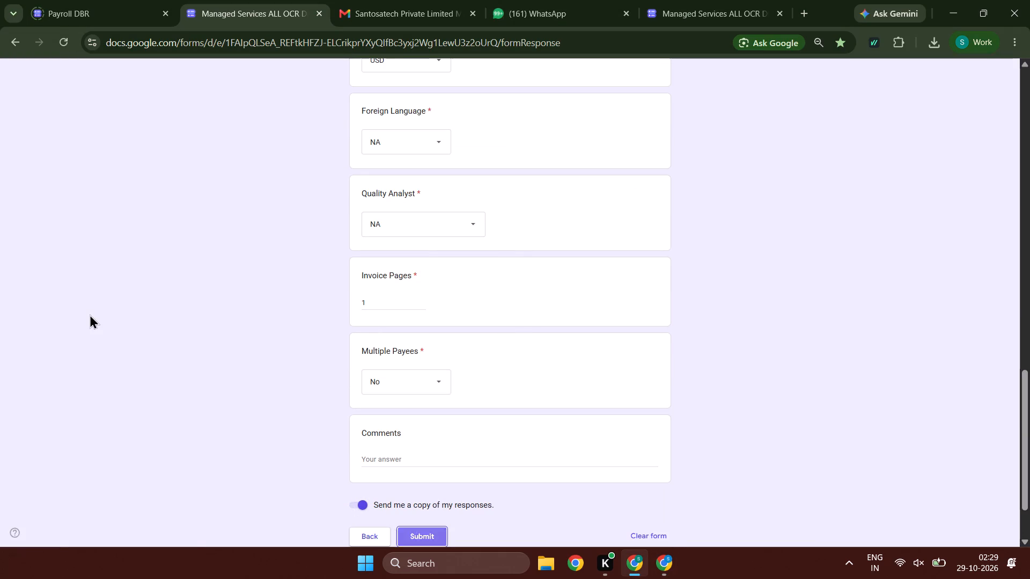
Switch briefly to Rossum, return to the submitted Managed Services ALL OCR DBR form, and start another response.
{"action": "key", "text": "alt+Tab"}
{"action": "double_click", "coordinate": [156, 533]}
{"action": "key", "text": "alt+Tab"}
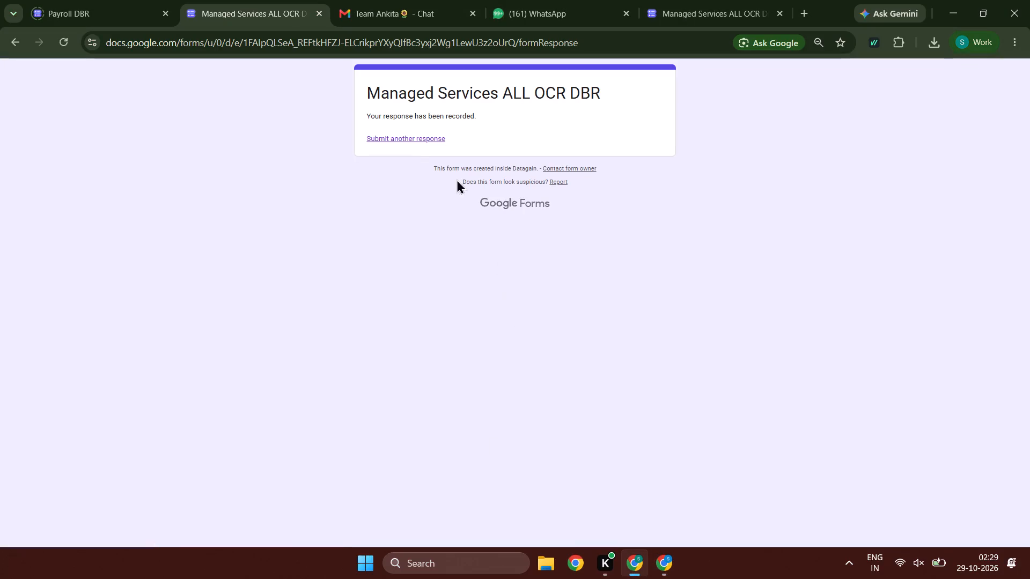
{"action": "double_click", "coordinate": [431, 140]}
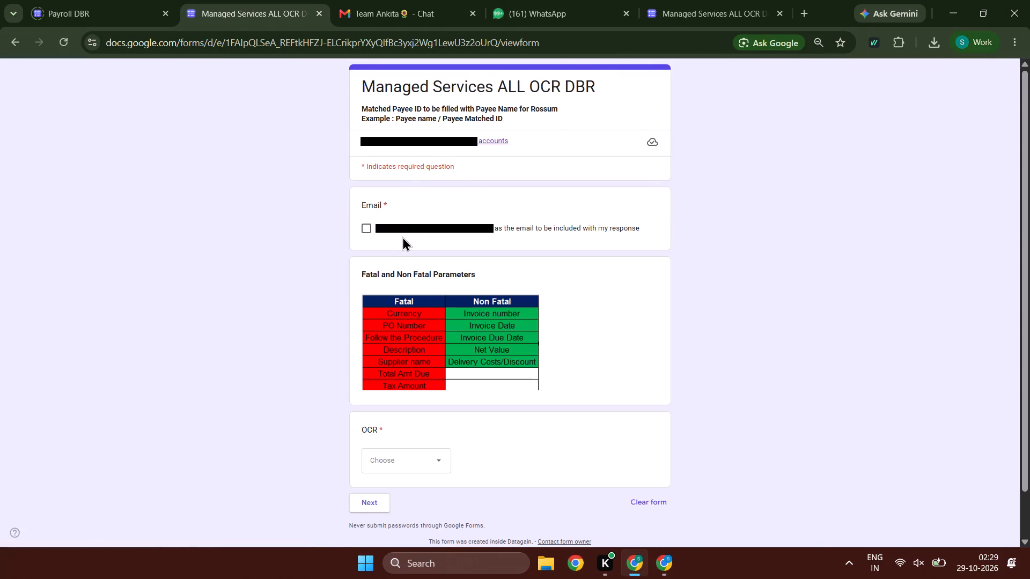
Switch to Gmail Chat to check the unread messages.
{"action": "left_click", "coordinate": [367, 0]}
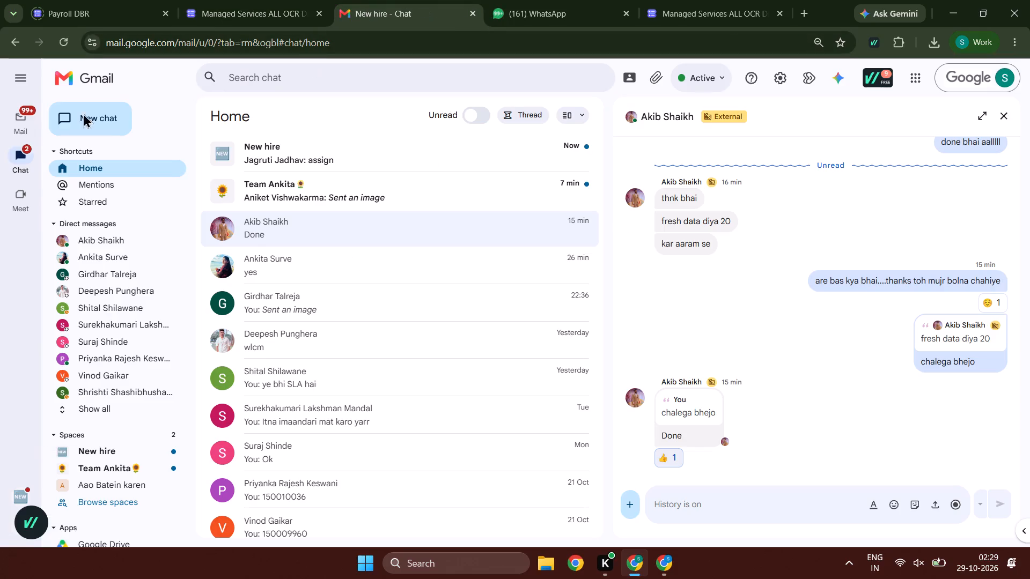
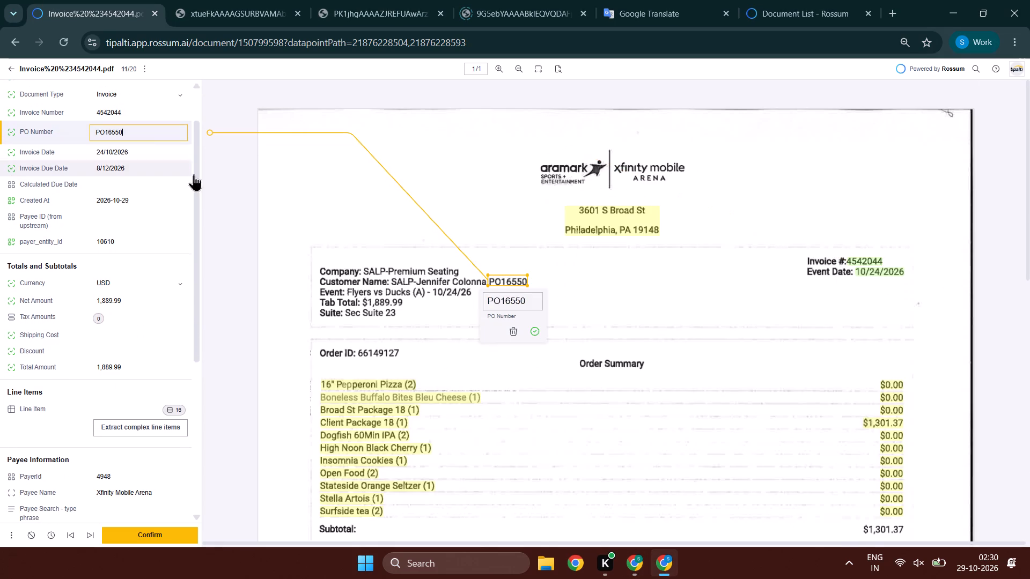
Review invoice 4542044's fields from PO Number through Created At against the document, ending at Payee ID (from upstream).
{"action": "key", "text": "Tab"}
{"action": "key", "text": "Tab"}
{"action": "scroll", "coordinate": [603, 294], "scroll_direction": "down", "scroll_amount": 2}
{"action": "scroll", "coordinate": [602, 299], "scroll_direction": "up", "scroll_amount": 1}
{"action": "key", "text": "Tab"}
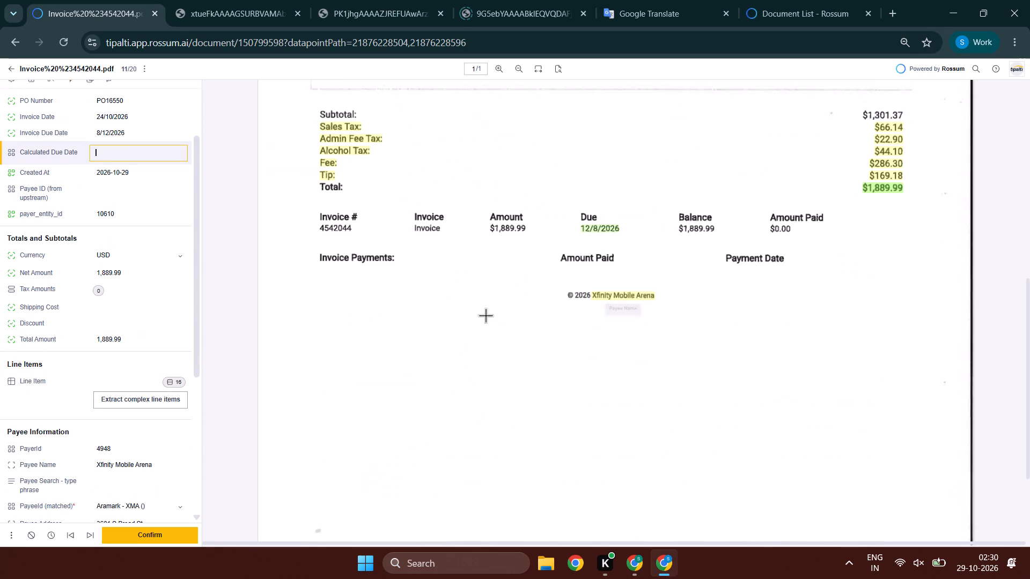
{"action": "key", "text": "Tab"}
{"action": "key", "text": "Tab"}
Select the full web address of the open Rossum document for invoice 4542044.
{"action": "left_click", "coordinate": [257, 36]}
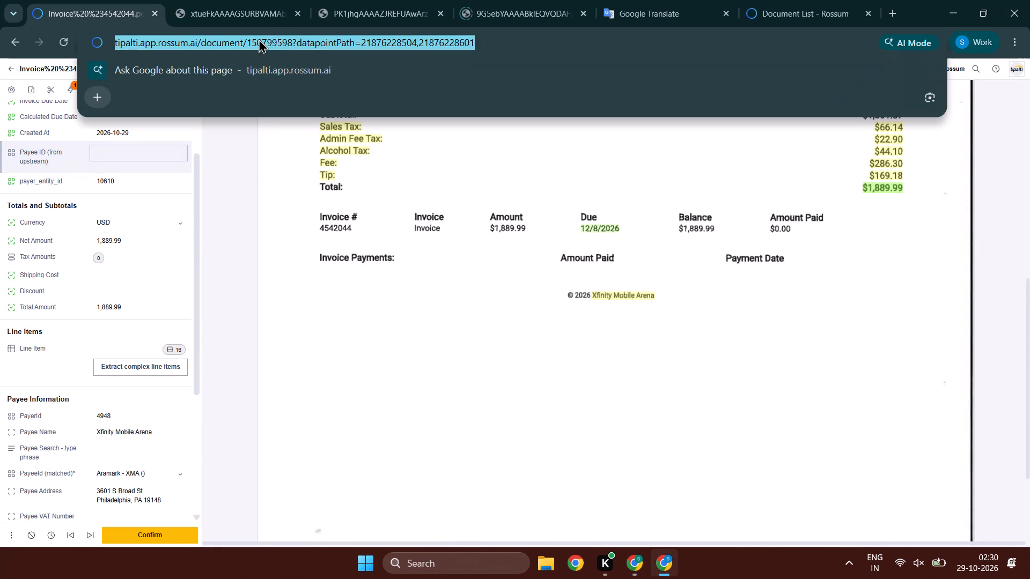
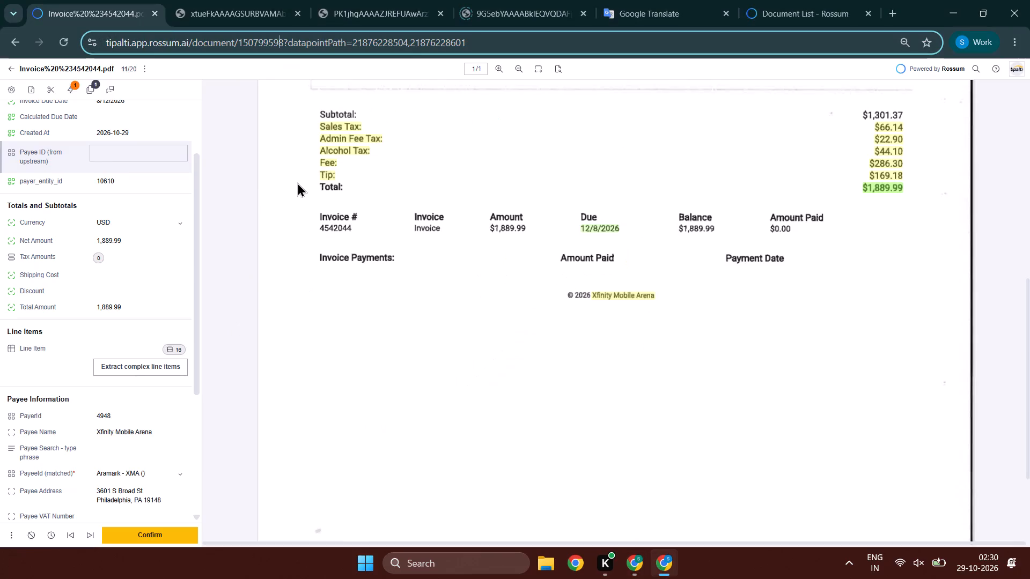
Paste the copied annotation ID into the form's Rossum section, choose the document type, leave Matched Payee ID empty, and continue to the next section.
{"action": "key", "text": "alt+Tab"}
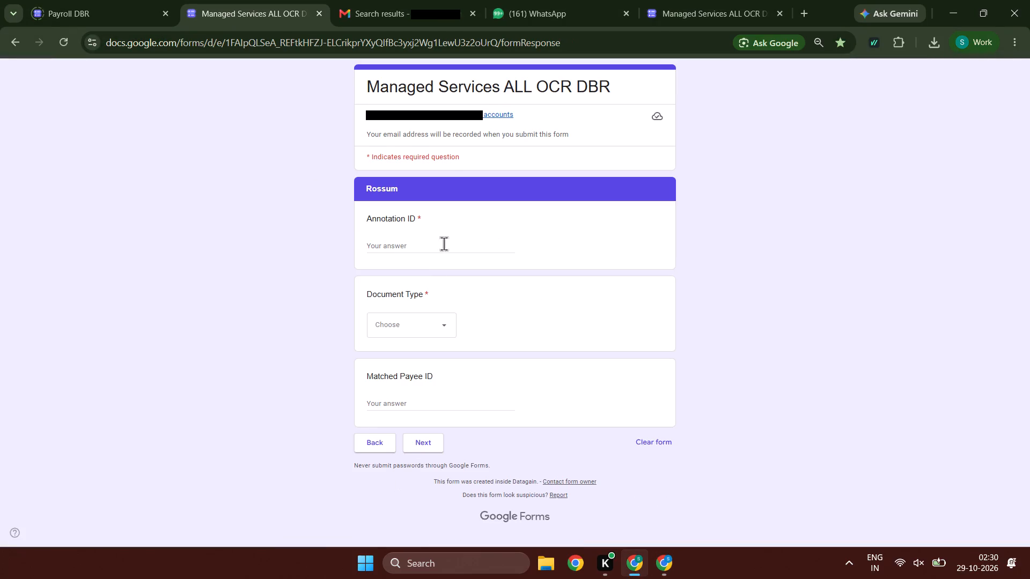
{"action": "left_click", "coordinate": [444, 243], "text": "ctrl"}
{"action": "key", "text": "ctrl+v"}
{"action": "left_click", "coordinate": [419, 324]}
{"action": "left_click", "coordinate": [420, 350]}
{"action": "left_click", "coordinate": [405, 430]}
{"action": "left_click", "coordinate": [407, 442]}
{"action": "left_click", "coordinate": [409, 448]}
Return to invoice 4542044 in Rossum and locate its Basic Information fields for the next form section.
{"action": "key", "text": "alt+Tab"}
{"action": "scroll", "coordinate": [33, 259], "scroll_direction": "up", "scroll_amount": 8}
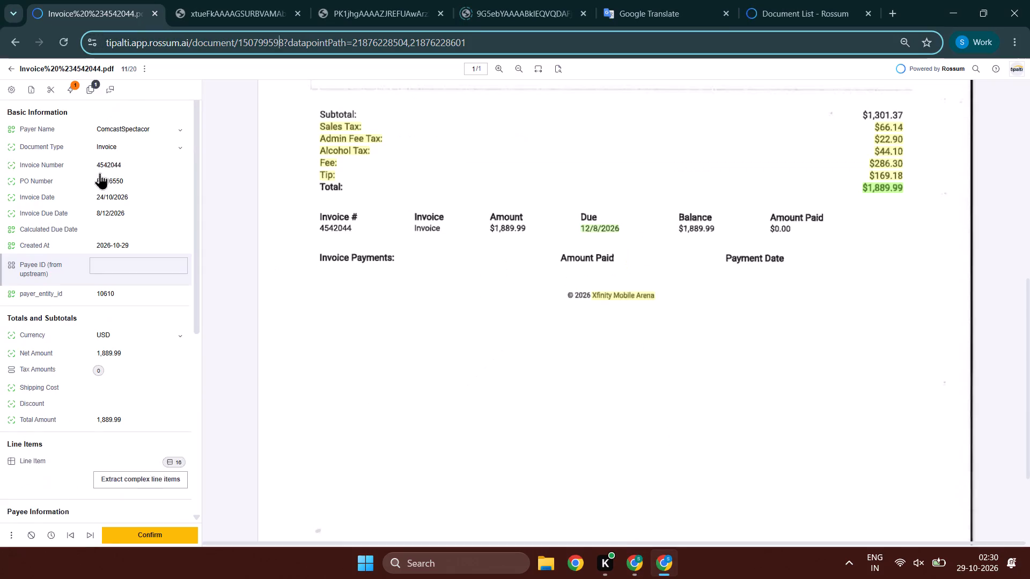
Copy the payer name ComcastSpectacor from Rossum into the DBR form's Payer field and set Review to R.
{"action": "left_click", "coordinate": [125, 131]}
{"action": "key", "text": "ctrl+c"}
{"action": "key", "text": "ctrl+c"}
{"action": "key", "text": "alt+Tab"}
{"action": "left_click", "coordinate": [455, 241], "text": "ctrl"}
{"action": "key", "text": "ctrl+v"}
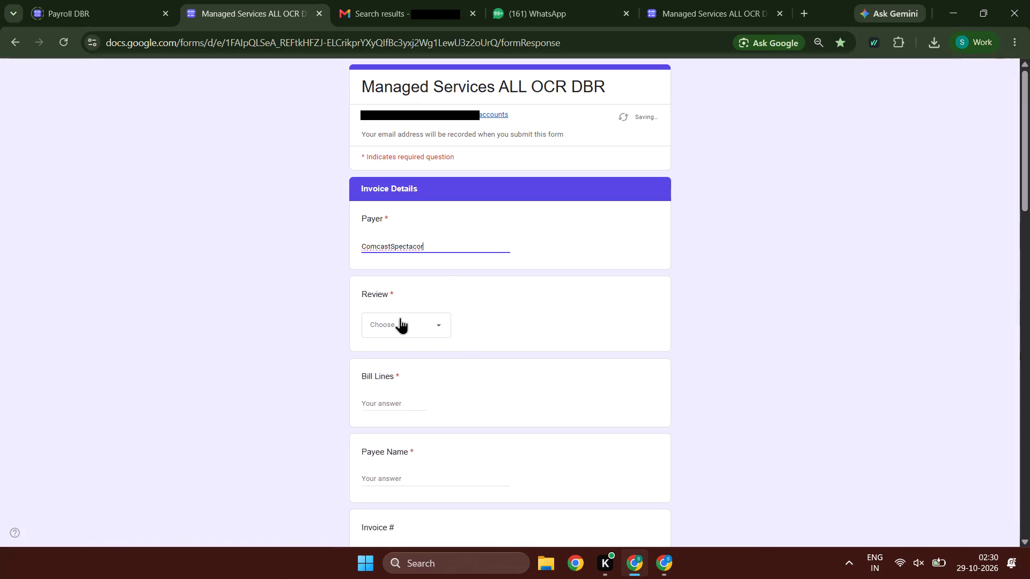
{"action": "left_click", "coordinate": [402, 321]}
{"action": "left_click", "coordinate": [411, 350]}
Check the line item count of invoice 4542044 in Rossum and enter 16 as the form's Bill Lines.
{"action": "left_click_drag", "start_coordinate": [381, 402], "coordinate": [387, 402]}
{"action": "key", "text": "alt+Tab"}
{"action": "scroll", "coordinate": [12, 325], "scroll_direction": "down", "scroll_amount": 3}
{"action": "key", "text": "alt+Tab"}
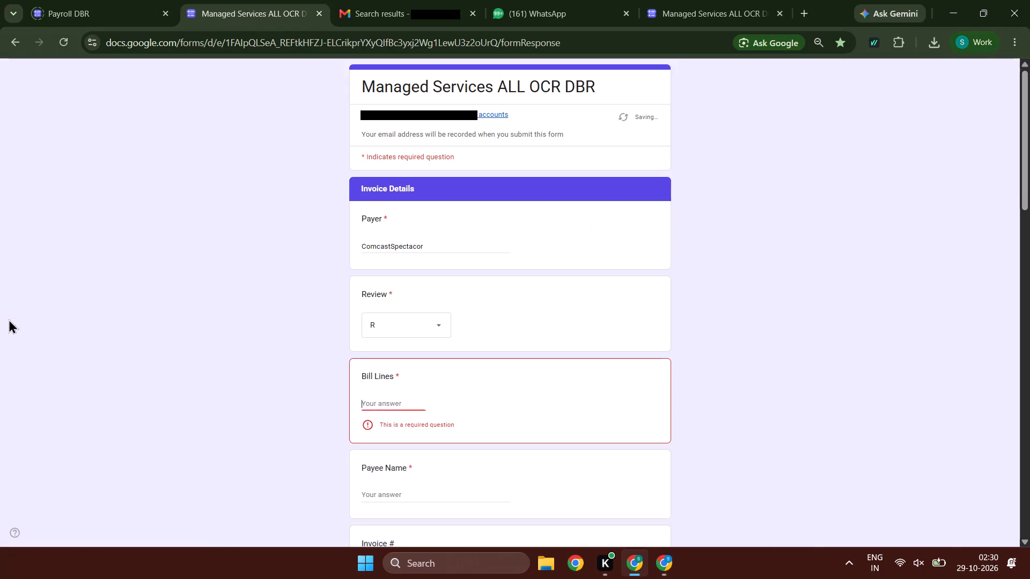
{"action": "type", "text": "16"}
{"action": "key", "text": "Tab"}
Copy the matched payee Aramark - XMA () from Rossum into the form's Payee Name.
{"action": "key", "text": "alt+Tab"}
{"action": "left_click", "coordinate": [137, 382]}
{"action": "key", "text": "ctrl+c"}
{"action": "key", "text": "ctrl+c"}
{"action": "key", "text": "alt+Tab"}
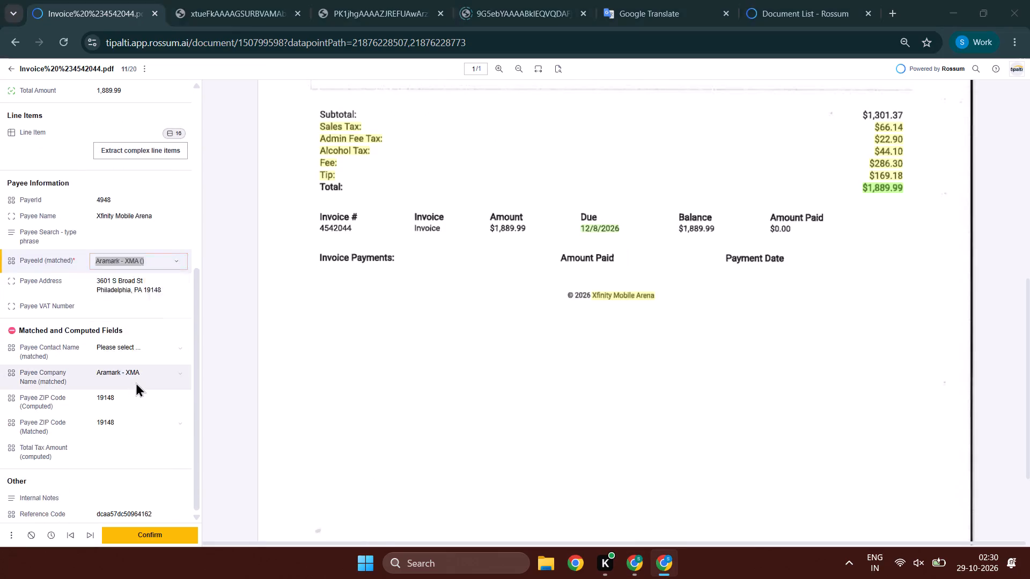
{"action": "key", "text": "ctrl+v"}
{"action": "key", "text": "Tab"}
Copy the invoice number 4542044 from Rossum into the form's Invoice # field.
{"action": "key", "text": "alt+Tab"}
{"action": "scroll", "coordinate": [137, 246], "scroll_direction": "up", "scroll_amount": 7}
{"action": "left_click_drag", "start_coordinate": [152, 167], "coordinate": [80, 167]}
{"action": "key", "text": "ctrl+c"}
{"action": "key", "text": "alt+Tab"}
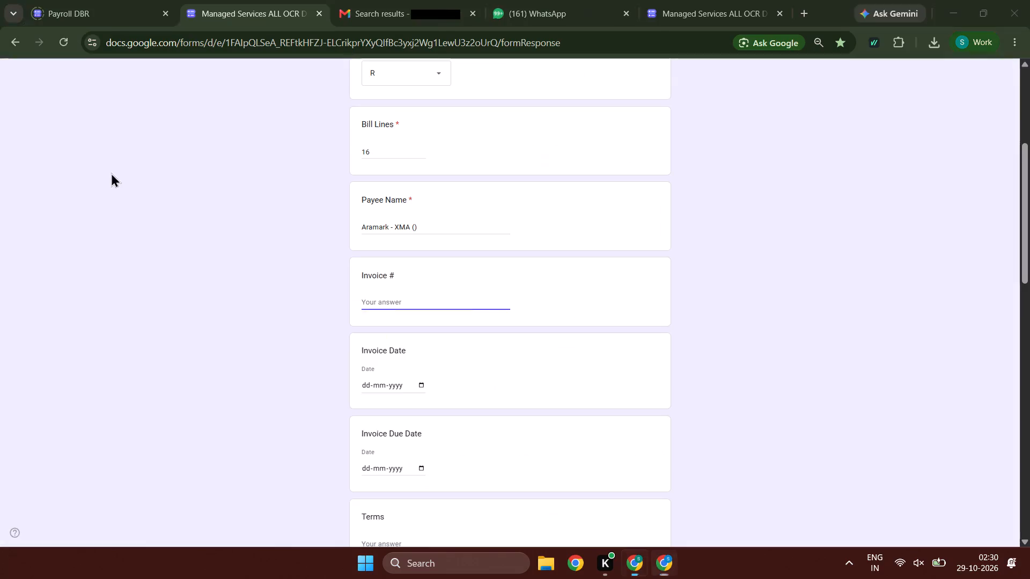
{"action": "key", "text": "ctrl+v"}
{"action": "key", "text": "Tab"}
Set the form's Invoice Date to 24-10-2026 and, after checking Rossum, the Invoice Due Date to 08-12-2026.
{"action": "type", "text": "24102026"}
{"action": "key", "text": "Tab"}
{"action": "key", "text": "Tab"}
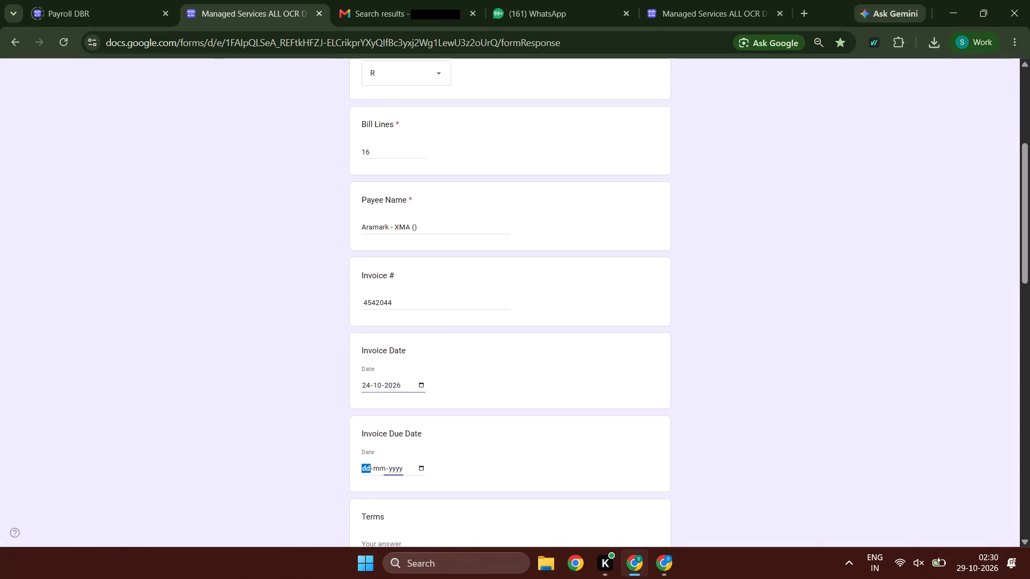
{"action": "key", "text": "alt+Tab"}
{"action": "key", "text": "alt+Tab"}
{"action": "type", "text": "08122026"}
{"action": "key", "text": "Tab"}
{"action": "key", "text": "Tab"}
Copy the total amount 1,889.99 from Rossum into the form's Total Amt, leaving terms, PO number and tax amount empty.
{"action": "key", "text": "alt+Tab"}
{"action": "left_click_drag", "start_coordinate": [141, 329], "coordinate": [85, 328]}
{"action": "key", "text": "ctrl+c"}
{"action": "key", "text": "alt+Tab"}
{"action": "scroll", "coordinate": [452, 325], "scroll_direction": "down", "scroll_amount": 5, "text": "alt"}
{"action": "key", "text": "Tab"}
{"action": "key", "text": "Tab"}
{"action": "key", "text": "Tab"}
{"action": "key", "text": "ctrl+v"}
{"action": "key", "text": "Tab"}
Check the currency in Rossum, set the form's Currency to USD, and set Foreign Language and Quality Analyst to NA.
{"action": "key", "text": "alt+Tab"}
{"action": "scroll", "coordinate": [23, 314], "scroll_direction": "up", "scroll_amount": 1}
{"action": "key", "text": "alt+Tab"}
{"action": "type", "text": "us"}
{"action": "key", "text": "Tab"}
{"action": "type", "text": "nn"}
{"action": "key", "text": "Tab"}
{"action": "type", "text": "nn"}
{"action": "key", "text": "Tab"}
{"action": "type", "text": "nnn"}
{"action": "key", "text": "Tab"}
Set Invoice Pages to 1 and Multiple Payees to No.
{"action": "key", "text": "1"}
{"action": "key", "text": "Tab"}
{"action": "key", "text": "n"}
{"action": "key", "text": "Tab"}
Leave the comments empty, request a copy of the responses, submit the form, and switch back to Rossum.
{"action": "key", "text": "Tab"}
{"action": "key", "text": "space"}
{"action": "key", "text": "Tab"}
{"action": "key", "text": "Tab"}
{"action": "key", "text": "space"}
{"action": "key", "text": "alt+Tab"}
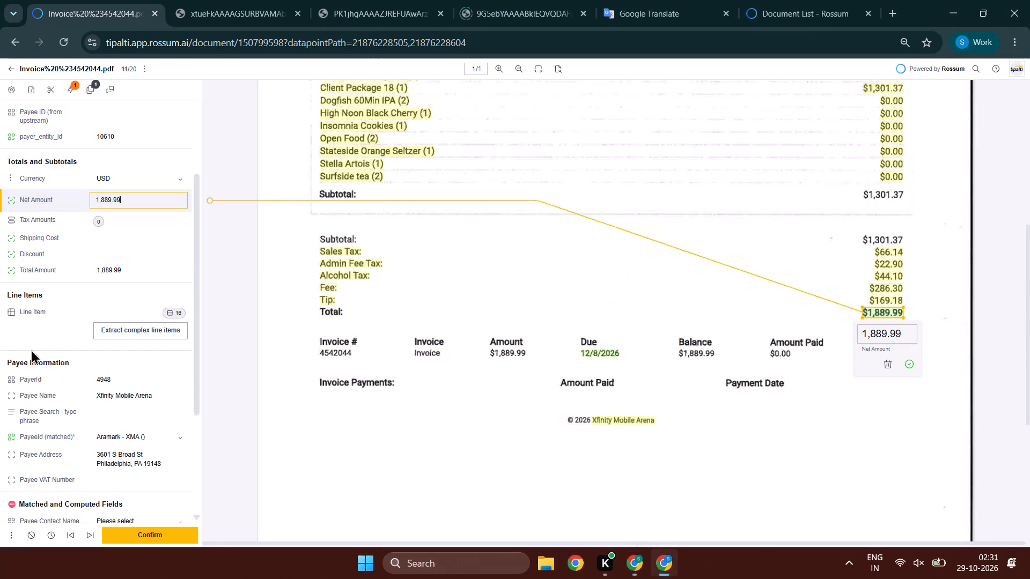
Confirm invoice 4542044 in Rossum.
{"action": "double_click", "coordinate": [144, 539]}
Switch to the DBR form, start another response with the email included, choose Rossum as the OCR, and continue.
{"action": "key", "text": "alt+Tab"}
{"action": "double_click", "coordinate": [430, 136]}
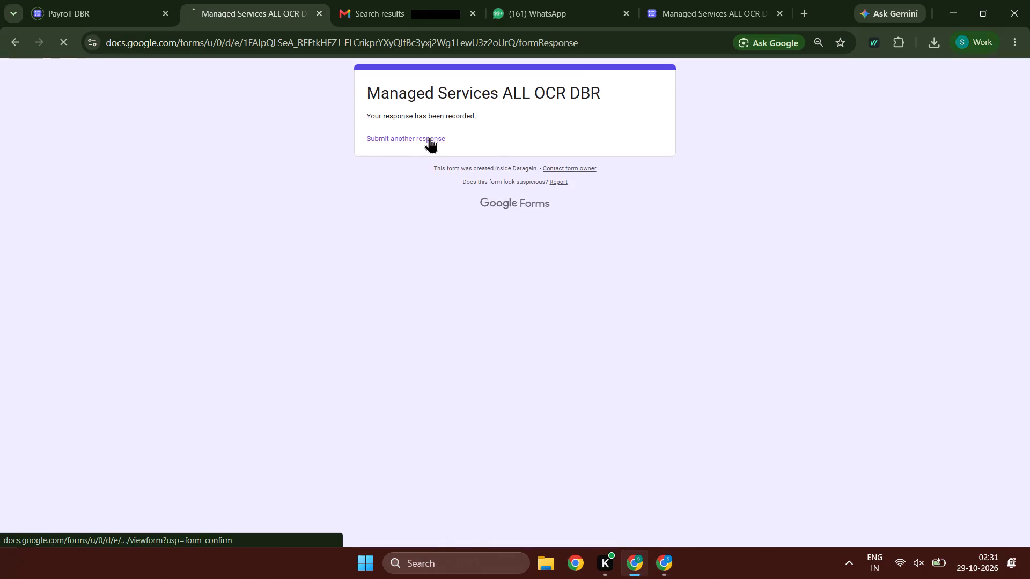
{"action": "left_click", "coordinate": [406, 220]}
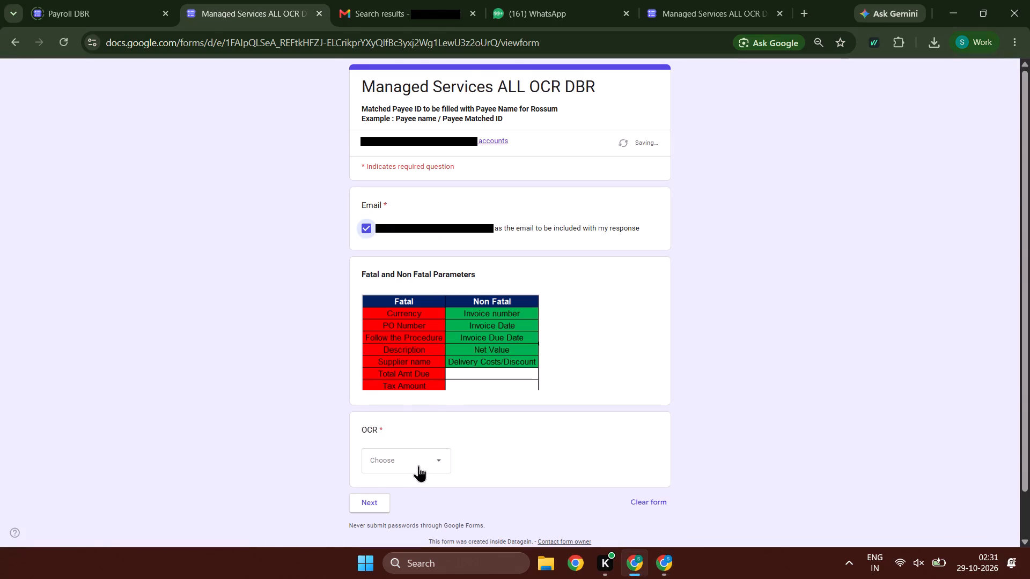
{"action": "left_click", "coordinate": [421, 458]}
{"action": "left_click", "coordinate": [421, 504]}
{"action": "double_click", "coordinate": [374, 507]}
{"action": "key", "text": "alt+Tab"}
{"action": "key", "text": "alt+Tab"}
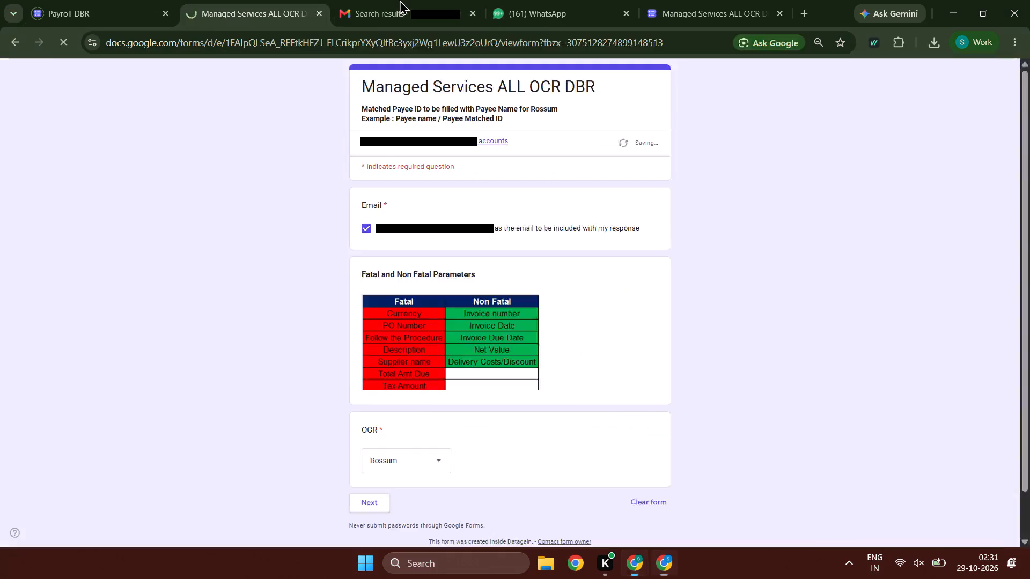
{"action": "left_click", "coordinate": [400, 0]}
{"action": "left_click", "coordinate": [25, 132]}
{"action": "double_click", "coordinate": [21, 121]}
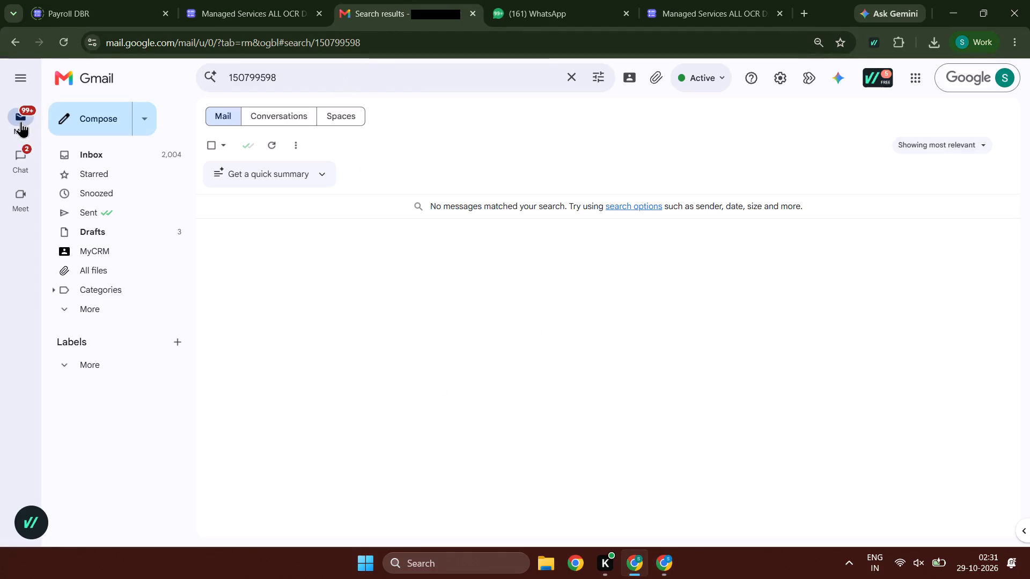
{"action": "scroll", "coordinate": [279, 148], "scroll_direction": "up", "scroll_amount": 11}
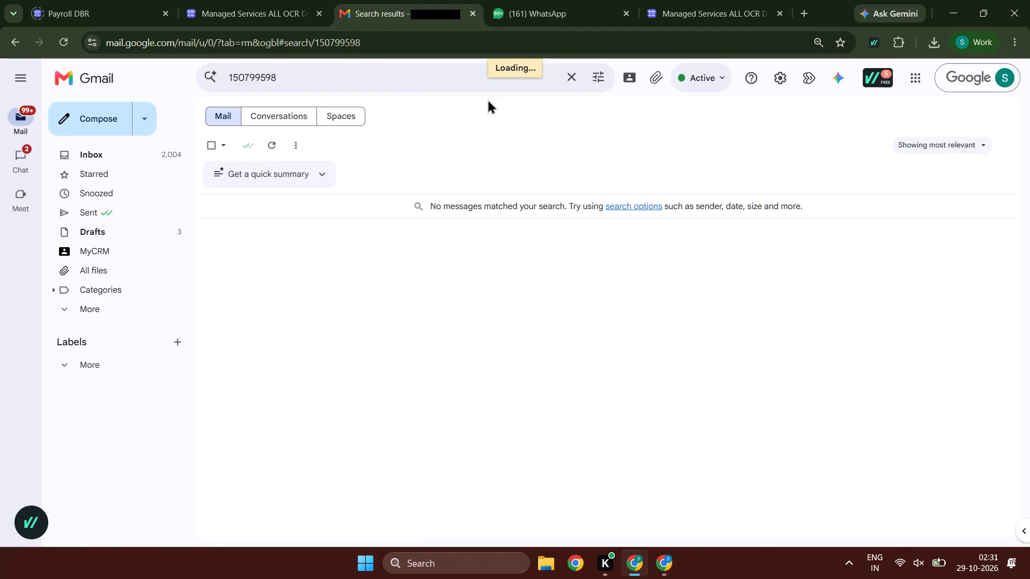
{"action": "left_click", "coordinate": [569, 71]}
{"action": "left_click", "coordinate": [572, 79]}
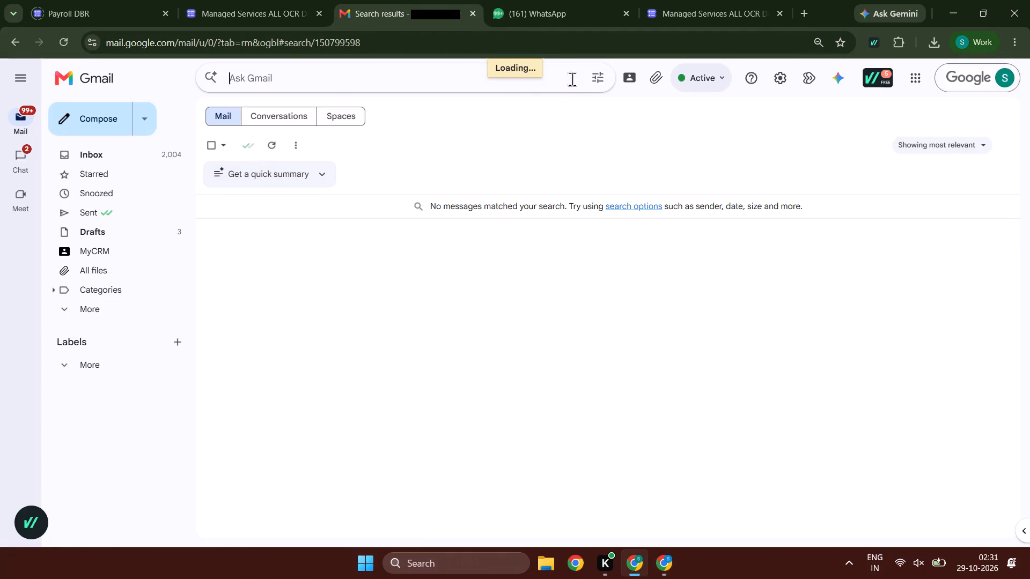
{"action": "left_click", "coordinate": [17, 116]}
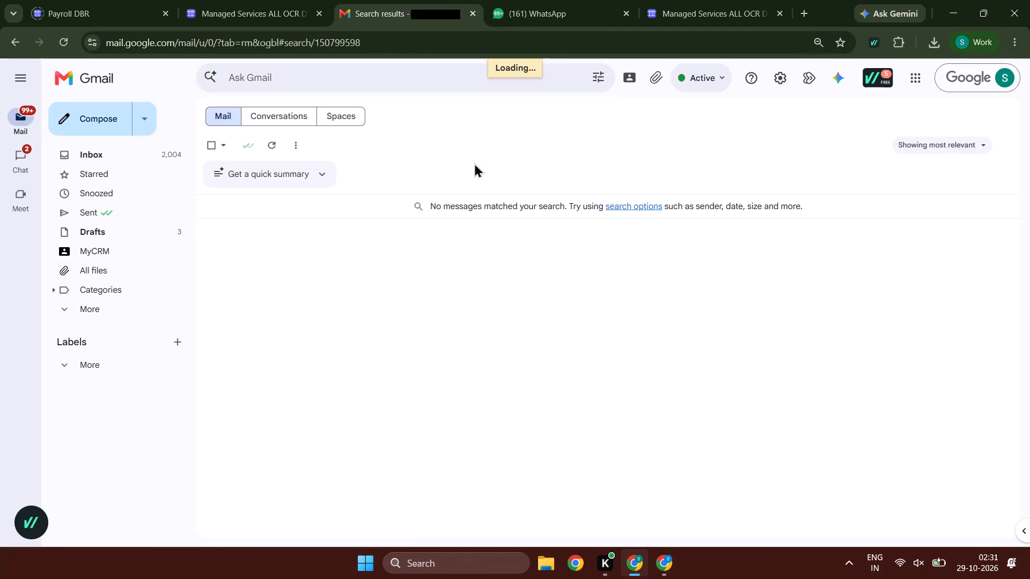
Switch back to Rossum and verify the basic information fields of Novara invoice 155, from invoice number through payer entity ID.
{"action": "key", "text": "alt+Tab"}
{"action": "left_click", "coordinate": [138, 168]}
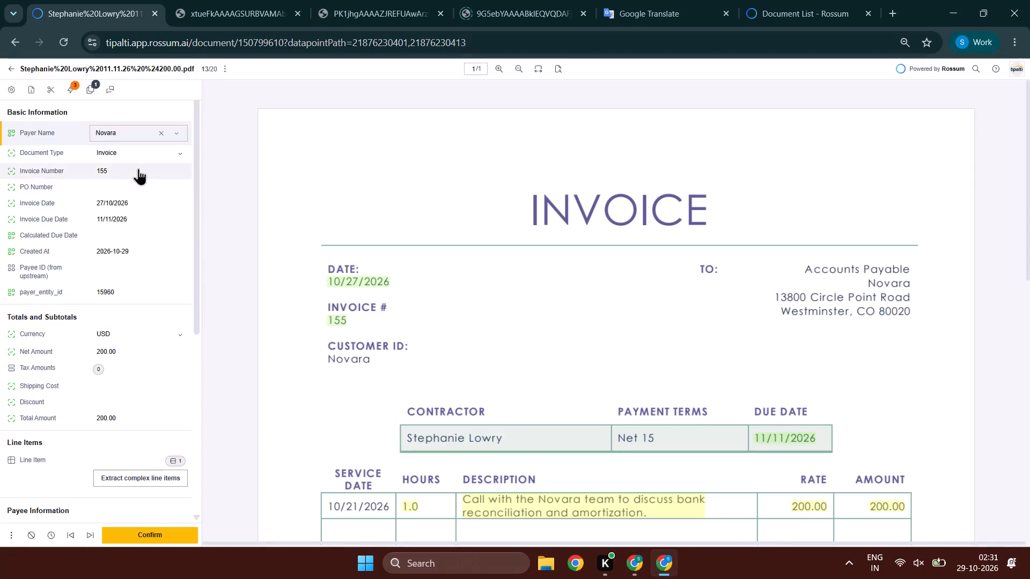
{"action": "key", "text": "Tab"}
{"action": "key", "text": "Tab"}
{"action": "key", "text": "Tab"}
{"action": "scroll", "coordinate": [506, 229], "scroll_direction": "down", "scroll_amount": 2}
{"action": "key", "text": "Tab"}
{"action": "key", "text": "Tab"}
{"action": "key", "text": "Tab"}
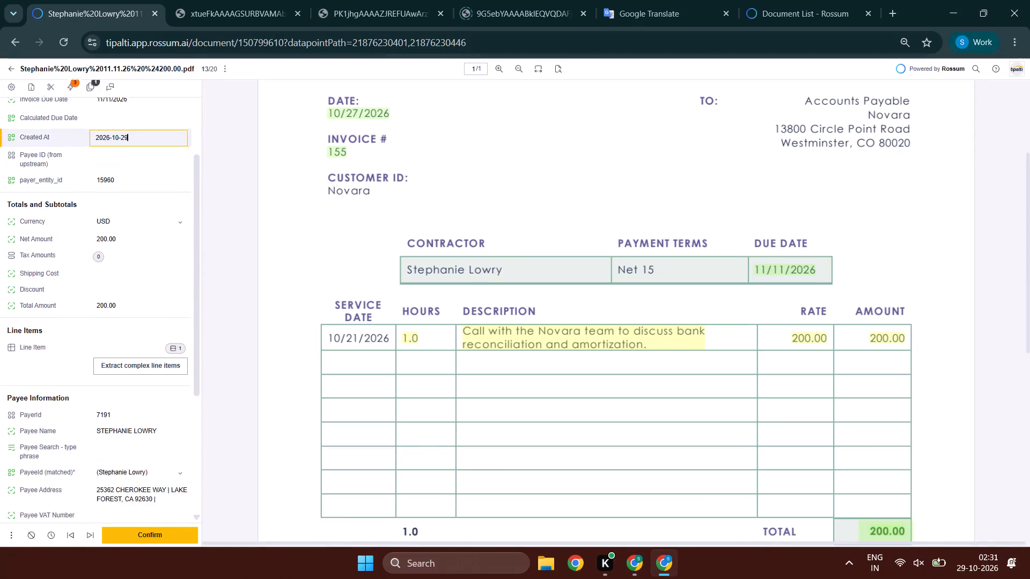
{"action": "key", "text": "Tab"}
Verify the totals of invoice 155, from currency and net amount through tax, shipping, discount and total amount.
{"action": "key", "text": "Tab"}
{"action": "key", "text": "Tab"}
{"action": "key", "text": "Tab"}
{"action": "key", "text": "Tab"}
{"action": "key", "text": "Tab"}
{"action": "key", "text": "Tab"}
Verify the line item of invoice 155, covering its quantity, description, unit price and net amount.
{"action": "key", "text": "Tab"}
{"action": "key", "text": "Tab"}
{"action": "key", "text": "Tab"}
{"action": "key", "text": "Tab"}
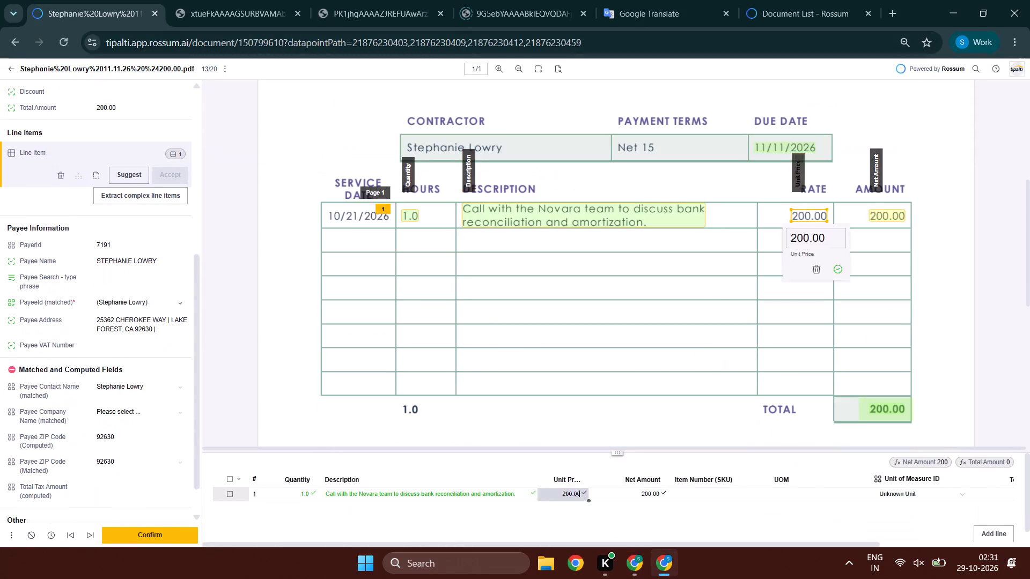
{"action": "key", "text": "Tab"}
{"action": "key", "text": "Tab"}
Verify the payee information of invoice 155, covering the payee name, search phrase, matched payee ID and address.
{"action": "left_click", "coordinate": [143, 258]}
{"action": "key", "text": "Tab"}
{"action": "key", "text": "Tab"}
{"action": "key", "text": "Tab"}
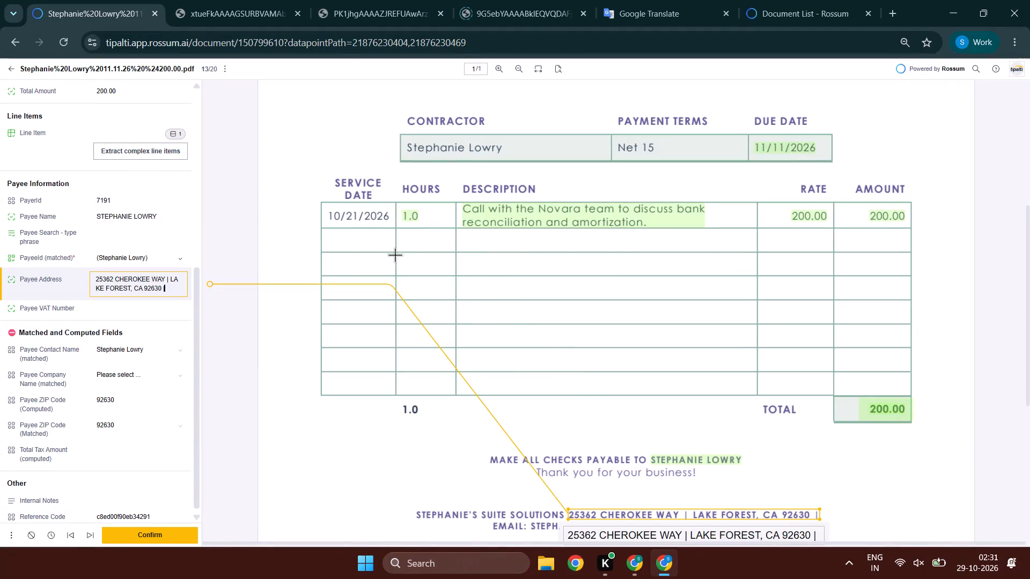
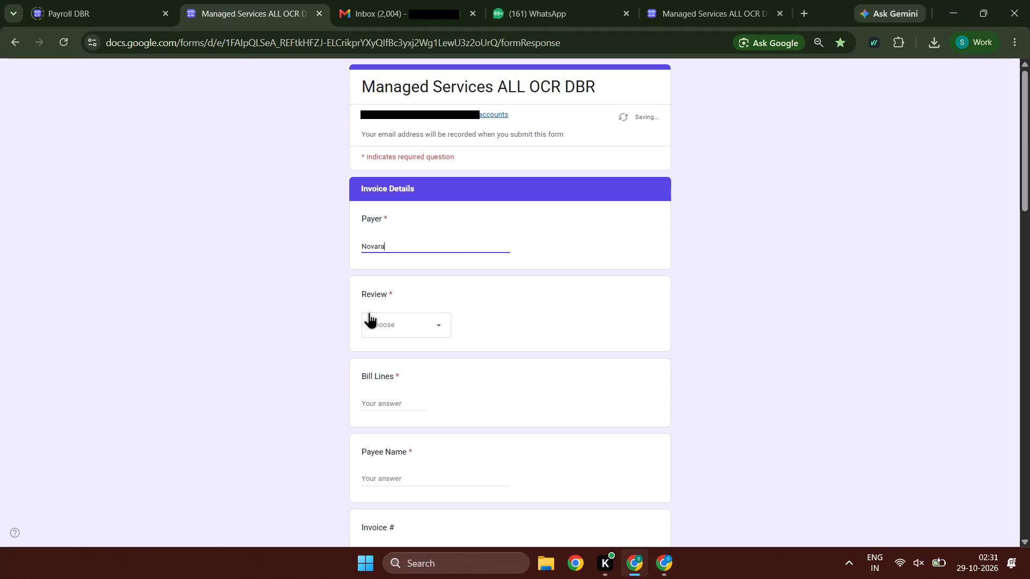
Set Review to R and enter 1 as Bill Lines after checking the line item count in Rossum.
{"action": "left_click", "coordinate": [387, 349]}
{"action": "left_click", "coordinate": [388, 331]}
{"action": "left_click", "coordinate": [393, 360]}
{"action": "double_click", "coordinate": [380, 396]}
{"action": "key", "text": "alt+Tab"}
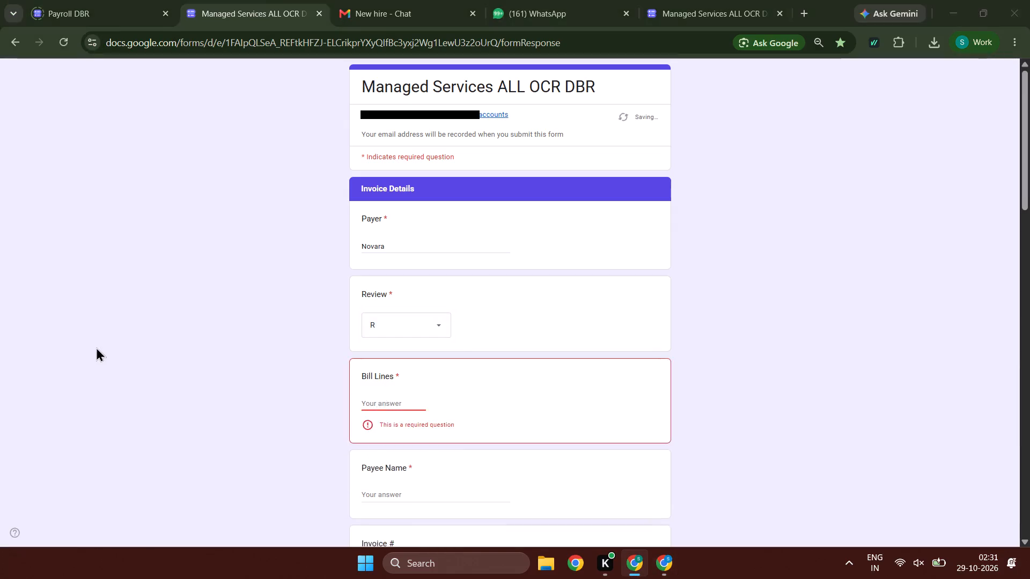
{"action": "scroll", "coordinate": [94, 348], "scroll_direction": "down", "scroll_amount": 2}
{"action": "key", "text": "alt+Tab"}
{"action": "key", "text": "1"}
{"action": "key", "text": "Tab"}
Copy the matched payee's name from Rossum into the form's Payee Name.
{"action": "key", "text": "alt+Tab"}
{"action": "scroll", "coordinate": [89, 330], "scroll_direction": "down", "scroll_amount": 1}
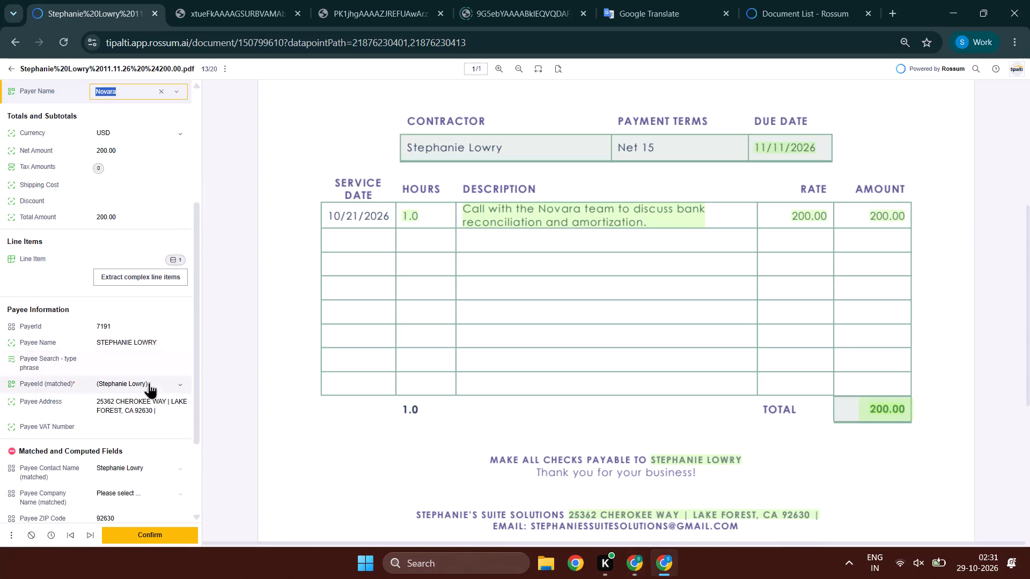
{"action": "left_click", "coordinate": [149, 382]}
{"action": "key", "text": "ctrl+c"}
{"action": "key", "text": "ctrl+c"}
{"action": "key", "text": "alt+Tab"}
{"action": "key", "text": "ctrl+v"}
{"action": "key", "text": "Tab"}
Copy invoice number 155 from Rossum into the form's Invoice #.
{"action": "key", "text": "alt+Tab"}
{"action": "scroll", "coordinate": [104, 273], "scroll_direction": "up", "scroll_amount": 8}
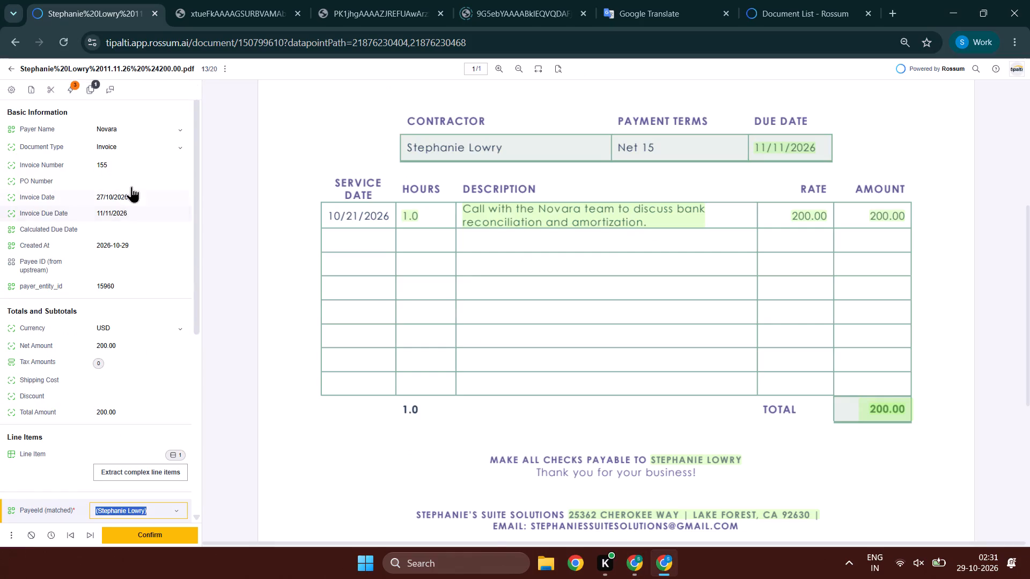
{"action": "left_click_drag", "start_coordinate": [128, 165], "coordinate": [87, 165]}
{"action": "key", "text": "ctrl+c"}
{"action": "key", "text": "alt+Tab"}
{"action": "key", "text": "ctrl+v"}
{"action": "key", "text": "Tab"}
Enter 27-10-2026 as the Invoice Date and 11-11-2026 as the Invoice Due Date, checking against Rossum.
{"action": "key", "text": "2"}
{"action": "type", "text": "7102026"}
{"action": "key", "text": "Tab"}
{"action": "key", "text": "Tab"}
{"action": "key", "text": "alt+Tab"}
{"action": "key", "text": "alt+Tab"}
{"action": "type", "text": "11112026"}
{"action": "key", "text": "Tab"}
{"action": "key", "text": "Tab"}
Copy the total amount 200.00 from Rossum into the form's Total Amt, leaving terms, PO number and tax amount empty.
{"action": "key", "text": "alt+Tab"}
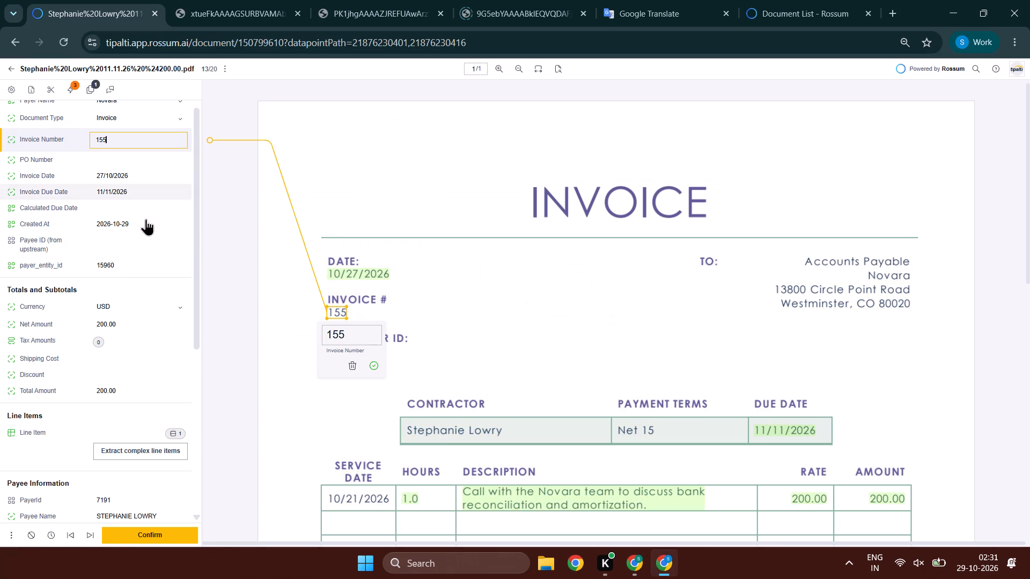
{"action": "left_click_drag", "start_coordinate": [131, 322], "coordinate": [91, 326]}
{"action": "key", "text": "ctrl+c"}
{"action": "key", "text": "alt+Tab"}
{"action": "scroll", "coordinate": [534, 289], "scroll_direction": "down", "scroll_amount": 6}
{"action": "key", "text": "Tab"}
{"action": "key", "text": "Tab"}
{"action": "key", "text": "Tab"}
{"action": "key", "text": "ctrl+v"}
{"action": "key", "text": "Tab"}
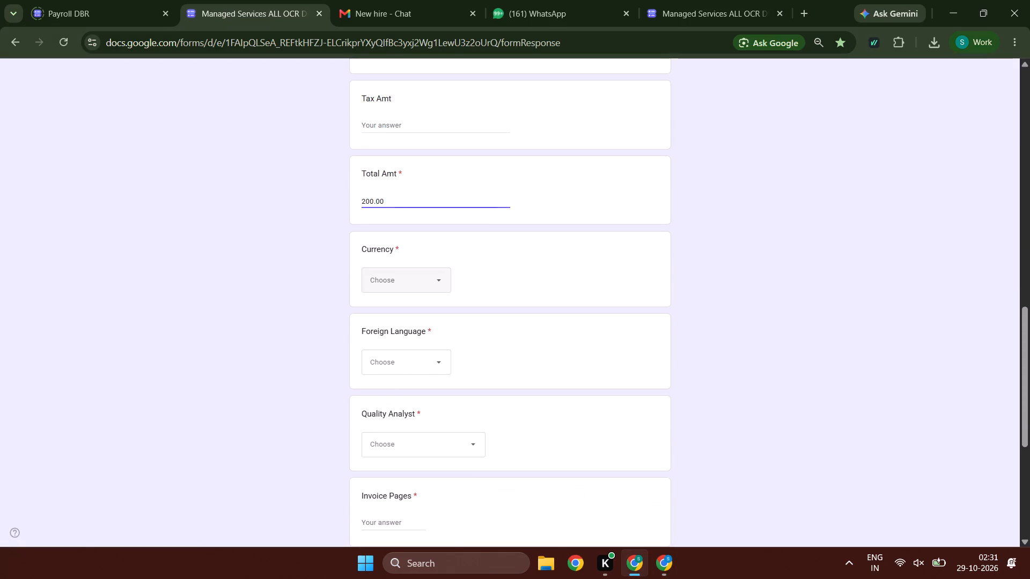
Check the currency in Rossum, set the form's Currency to USD, and set Foreign Language and Quality Analyst to NA.
{"action": "key", "text": "alt+Tab"}
{"action": "scroll", "coordinate": [83, 256], "scroll_direction": "up", "scroll_amount": 1}
{"action": "key", "text": "alt+Tab"}
{"action": "type", "text": "us"}
{"action": "key", "text": "Tab"}
{"action": "type", "text": "nn"}
{"action": "key", "text": "Tab"}
{"action": "type", "text": "nnn"}
{"action": "key", "text": "Tab"}
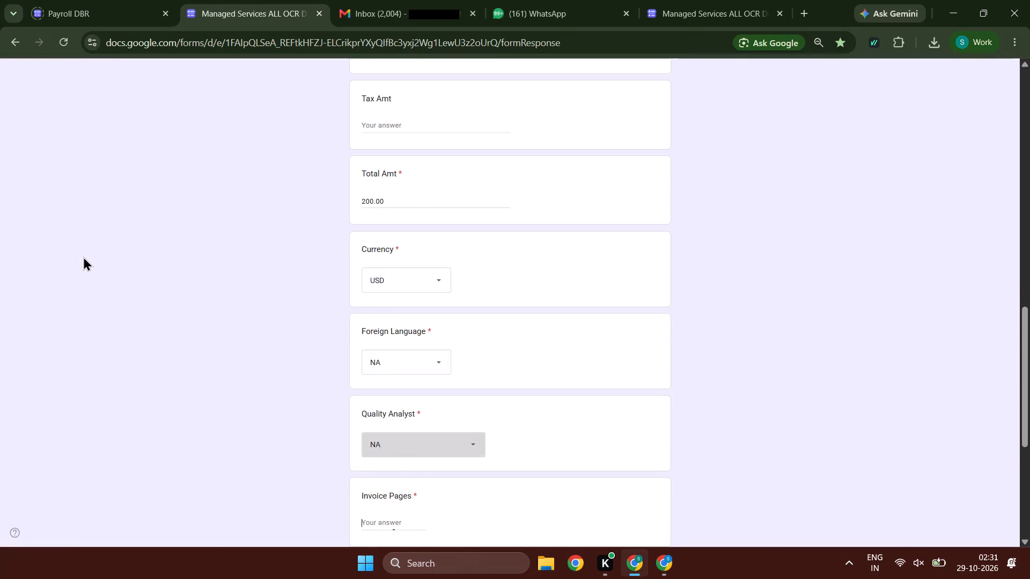
Set Invoice Pages to 1 and Multiple Payees to No.
{"action": "key", "text": "1"}
{"action": "key", "text": "Tab"}
{"action": "key", "text": "n"}
Leave the comments empty, request a copy of the responses, and submit the form.
{"action": "key", "text": "Tab"}
{"action": "key", "text": "Tab"}
{"action": "key", "text": "space"}
{"action": "key", "text": "Tab"}
{"action": "key", "text": "Tab"}
{"action": "key", "text": "space"}
Switch to Rossum and confirm invoice 155.
{"action": "key", "text": "alt+Tab"}
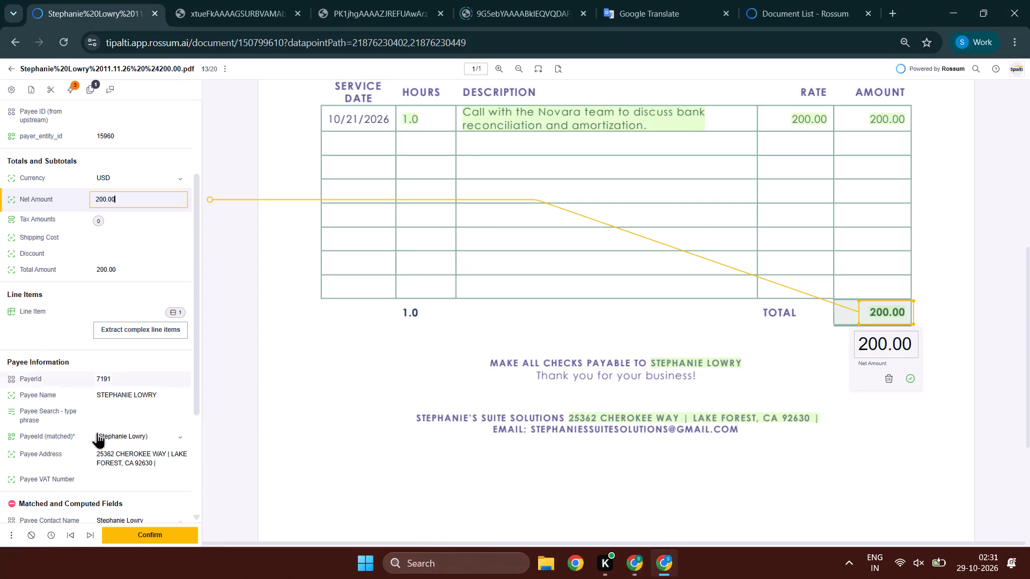
{"action": "double_click", "coordinate": [138, 534]}
Start another form response with OCR set to Rossum and the email included, and continue to the Rossum section.
{"action": "key", "text": "alt+Tab"}
{"action": "double_click", "coordinate": [395, 136]}
{"action": "left_click", "coordinate": [398, 143]}
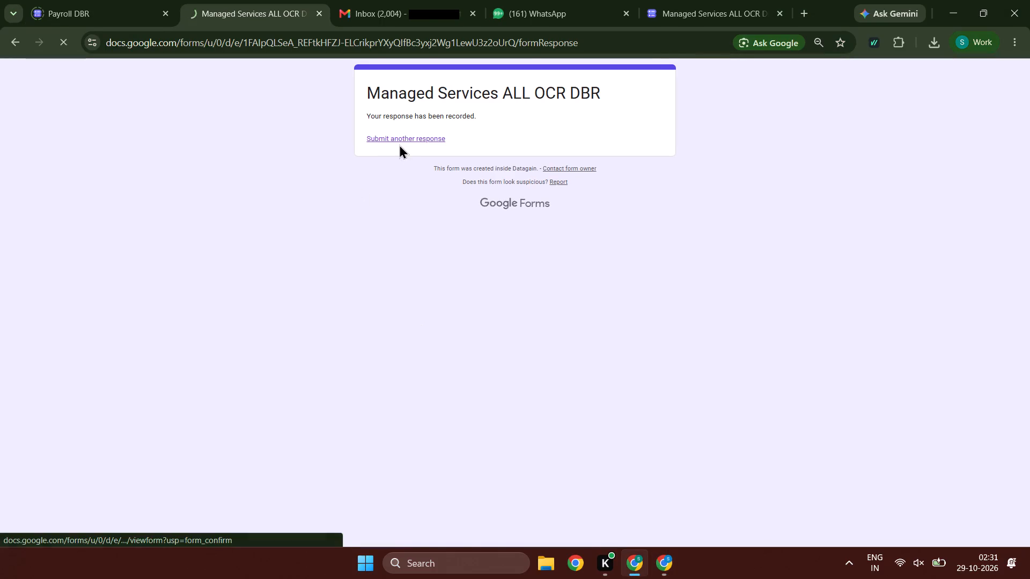
{"action": "left_click", "coordinate": [389, 218]}
{"action": "left_click", "coordinate": [384, 463]}
{"action": "left_click", "coordinate": [396, 498]}
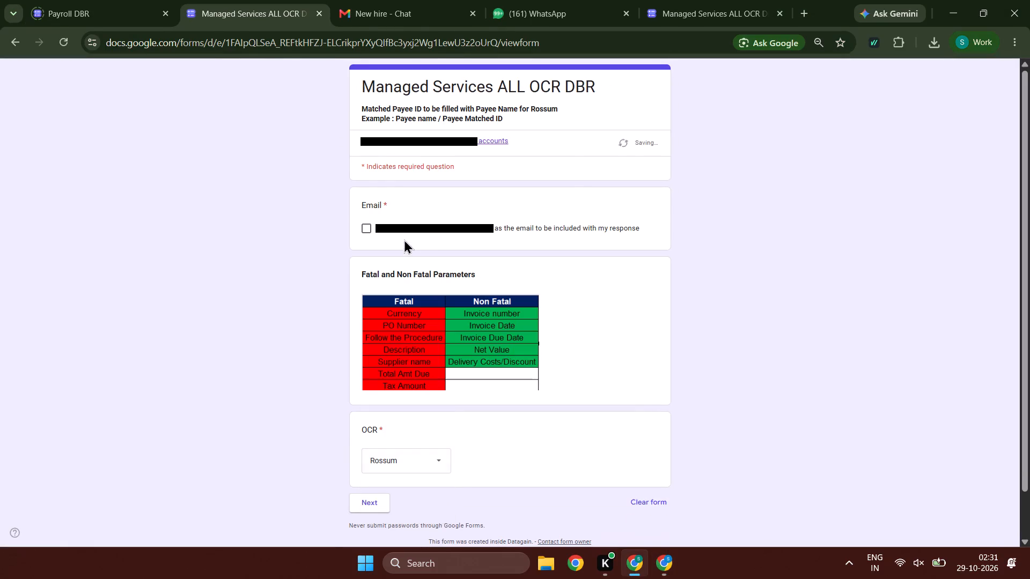
{"action": "left_click", "coordinate": [405, 235]}
{"action": "double_click", "coordinate": [366, 499]}
Switch to Rossum and validate the basic information fields of invoice RDG52275 against the document.
{"action": "key", "text": "alt+Tab"}
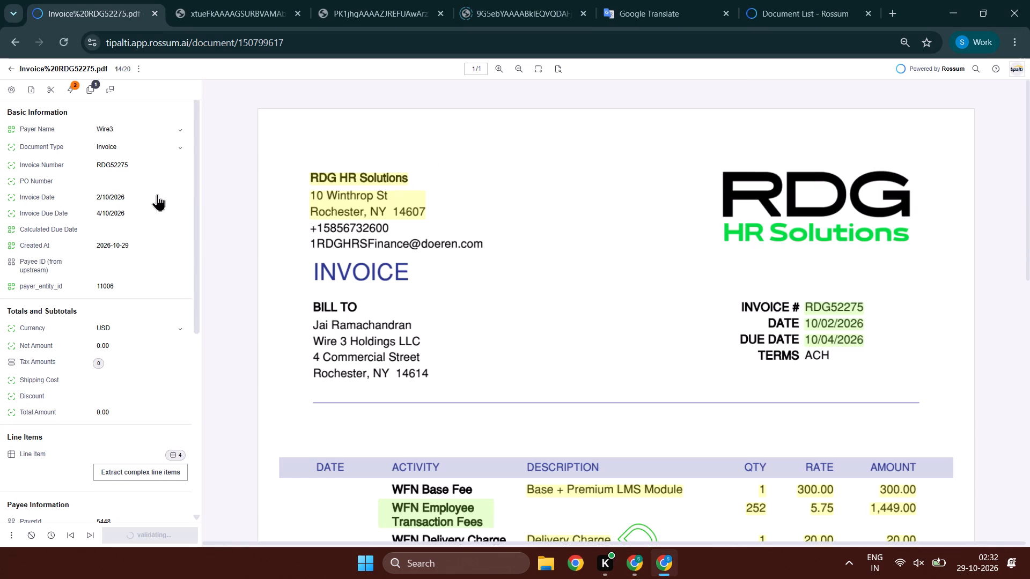
{"action": "left_click", "coordinate": [150, 173]}
{"action": "key", "text": "shift+Tab"}
{"action": "key", "text": "Tab"}
{"action": "key", "text": "Tab"}
{"action": "scroll", "coordinate": [626, 235], "scroll_direction": "down", "scroll_amount": 2}
{"action": "key", "text": "Tab"}
{"action": "key", "text": "Tab"}
{"action": "key", "text": "Tab"}
{"action": "key", "text": "Tab"}
{"action": "scroll", "coordinate": [626, 235], "scroll_direction": "down", "scroll_amount": 2}
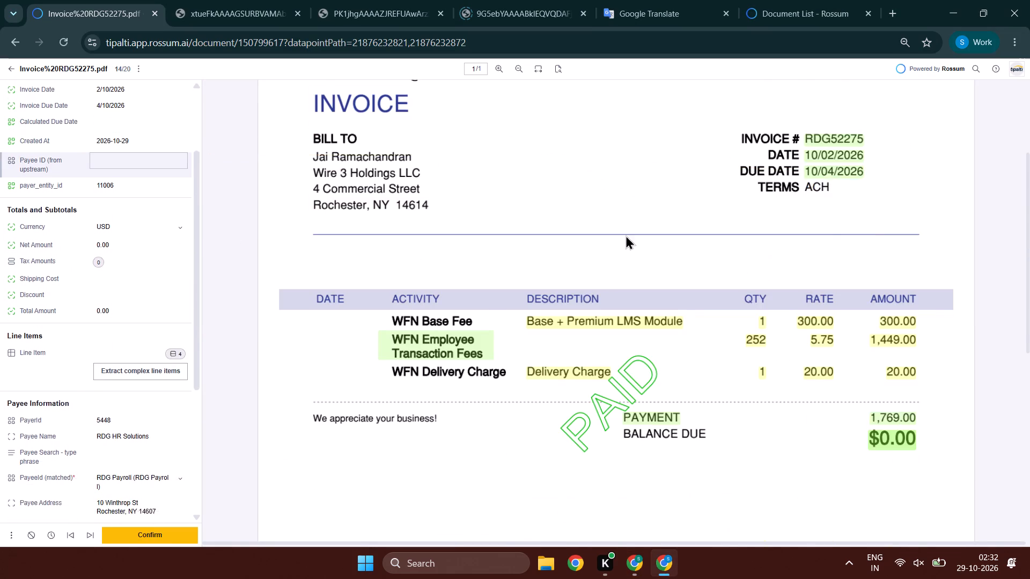
{"action": "scroll", "coordinate": [626, 235], "scroll_direction": "down", "scroll_amount": 3}
{"action": "key", "text": "Tab"}
{"action": "key", "text": "Tab"}
{"action": "key", "text": "Tab"}
{"action": "key", "text": "Tab"}
{"action": "key", "text": "Tab"}
{"action": "key", "text": "Tab"}
{"action": "key", "text": "Tab"}
{"action": "key", "text": "Tab"}
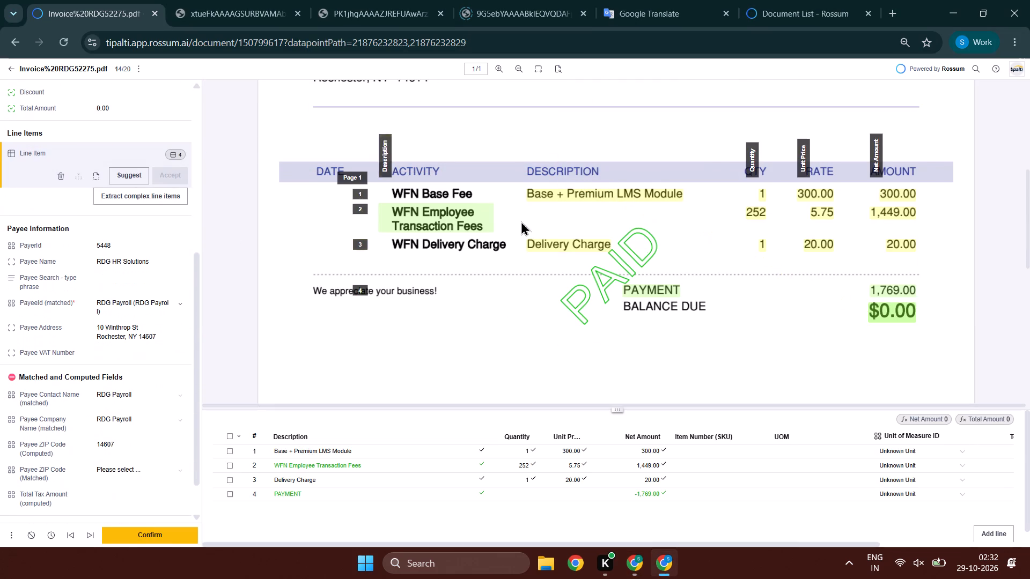
{"action": "key", "text": "Tab"}
Extend the descriptions of lines 1 and 3 to include WFN Base Fee and WFN Delivery Charge, validating the checked line values.
{"action": "left_click", "coordinate": [481, 220]}
{"action": "left_click", "coordinate": [535, 190]}
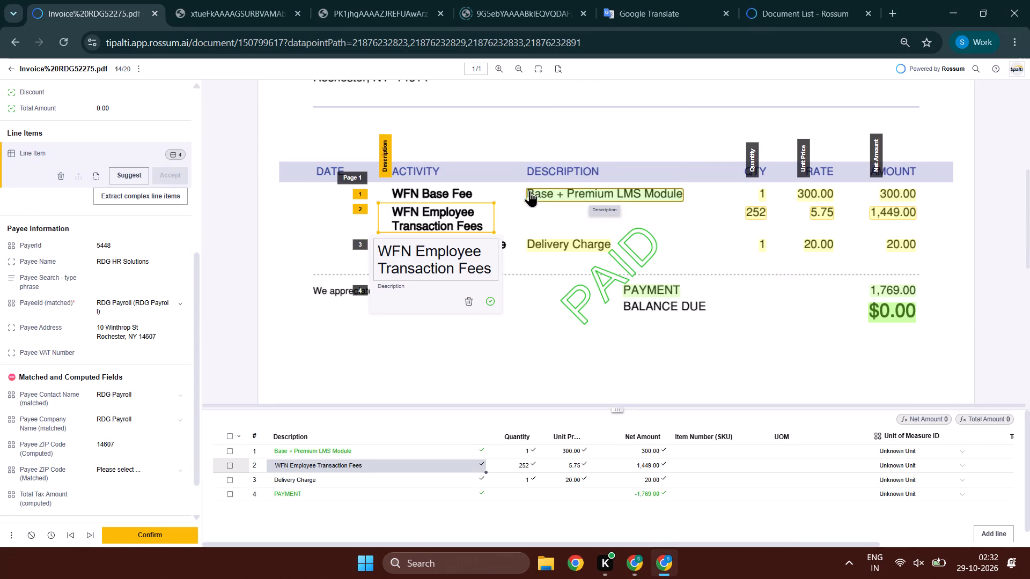
{"action": "left_click_drag", "start_coordinate": [525, 192], "coordinate": [382, 194]}
{"action": "key", "text": "Tab"}
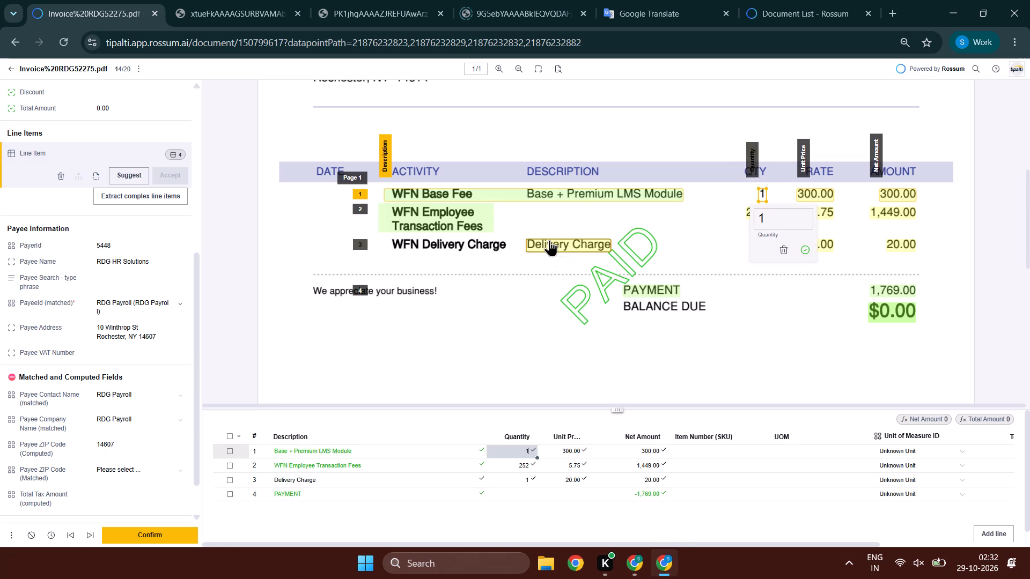
{"action": "left_click", "coordinate": [550, 240]}
{"action": "left_click_drag", "start_coordinate": [528, 249], "coordinate": [390, 262]}
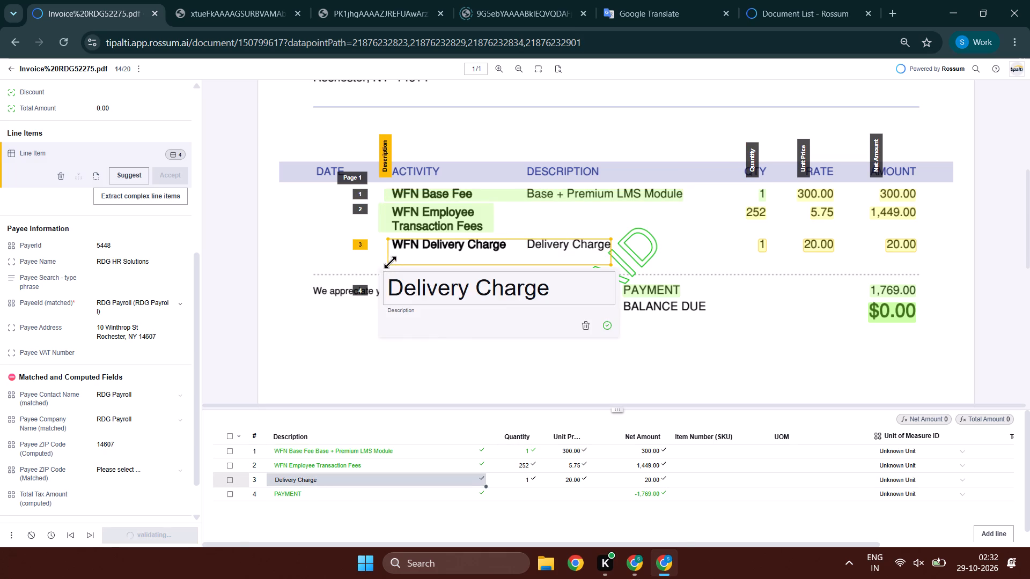
{"action": "key", "text": "Tab"}
{"action": "key", "text": "Tab"}
{"action": "key", "text": "Tab"}
{"action": "key", "text": "Tab"}
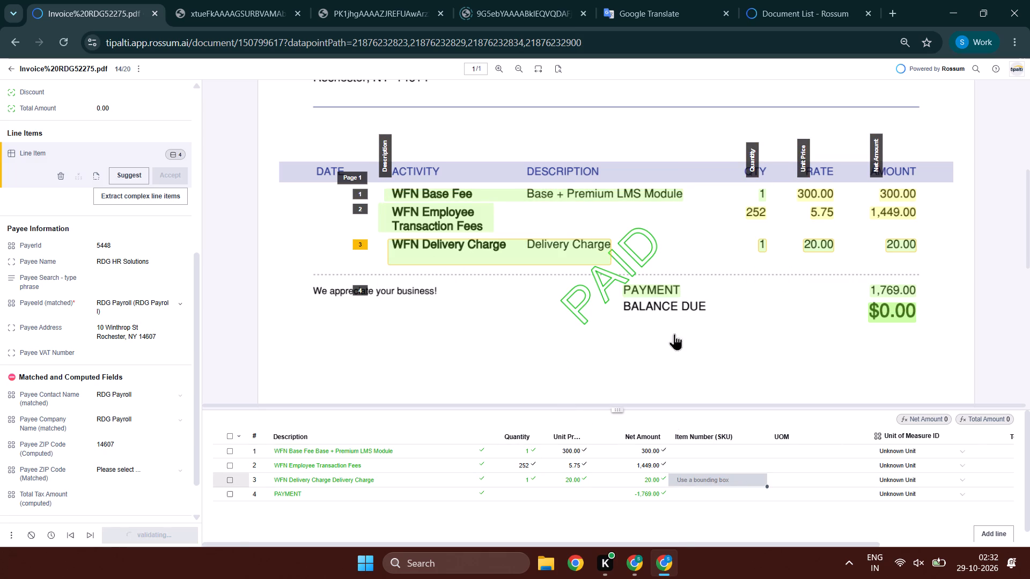
Validate the payee information fields, from the payee name through the payee address.
{"action": "left_click", "coordinate": [152, 259]}
{"action": "key", "text": "Tab"}
{"action": "key", "text": "Tab"}
{"action": "key", "text": "Tab"}
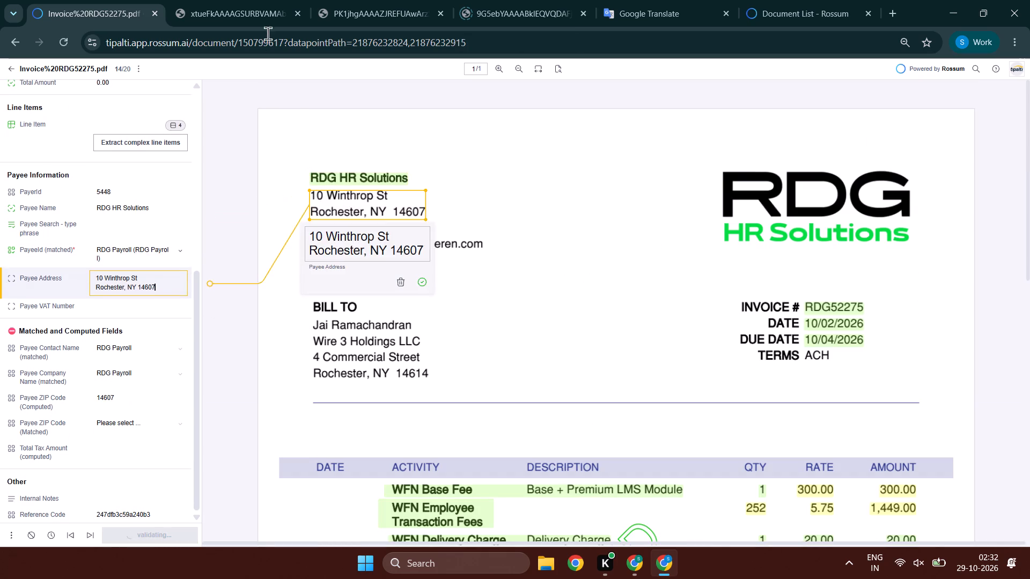
{"action": "key", "text": "Tab"}
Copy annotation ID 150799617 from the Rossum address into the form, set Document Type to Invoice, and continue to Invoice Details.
{"action": "double_click", "coordinate": [268, 40]}
{"action": "key", "text": "ctrl+c"}
{"action": "key", "text": "ctrl+c"}
{"action": "key", "text": "alt+Tab"}
{"action": "left_click", "coordinate": [399, 236], "text": "ctrl"}
{"action": "key", "text": "ctrl+v"}
{"action": "left_click", "coordinate": [400, 238], "text": "ctrl"}
{"action": "key", "text": "ctrl+v"}
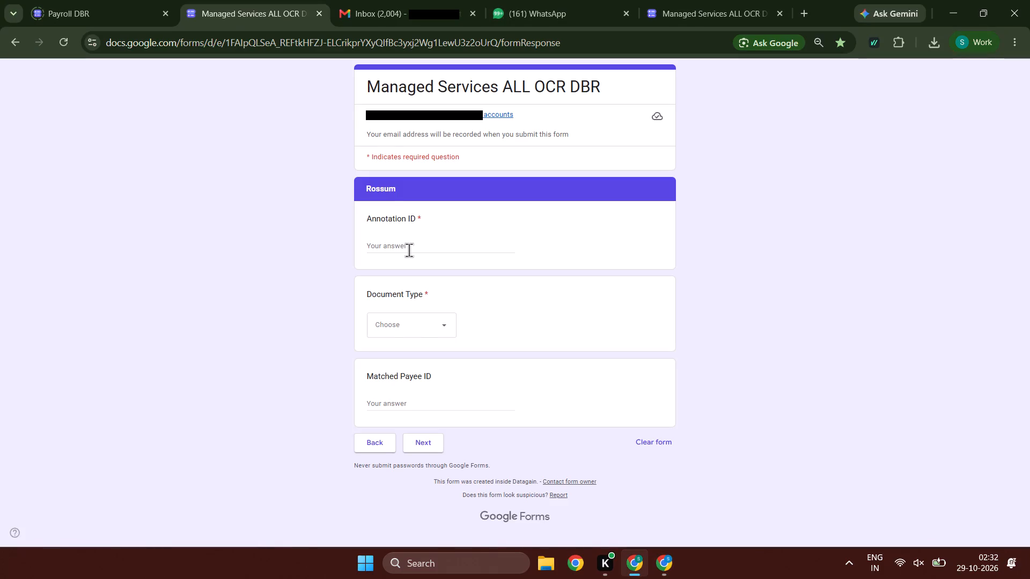
{"action": "left_click", "coordinate": [418, 247]}
{"action": "key", "text": "ctrl+v"}
{"action": "left_click", "coordinate": [408, 328]}
{"action": "left_click", "coordinate": [409, 356]}
{"action": "double_click", "coordinate": [409, 447]}
Copy the payer name Wire3 from Rossum into the form's Payer.
{"action": "key", "text": "alt+Tab"}
{"action": "scroll", "coordinate": [76, 243], "scroll_direction": "up", "scroll_amount": 8}
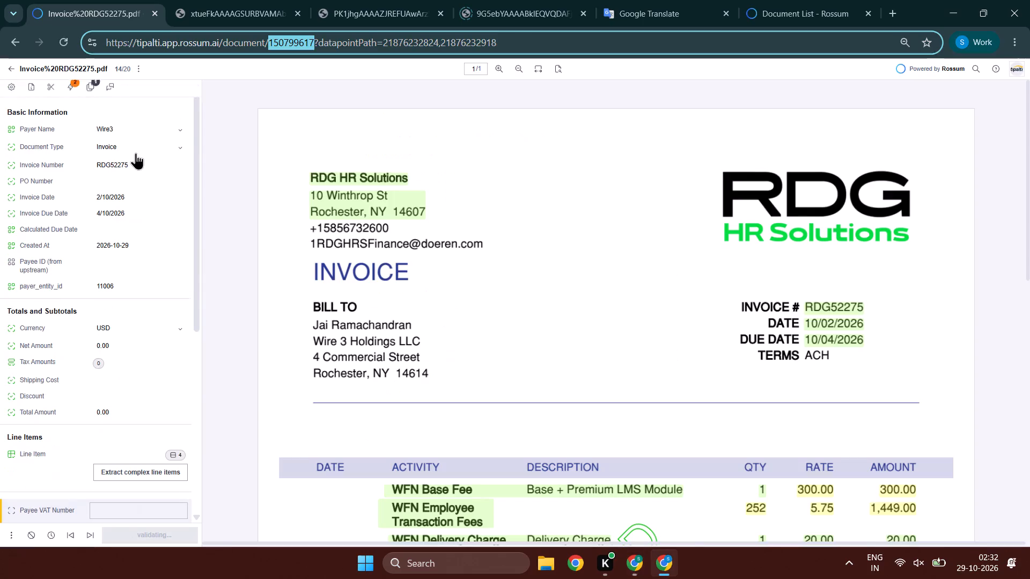
{"action": "left_click", "coordinate": [137, 142]}
{"action": "left_click", "coordinate": [139, 113], "text": "ctrl"}
{"action": "key", "text": "ctrl+c"}
{"action": "key", "text": "ctrl+c"}
{"action": "key", "text": "alt+Tab"}
{"action": "left_click", "coordinate": [394, 247], "text": "ctrl"}
{"action": "key", "text": "ctrl+v"}
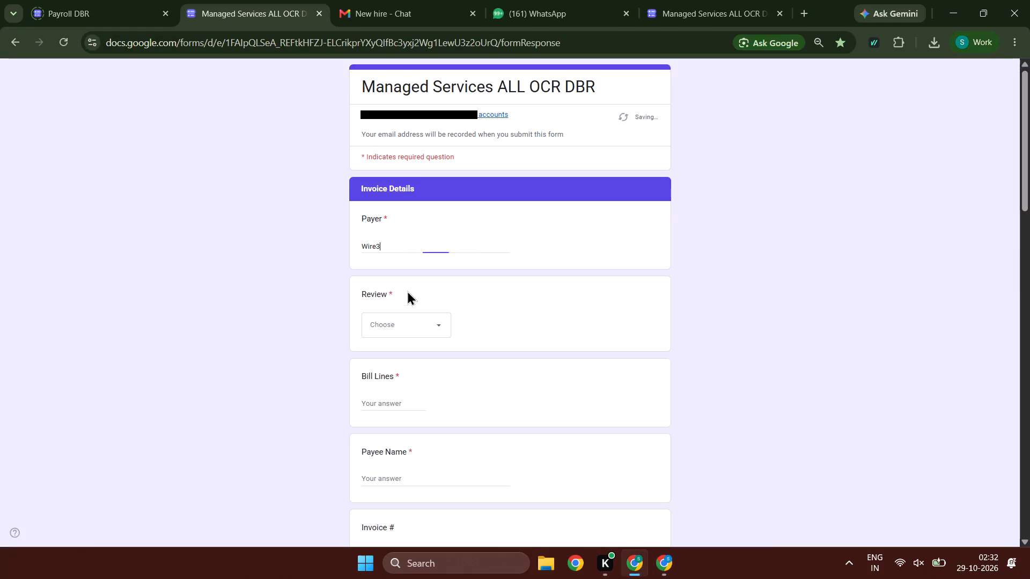
Set Review to R and enter 4 as Bill Lines after checking the line item count in Rossum.
{"action": "left_click", "coordinate": [387, 314]}
{"action": "left_click", "coordinate": [389, 348]}
{"action": "left_click", "coordinate": [388, 405]}
{"action": "key", "text": "alt+Tab"}
{"action": "scroll", "coordinate": [20, 282], "scroll_direction": "down", "scroll_amount": 2}
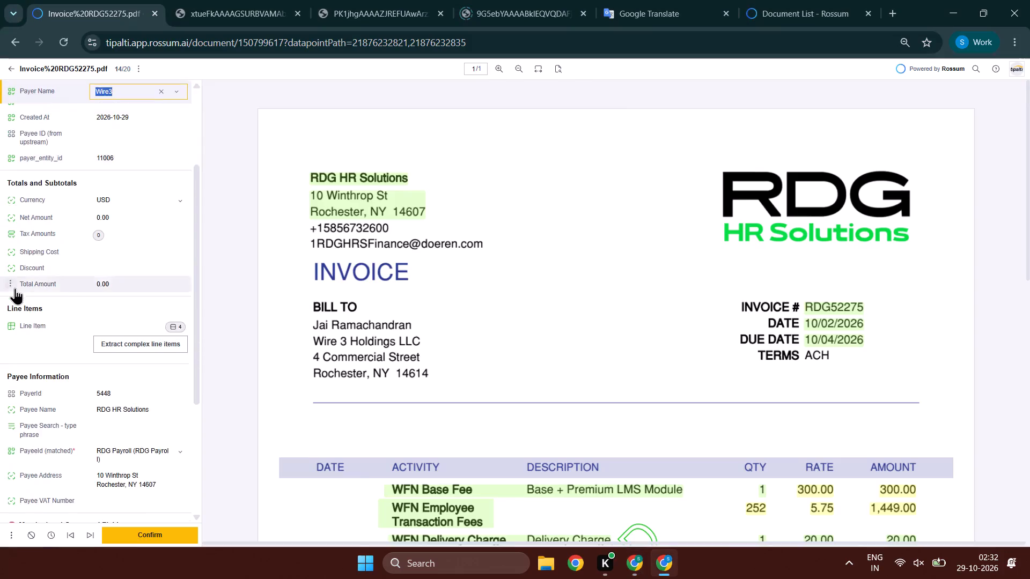
{"action": "key", "text": "alt+Tab"}
{"action": "key", "text": "4"}
{"action": "key", "text": "Tab"}
Copy the matched payee RDG Payroll (RDG Payroll) from Rossum into the form's Payee Name.
{"action": "key", "text": "alt+Tab"}
{"action": "scroll", "coordinate": [12, 308], "scroll_direction": "down", "scroll_amount": 2}
{"action": "left_click", "coordinate": [95, 322]}
{"action": "key", "text": "ctrl+c"}
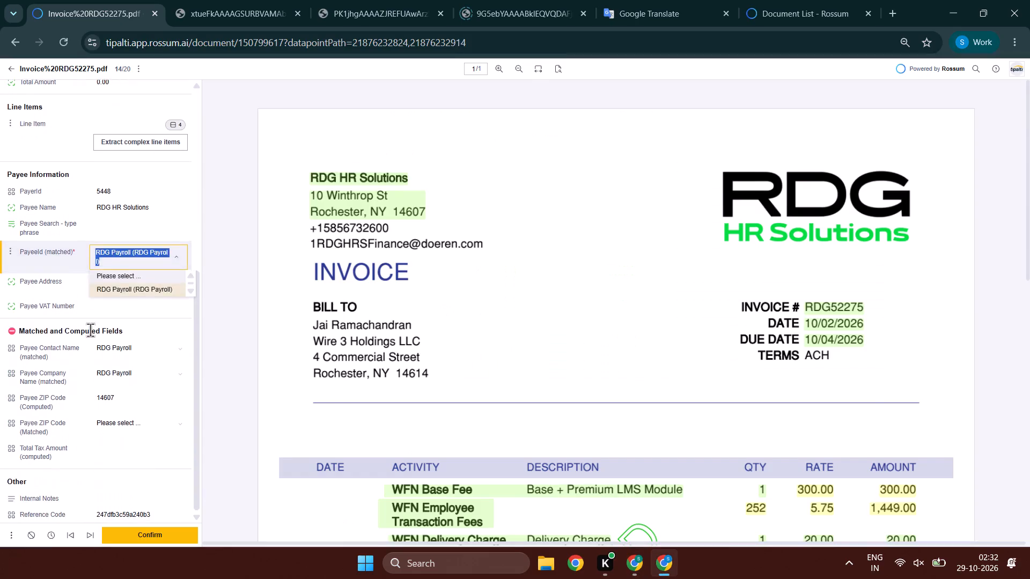
{"action": "key", "text": "alt+Tab"}
{"action": "key", "text": "ctrl+v"}
{"action": "key", "text": "Tab"}
Copy invoice number RDG52275 from Rossum into the form's Invoice #.
{"action": "key", "text": "alt+Tab"}
{"action": "scroll", "coordinate": [81, 225], "scroll_direction": "up", "scroll_amount": 7}
{"action": "left_click_drag", "start_coordinate": [145, 160], "coordinate": [94, 160]}
{"action": "key", "text": "ctrl+c"}
{"action": "key", "text": "ctrl+c"}
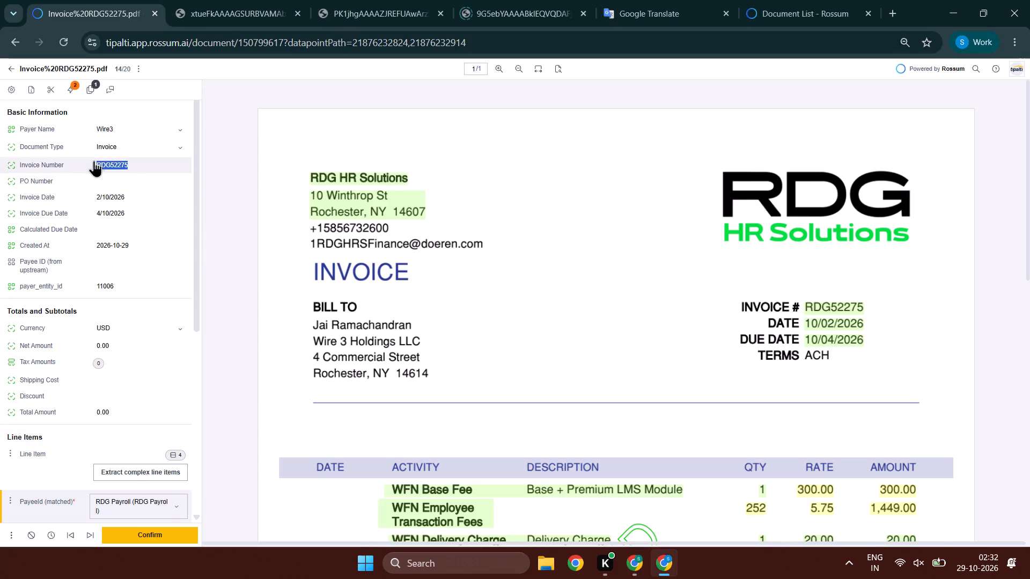
{"action": "key", "text": "alt+Tab"}
{"action": "key", "text": "ctrl+v"}
{"action": "key", "text": "Tab"}
Enter 02-10-2026 as the form's Invoice Date and 04-10-2026 as its Invoice Due Date, checking the dates in Rossum.
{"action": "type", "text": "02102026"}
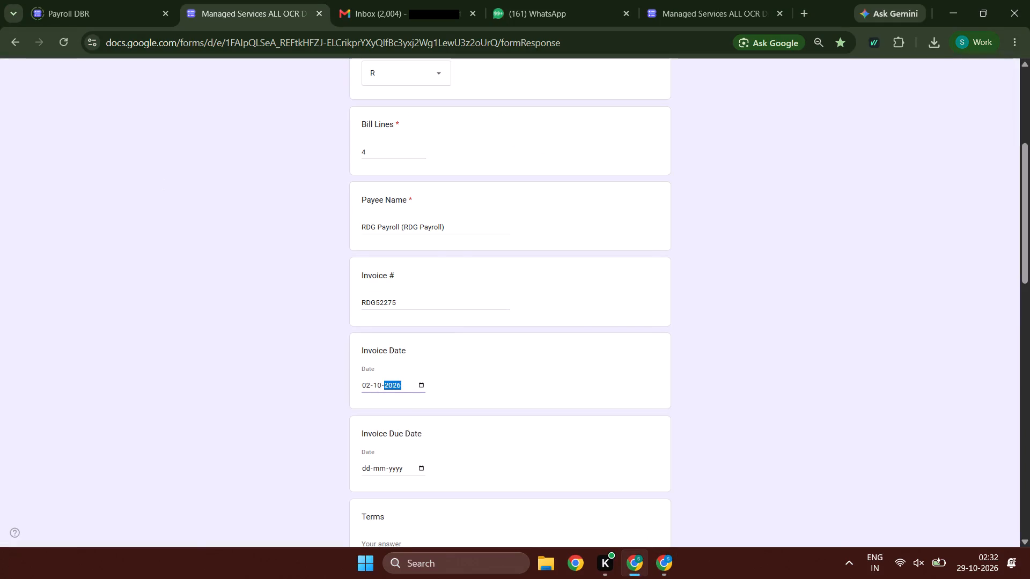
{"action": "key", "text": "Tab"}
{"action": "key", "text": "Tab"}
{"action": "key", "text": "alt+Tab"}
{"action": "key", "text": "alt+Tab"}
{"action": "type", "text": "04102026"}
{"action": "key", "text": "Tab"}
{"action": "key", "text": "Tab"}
Copy the amount 0.00 of invoice RDG52275 from Rossum into the form's Total Amt.
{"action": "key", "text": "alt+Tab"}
{"action": "left_click_drag", "start_coordinate": [130, 332], "coordinate": [92, 332]}
{"action": "key", "text": "ctrl+c"}
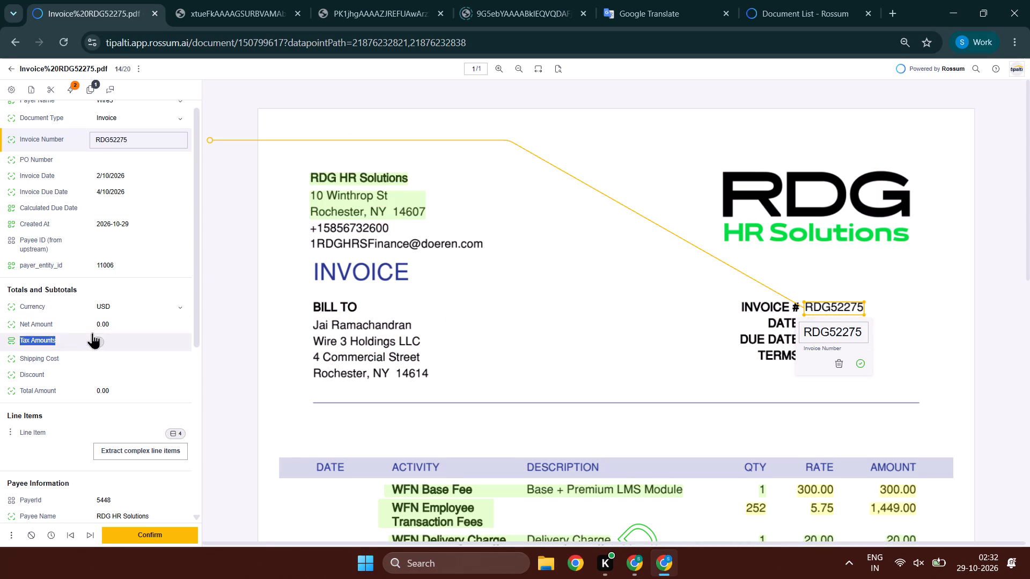
{"action": "left_click_drag", "start_coordinate": [92, 332], "coordinate": [87, 326]}
{"action": "key", "text": "ctrl+c"}
{"action": "key", "text": "ctrl+c"}
{"action": "key", "text": "ctrl+c"}
{"action": "key", "text": "alt+Tab"}
{"action": "scroll", "coordinate": [532, 287], "scroll_direction": "down", "scroll_amount": 5, "text": "alt"}
{"action": "key", "text": "Tab"}
{"action": "key", "text": "Tab"}
{"action": "key", "text": "Tab"}
{"action": "key", "text": "ctrl+v"}
{"action": "key", "text": "Tab"}
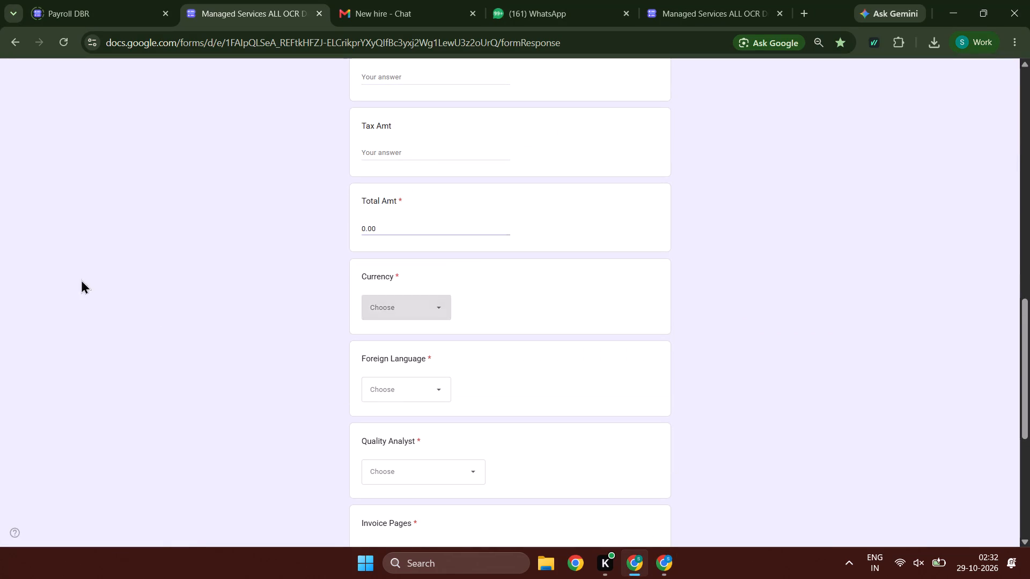
Set Currency to USD, as in Rossum, and both Foreign Language and Quality Analyst to NA in the form.
{"action": "key", "text": "alt+Tab"}
{"action": "scroll", "coordinate": [11, 243], "scroll_direction": "up", "scroll_amount": 1}
{"action": "key", "text": "alt+Tab"}
{"action": "type", "text": "us"}
{"action": "key", "text": "Tab"}
{"action": "type", "text": "nn"}
{"action": "key", "text": "Tab"}
{"action": "type", "text": "nnn"}
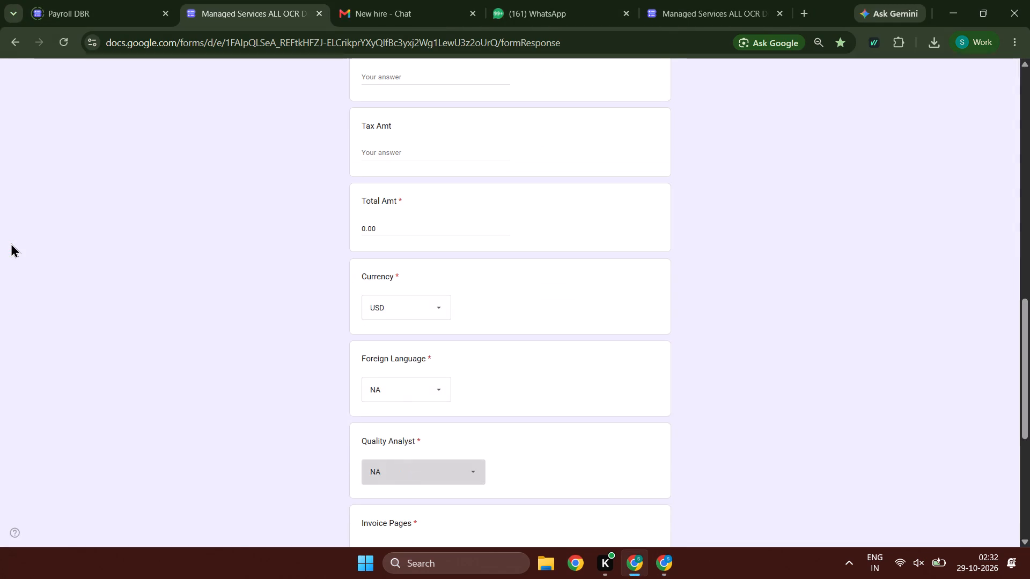
Enter 1 as Invoice Pages, complete the remaining form answers and submit the response.
{"action": "key", "text": "Tab"}
{"action": "key", "text": "1"}
{"action": "key", "text": "Tab"}
{"action": "key", "text": "n"}
{"action": "key", "text": "Tab"}
{"action": "key", "text": "Tab"}
{"action": "key", "text": "space"}
{"action": "key", "text": "Tab"}
{"action": "key", "text": "Tab"}
{"action": "key", "text": "space"}
Confirm invoice RDG52275 in Rossum to move on to the next queued document.
{"action": "key", "text": "alt+Tab"}
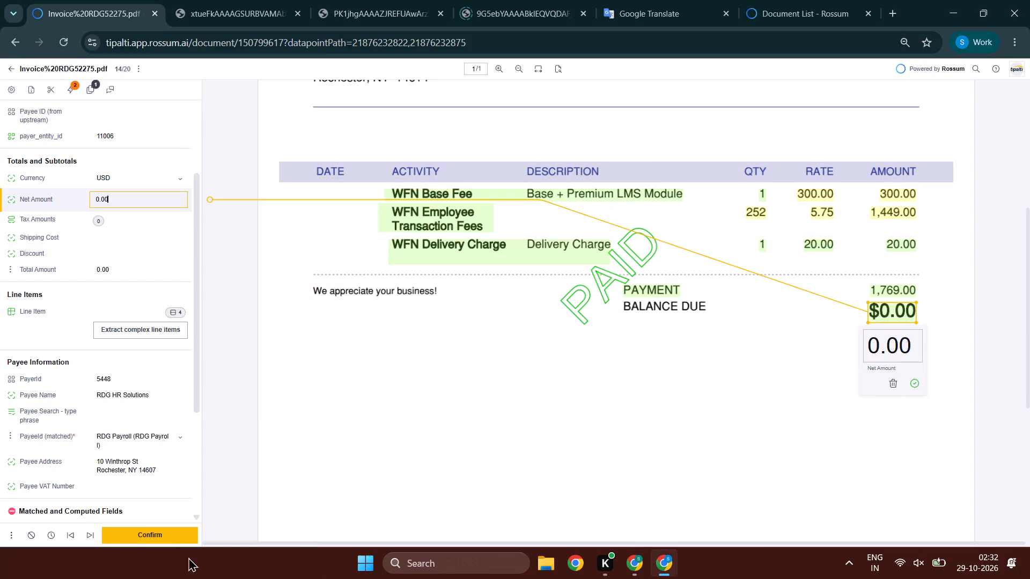
{"action": "left_click", "coordinate": [116, 524]}
{"action": "double_click", "coordinate": [123, 525]}
{"action": "left_click", "coordinate": [128, 531]}
Start another form response, include the account email, set OCR to Rossum and continue to the Rossum section.
{"action": "key", "text": "alt+Tab"}
{"action": "left_click", "coordinate": [369, 129]}
{"action": "left_click", "coordinate": [369, 142]}
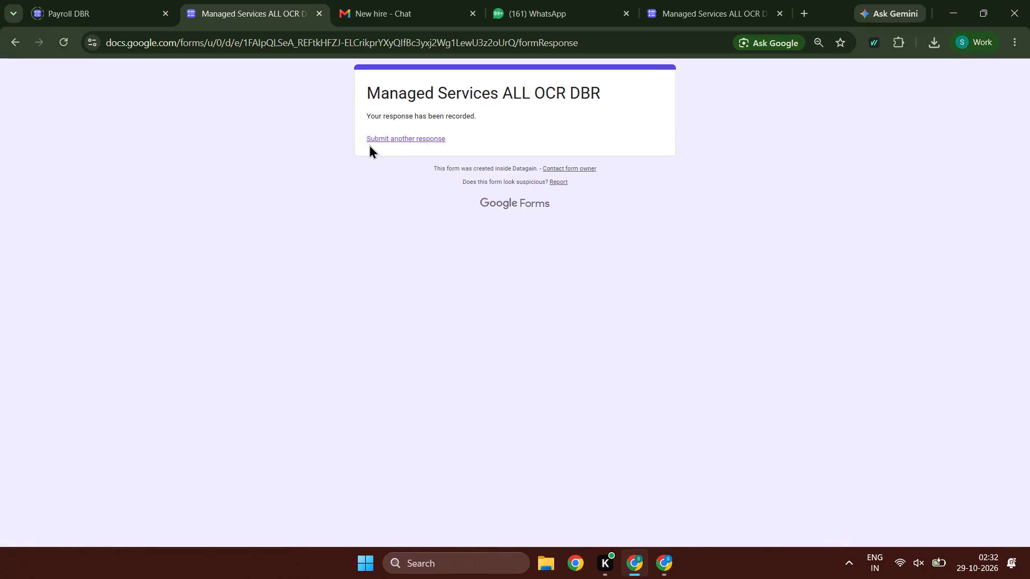
{"action": "double_click", "coordinate": [386, 141]}
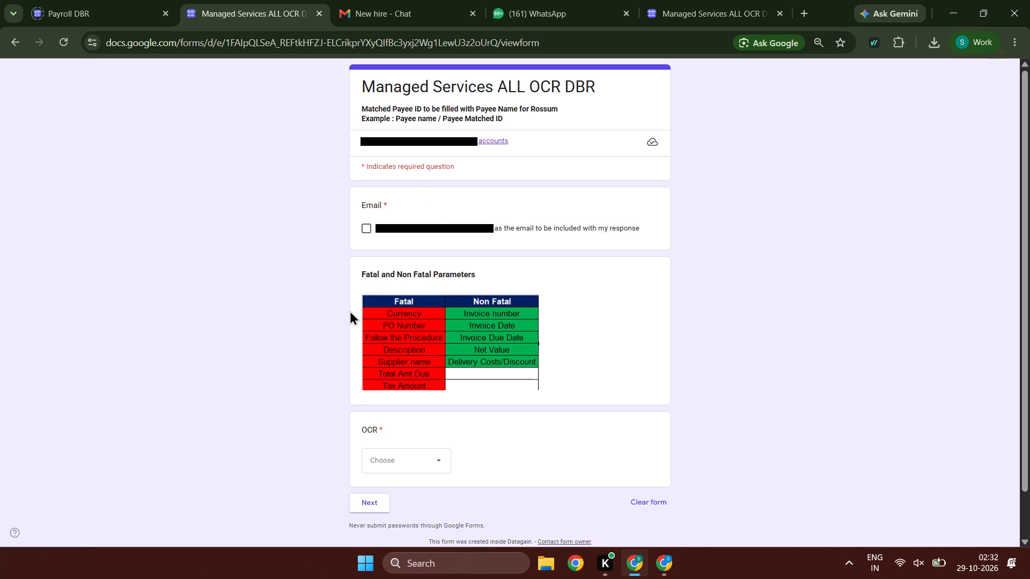
{"action": "left_click", "coordinate": [378, 245]}
{"action": "left_click", "coordinate": [379, 235]}
{"action": "left_click", "coordinate": [407, 458]}
{"action": "left_click", "coordinate": [401, 509]}
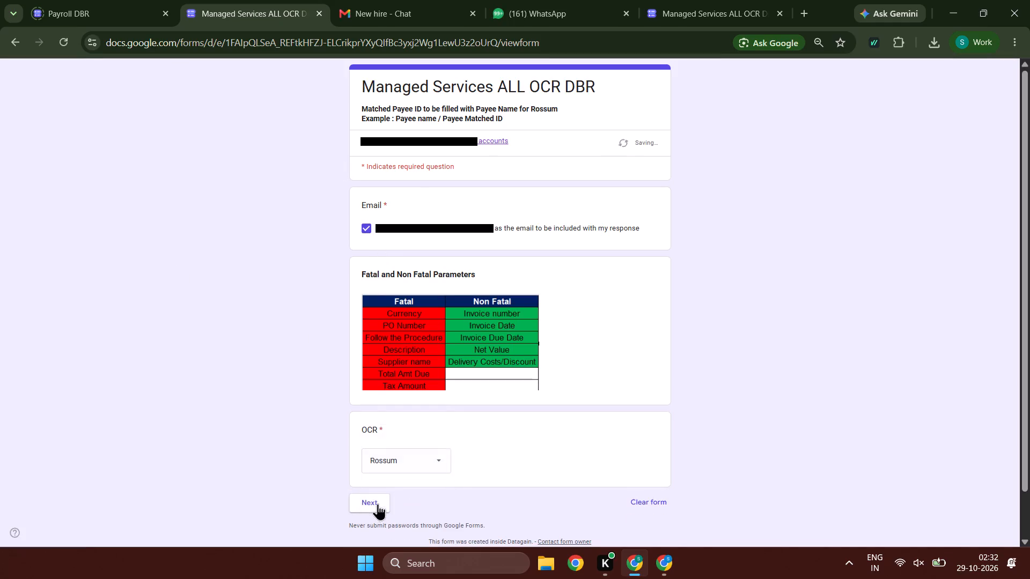
{"action": "left_click", "coordinate": [373, 496]}
Validate the fields of invoice RDG52455 in Rossum one by one, from basic information through totals, line items and payee information.
{"action": "key", "text": "alt+Tab"}
{"action": "left_click", "coordinate": [86, 172]}
{"action": "key", "text": "Tab"}
{"action": "key", "text": "Tab"}
{"action": "key", "text": "Tab"}
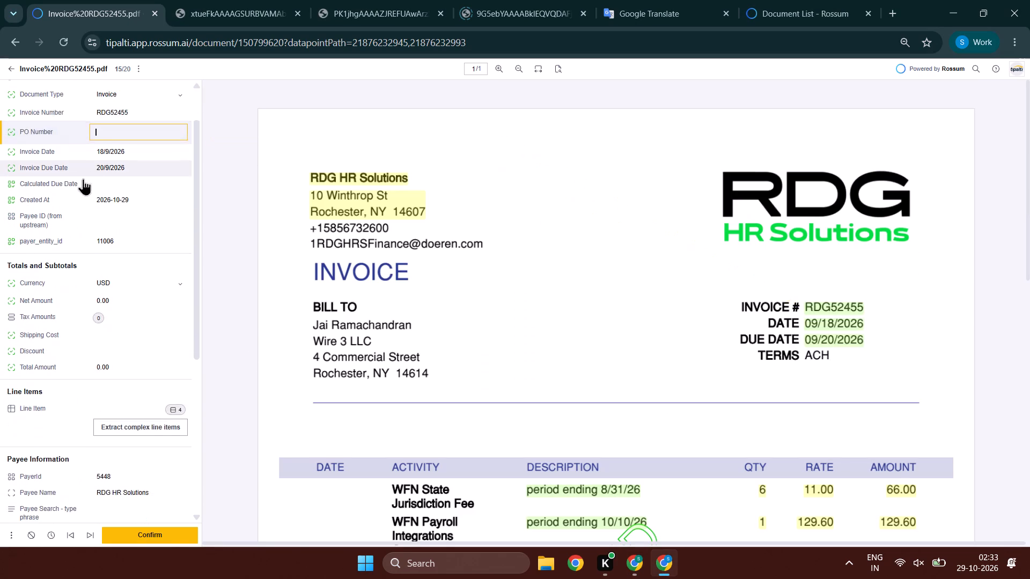
{"action": "key", "text": "Tab"}
{"action": "scroll", "coordinate": [494, 178], "scroll_direction": "down", "scroll_amount": 2}
{"action": "key", "text": "Tab"}
{"action": "key", "text": "Tab"}
{"action": "key", "text": "Tab"}
{"action": "key", "text": "Tab"}
{"action": "key", "text": "Tab"}
{"action": "key", "text": "Tab"}
{"action": "key", "text": "Tab"}
{"action": "key", "text": "Tab"}
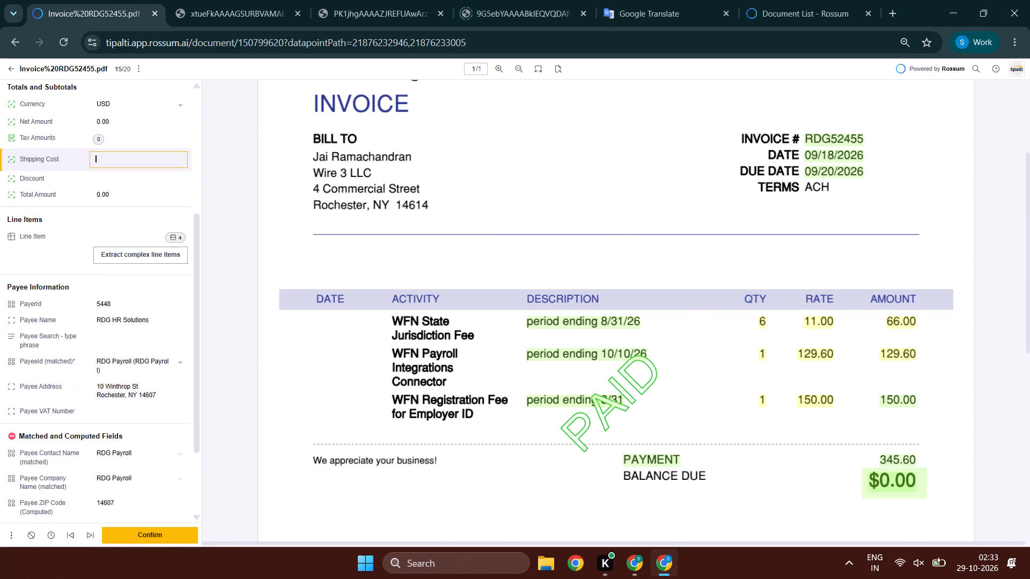
{"action": "key", "text": "Tab"}
{"action": "key", "text": "Tab"}
{"action": "key", "text": "Tab"}
{"action": "key", "text": "Tab"}
{"action": "left_click", "coordinate": [157, 252]}
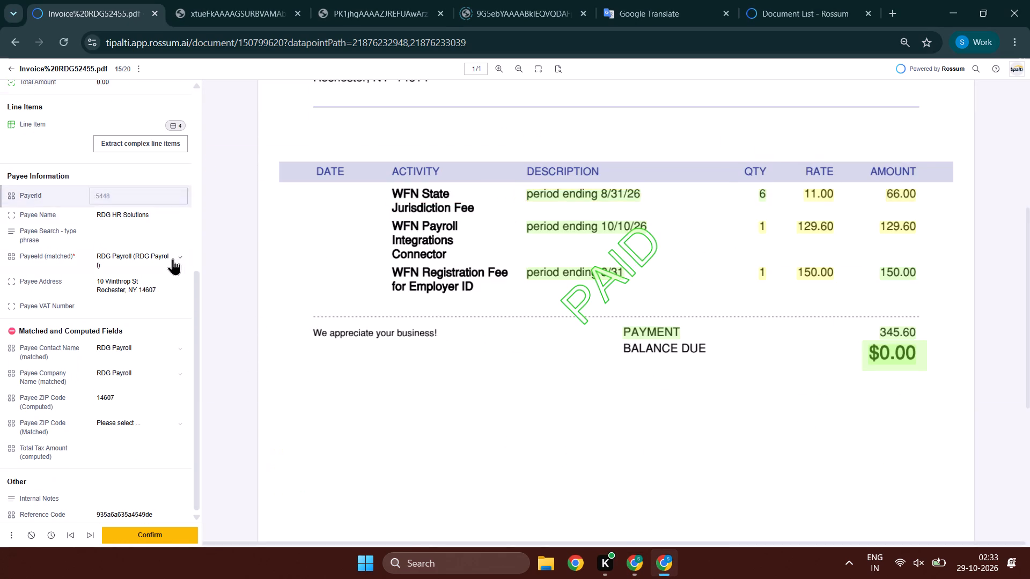
{"action": "key", "text": "Tab"}
{"action": "key", "text": "Tab"}
{"action": "key", "text": "Tab"}
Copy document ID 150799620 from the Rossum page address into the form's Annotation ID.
{"action": "double_click", "coordinate": [278, 35], "text": "ctrl"}
{"action": "key", "text": "ctrl+c"}
{"action": "key", "text": "ctrl+c"}
{"action": "key", "text": "alt+Tab"}
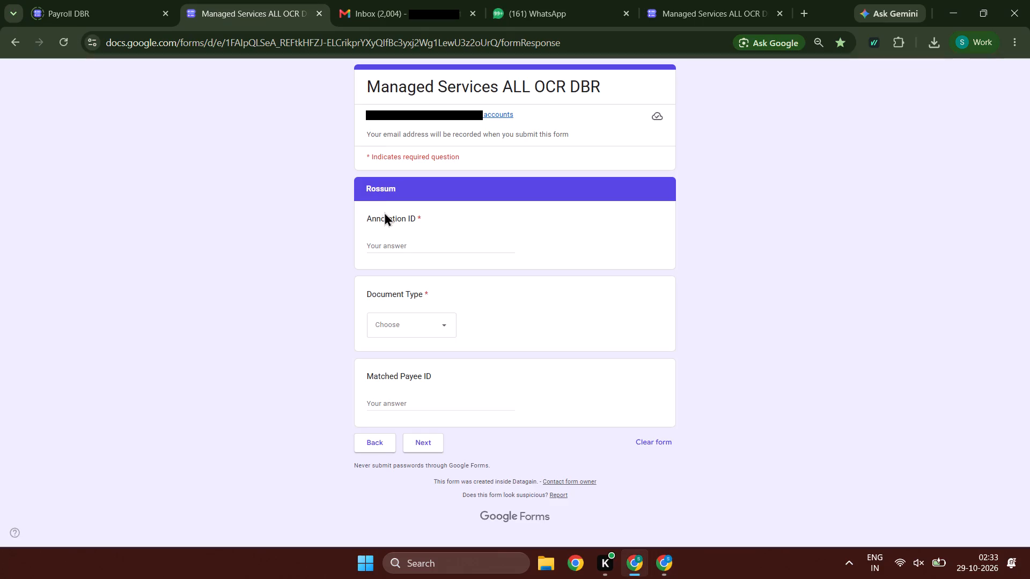
{"action": "left_click", "coordinate": [391, 229], "text": "ctrl"}
{"action": "left_click", "coordinate": [393, 234], "text": "ctrl"}
{"action": "left_click", "coordinate": [398, 240], "text": "ctrl"}
{"action": "key", "text": "ctrl+v"}
Set the form's Document Type to Invoice and continue to the Invoice Details section.
{"action": "left_click", "coordinate": [411, 308]}
{"action": "left_click", "coordinate": [412, 332]}
{"action": "left_click", "coordinate": [410, 363]}
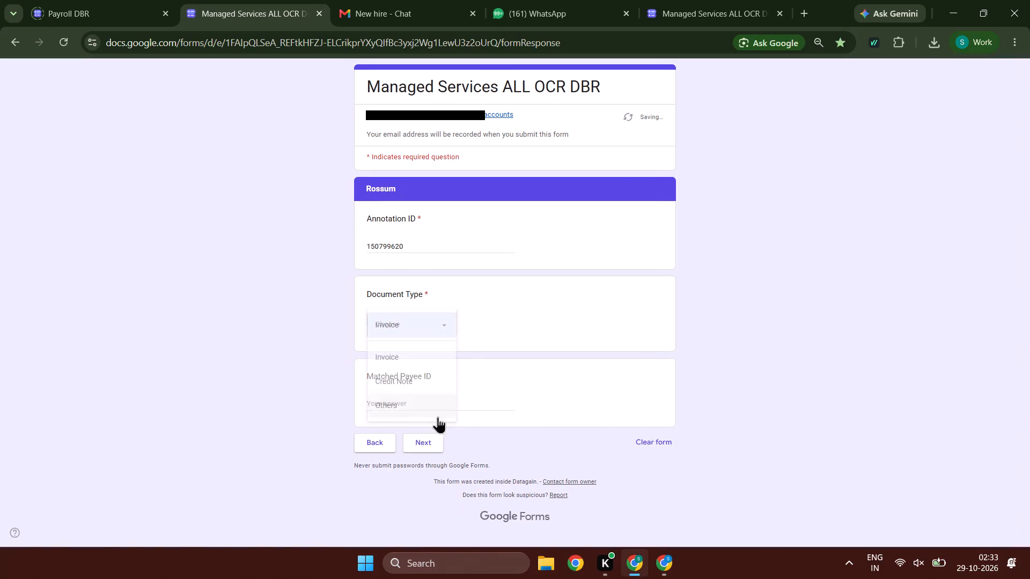
{"action": "triple_click", "coordinate": [433, 437]}
Copy the payer name Wire3 from Rossum into the form's Payer.
{"action": "key", "text": "alt+Tab"}
{"action": "scroll", "coordinate": [67, 288], "scroll_direction": "up", "scroll_amount": 8}
{"action": "left_click", "coordinate": [133, 121]}
{"action": "key", "text": "ctrl+c"}
{"action": "key", "text": "ctrl+c"}
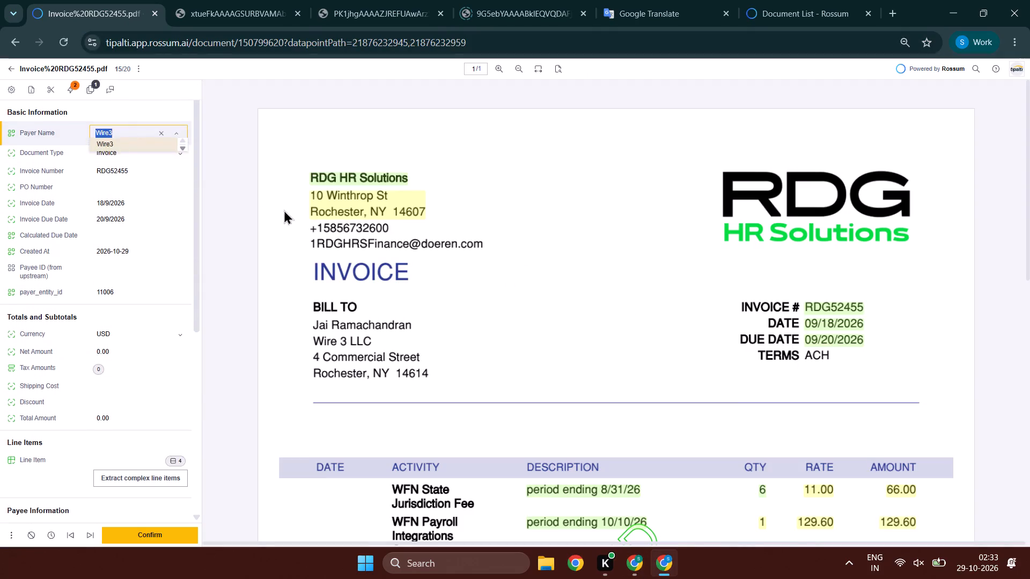
{"action": "key", "text": "alt+Tab"}
{"action": "left_click", "coordinate": [397, 249], "text": "ctrl"}
{"action": "key", "text": "ctrl+v"}
Set Review to R and enter 4 as Bill Lines after checking the line item count in Rossum.
{"action": "left_click", "coordinate": [399, 328]}
{"action": "left_click", "coordinate": [396, 354]}
{"action": "double_click", "coordinate": [380, 396]}
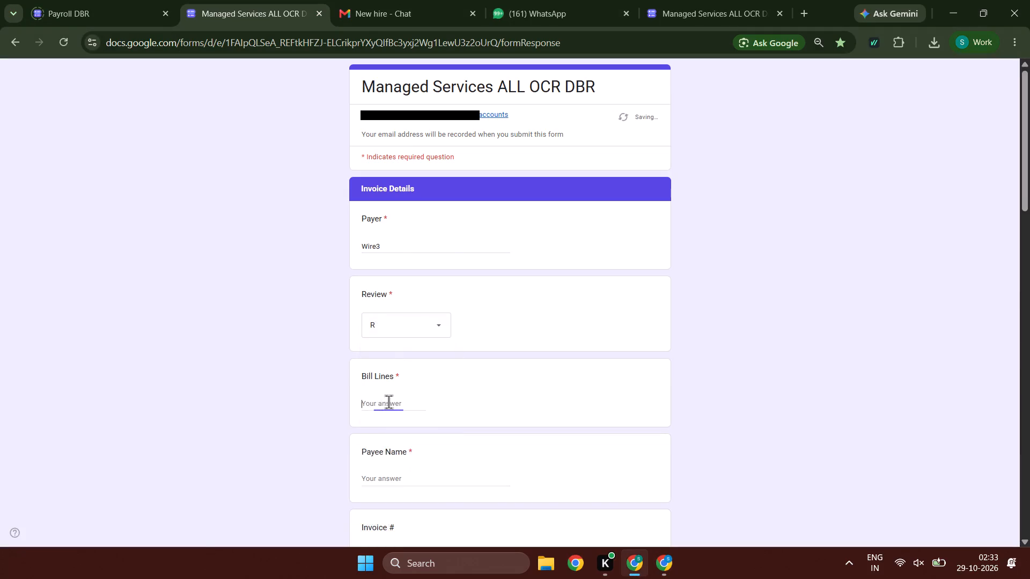
{"action": "key", "text": "alt+Tab"}
{"action": "scroll", "coordinate": [68, 369], "scroll_direction": "down", "scroll_amount": 4}
{"action": "key", "text": "alt+Tab"}
{"action": "key", "text": "4"}
{"action": "key", "text": "Tab"}
Copy the matched payee RDG Payroll (RDG Payroll) from Rossum into the form's Payee Name.
{"action": "key", "text": "alt+Tab"}
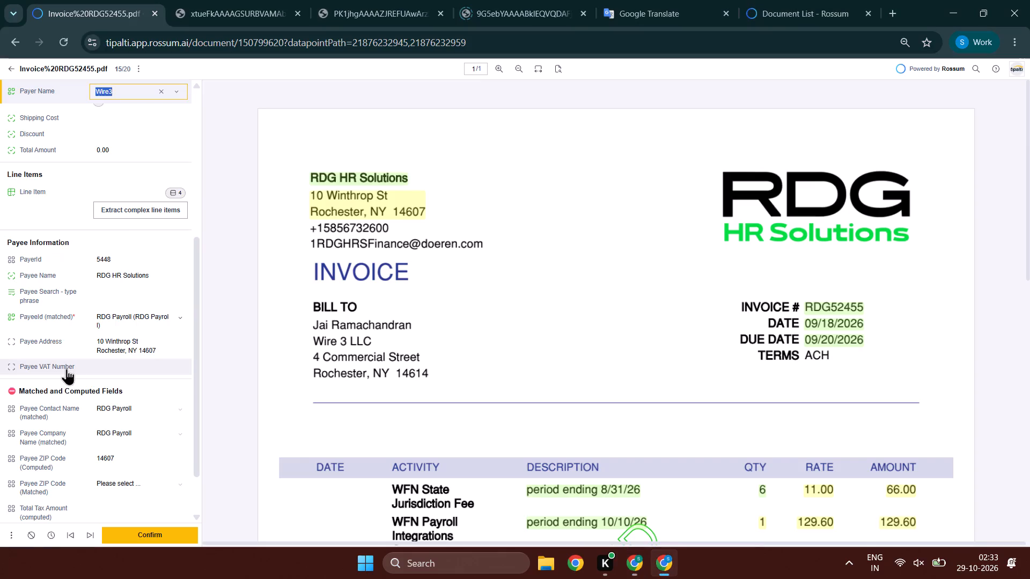
{"action": "left_click", "coordinate": [128, 313]}
{"action": "key", "text": "ctrl+c"}
{"action": "key", "text": "alt+Tab"}
{"action": "key", "text": "ctrl+v"}
{"action": "key", "text": "Tab"}
Copy invoice number RDG52455 from Rossum into the form's Invoice #.
{"action": "key", "text": "alt+Tab"}
{"action": "scroll", "coordinate": [87, 250], "scroll_direction": "up", "scroll_amount": 6}
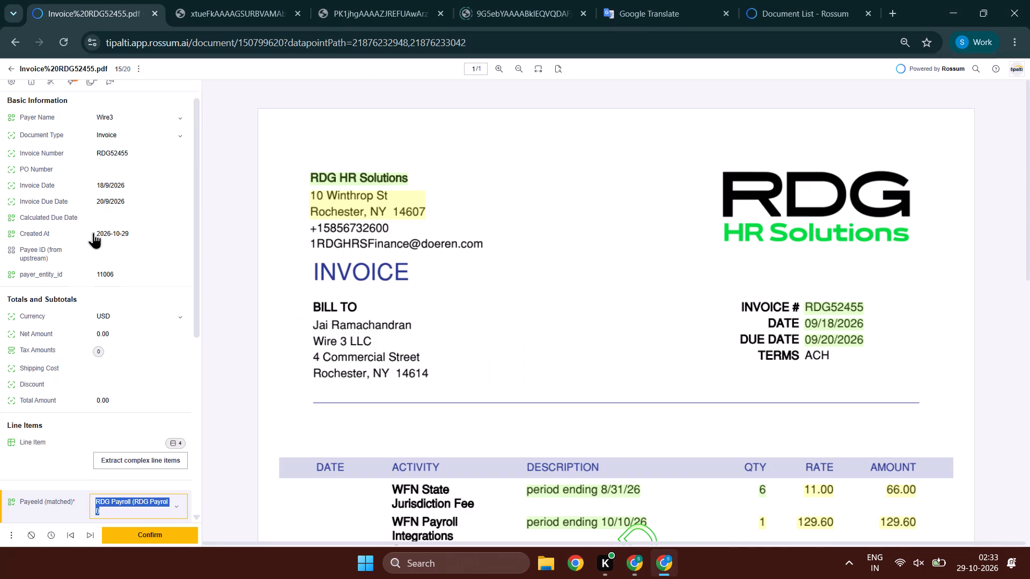
{"action": "key", "text": "alt+Tab"}
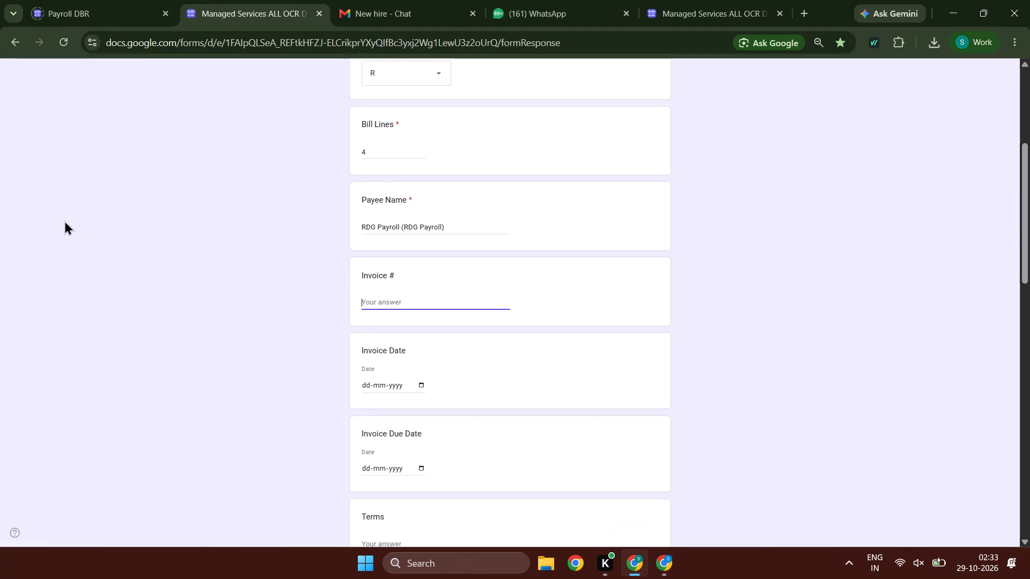
{"action": "key", "text": "alt+Tab"}
{"action": "left_click_drag", "start_coordinate": [135, 167], "coordinate": [67, 167]}
{"action": "key", "text": "ctrl+c"}
{"action": "key", "text": "ctrl+c"}
{"action": "key", "text": "alt+Tab"}
{"action": "key", "text": "ctrl+v"}
{"action": "key", "text": "Tab"}
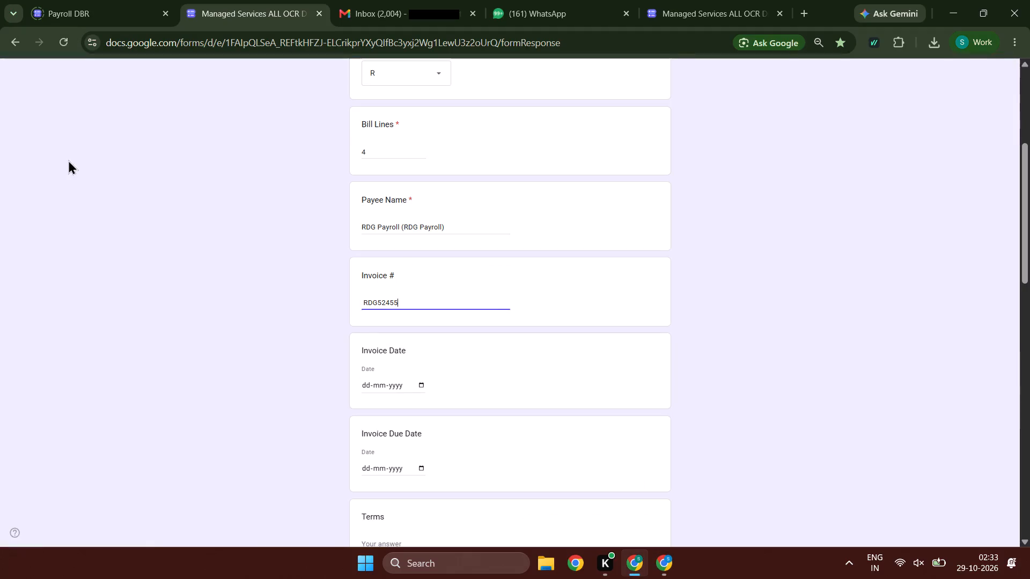
Enter 18-09-2026 as the form's Invoice Date and 20-09-2026 as its Invoice Due Date, checking the dates in Rossum.
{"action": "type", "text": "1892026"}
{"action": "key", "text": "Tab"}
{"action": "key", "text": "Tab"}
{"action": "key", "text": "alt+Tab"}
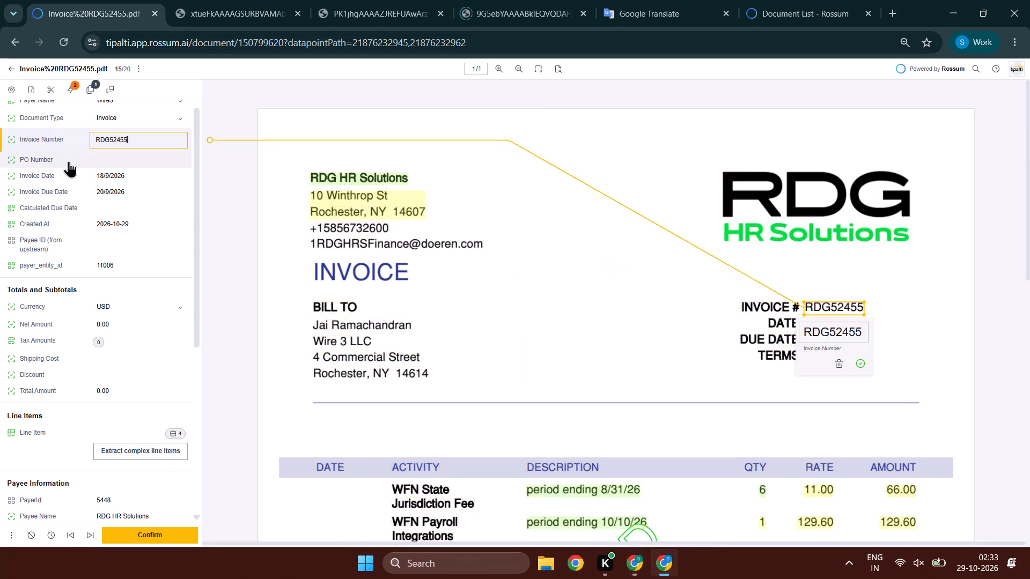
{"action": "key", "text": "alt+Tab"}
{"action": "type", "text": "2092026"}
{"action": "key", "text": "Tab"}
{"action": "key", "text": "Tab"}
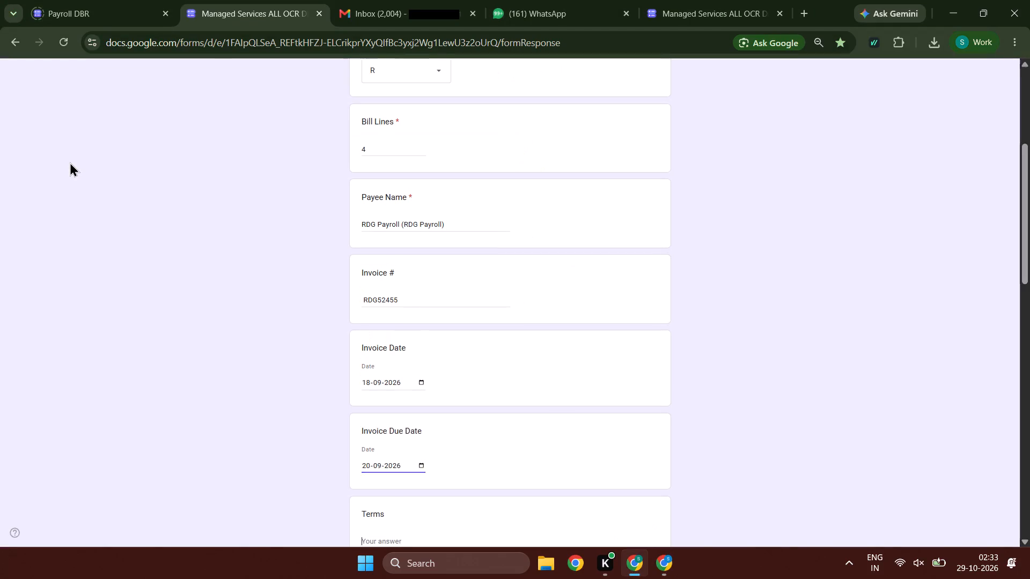
Copy the amount 0.00 of invoice RDG52455 from Rossum into the form's Total Amt.
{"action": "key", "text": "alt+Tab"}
{"action": "left_click_drag", "start_coordinate": [123, 320], "coordinate": [57, 313]}
{"action": "key", "text": "ctrl+c"}
{"action": "left_click", "coordinate": [85, 316]}
{"action": "left_click", "coordinate": [90, 316], "text": "ctrl"}
{"action": "key", "text": "ctrl+c"}
{"action": "key", "text": "ctrl+c"}
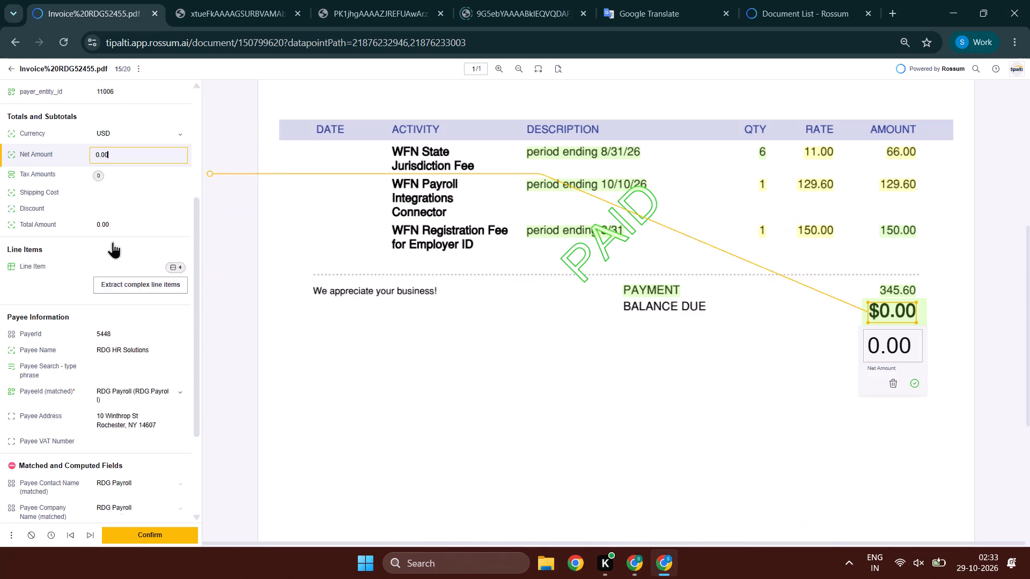
{"action": "left_click_drag", "start_coordinate": [128, 132], "coordinate": [94, 135]}
{"action": "key", "text": "ctrl+c"}
{"action": "key", "text": "ctrl+c"}
{"action": "key", "text": "alt+Tab"}
{"action": "scroll", "coordinate": [359, 284], "scroll_direction": "down", "scroll_amount": 4, "text": "alt"}
{"action": "key", "text": "Tab"}
{"action": "key", "text": "Tab"}
{"action": "key", "text": "Tab"}
{"action": "key", "text": "ctrl+v"}
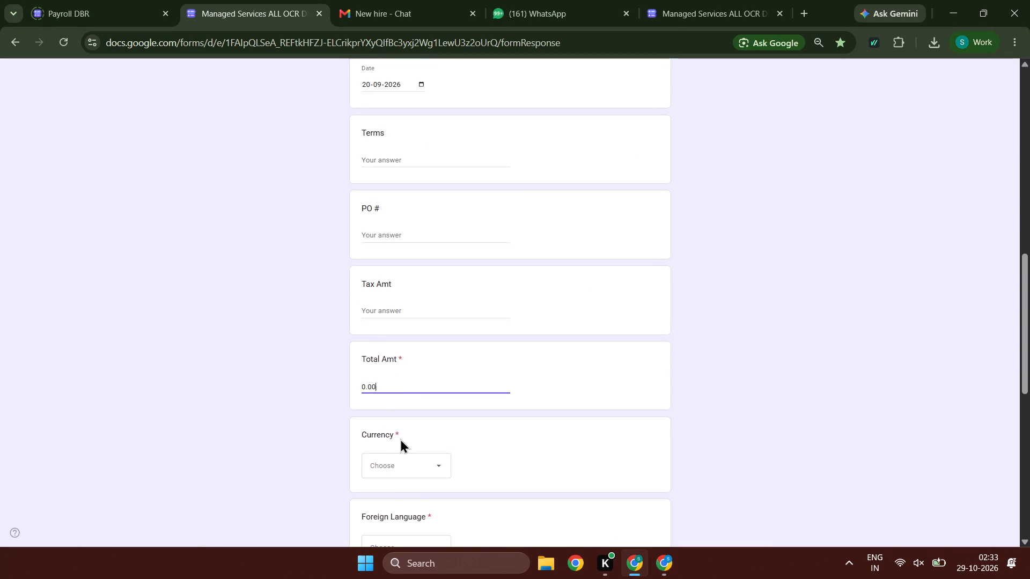
Set Currency to USD, Foreign Language to NA and Quality Analyst to NA in the form for invoice RDG52455.
{"action": "key", "text": "Tab"}
{"action": "key", "text": "alt+Tab"}
{"action": "scroll", "coordinate": [71, 331], "scroll_direction": "up", "scroll_amount": 1}
{"action": "key", "text": "alt+Tab"}
{"action": "type", "text": "us"}
{"action": "key", "text": "Tab"}
{"action": "key", "text": "n"}
{"action": "key", "text": "Tab"}
{"action": "type", "text": "nnnn"}
{"action": "key", "text": "Tab"}
{"action": "key", "text": "shift+super+Tab"}
{"action": "key", "text": "shift+Tab"}
{"action": "key", "text": "n"}
{"action": "key", "text": "shift+Tab"}
{"action": "type", "text": "nn"}
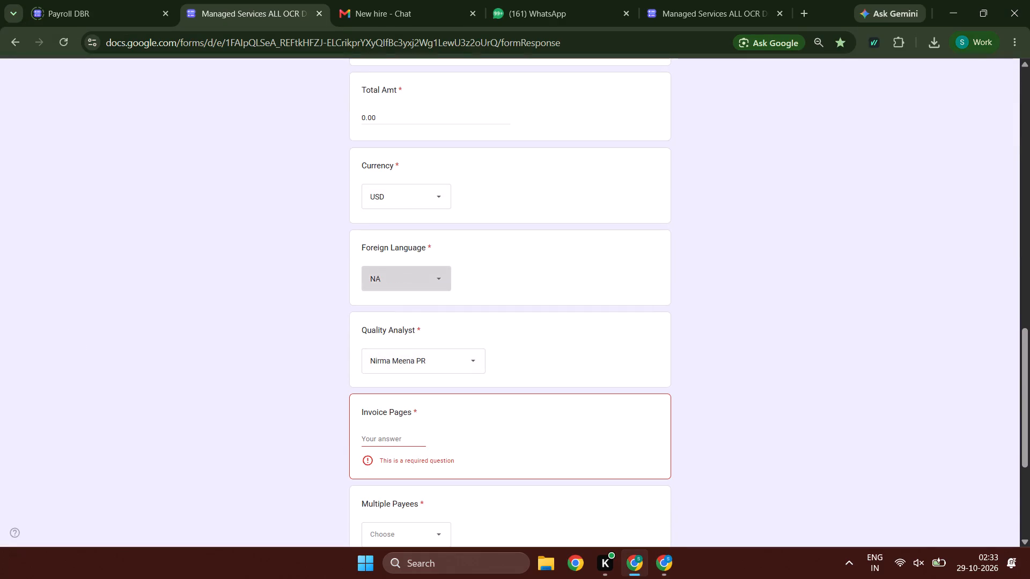
{"action": "key", "text": "Tab"}
{"action": "type", "text": "nnn"}
{"action": "key", "text": "Tab"}
Enter 1 as Invoice Pages and No for Multiple Payees, request a copy of the responses, and submit the form.
{"action": "key", "text": "1"}
{"action": "key", "text": "Tab"}
{"action": "key", "text": "n"}
{"action": "key", "text": "Tab"}
{"action": "key", "text": "Tab"}
{"action": "key", "text": "space"}
{"action": "key", "text": "Tab"}
{"action": "key", "text": "Tab"}
{"action": "key", "text": "space"}
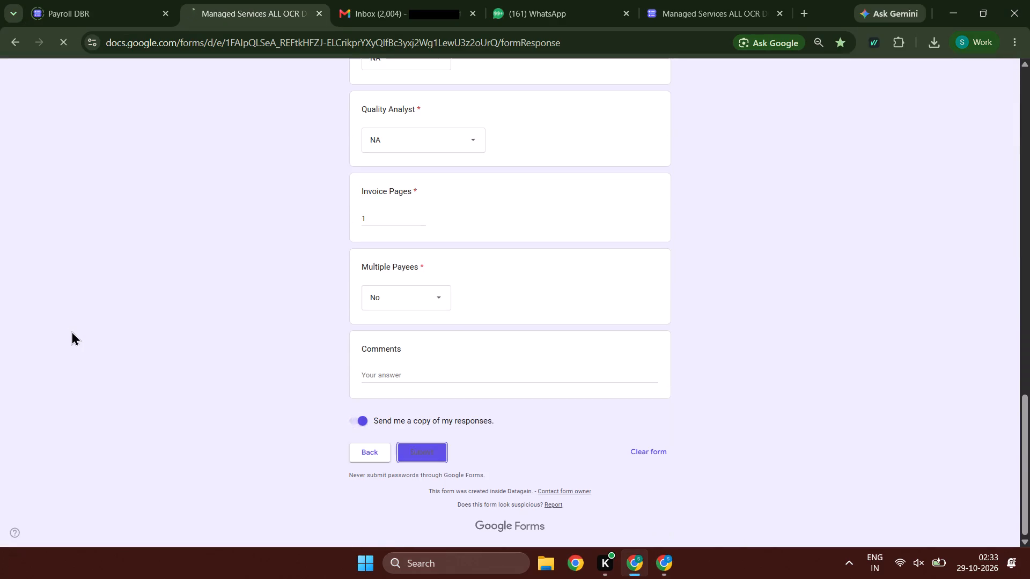
Confirm invoice RDG52455 in Rossum.
{"action": "key", "text": "alt+Tab"}
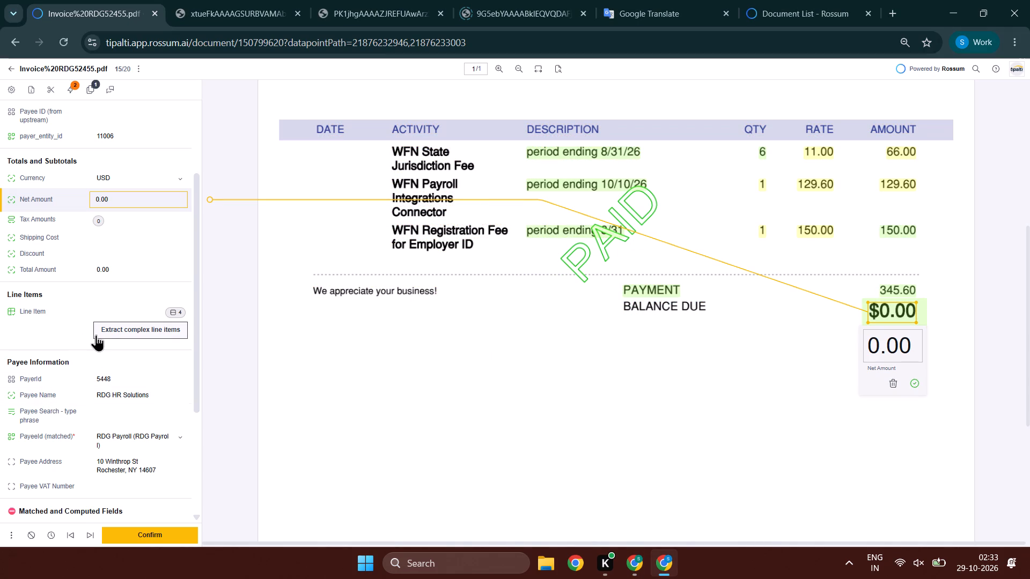
{"action": "double_click", "coordinate": [146, 533]}
Start another form response, include the account email, choose Rossum as the OCR, and continue to the Rossum section.
{"action": "key", "text": "alt+Tab"}
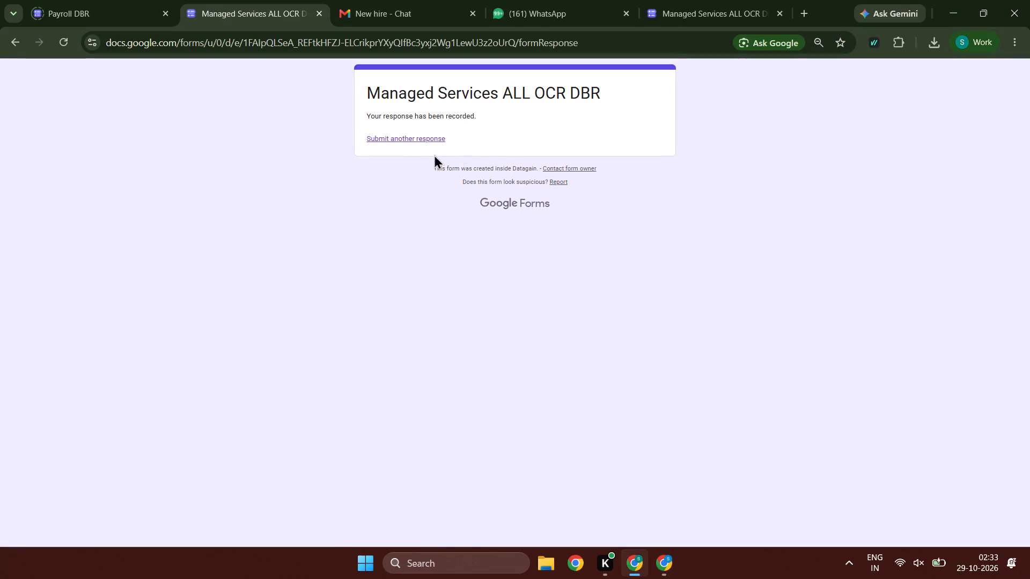
{"action": "double_click", "coordinate": [425, 139]}
{"action": "key", "text": "alt+Tab"}
{"action": "key", "text": "alt+Tab"}
{"action": "left_click", "coordinate": [379, 221]}
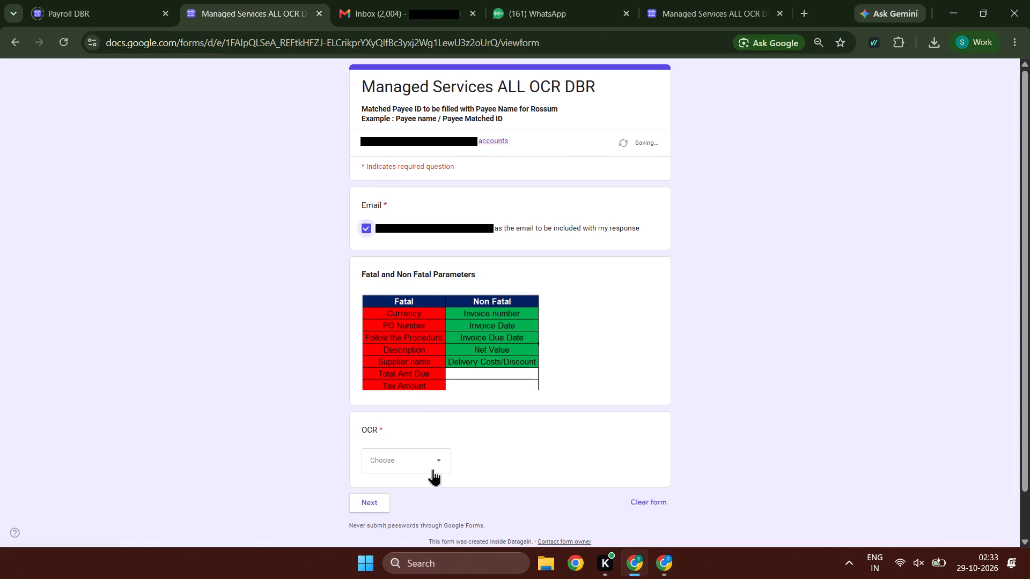
{"action": "left_click", "coordinate": [417, 463]}
{"action": "left_click", "coordinate": [402, 494]}
{"action": "left_click", "coordinate": [410, 459]}
{"action": "left_click", "coordinate": [405, 498]}
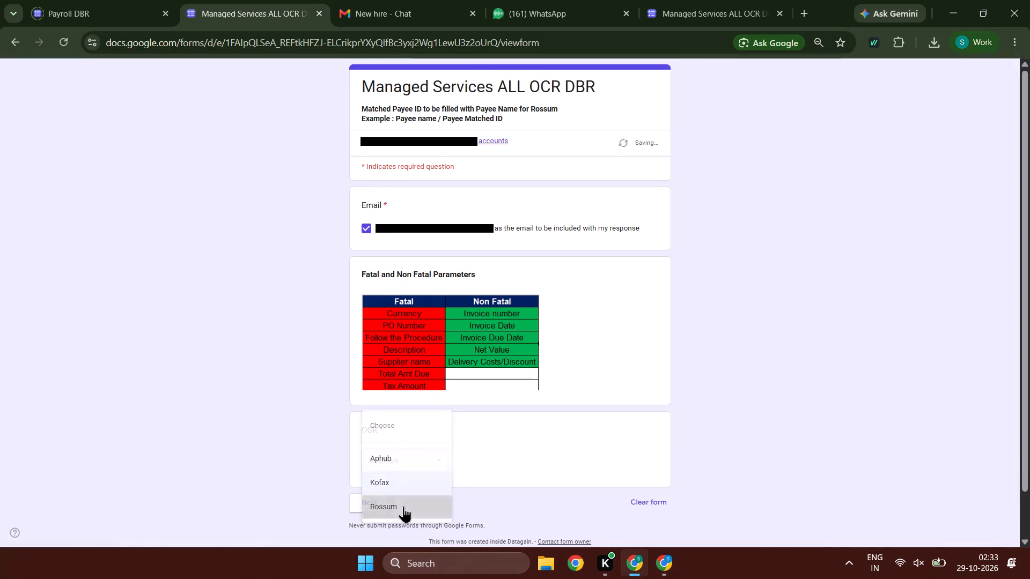
{"action": "left_click", "coordinate": [382, 506]}
{"action": "left_click", "coordinate": [377, 500]}
Validate the basic information fields of invoice RDG52750 in Rossum, continuing through Currency to Net Amount.
{"action": "key", "text": "alt+Tab"}
{"action": "left_click", "coordinate": [128, 173]}
{"action": "key", "text": "Tab"}
{"action": "key", "text": "Tab"}
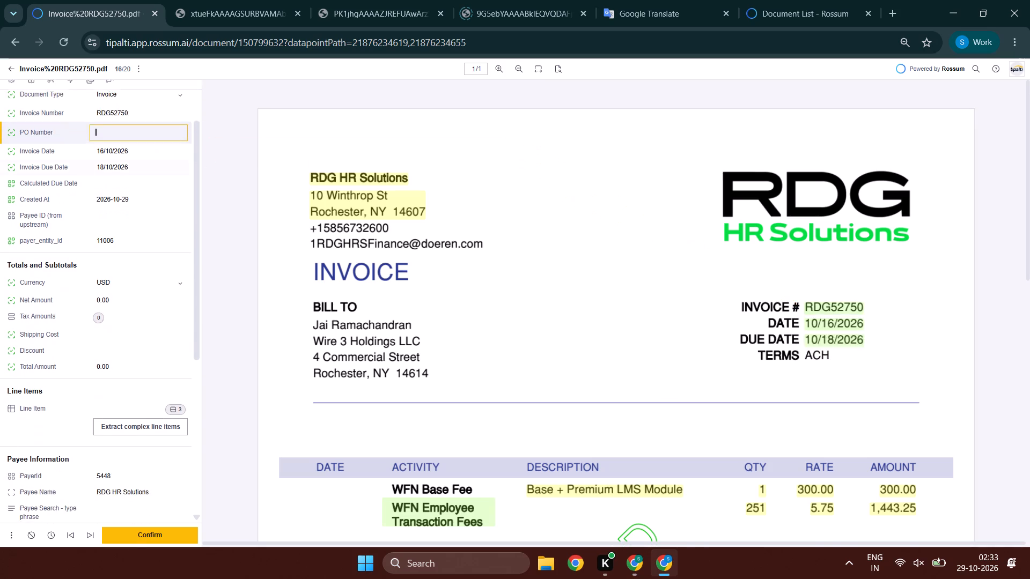
{"action": "key", "text": "Tab"}
{"action": "scroll", "coordinate": [801, 270], "scroll_direction": "down", "scroll_amount": 2}
{"action": "key", "text": "Tab"}
{"action": "key", "text": "Tab"}
{"action": "key", "text": "Tab"}
{"action": "key", "text": "Tab"}
{"action": "key", "text": "Tab"}
{"action": "key", "text": "Tab"}
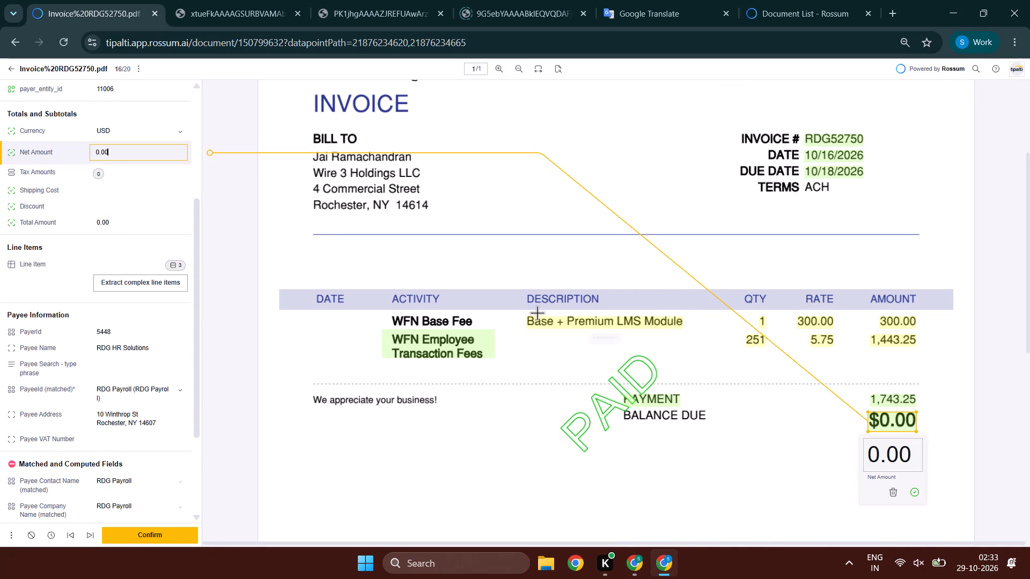
Extend the first line item's description to WFN Base Fee Base + Premium LMS Module and validate that line's fields.
{"action": "left_click", "coordinate": [543, 320]}
{"action": "left_click_drag", "start_coordinate": [525, 324], "coordinate": [382, 325]}
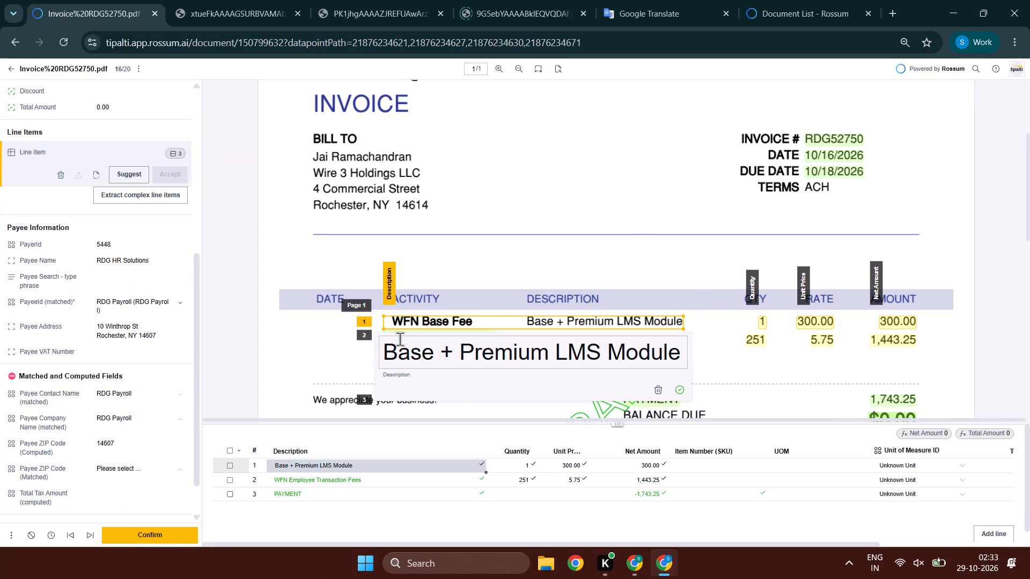
{"action": "key", "text": "Tab"}
{"action": "key", "text": "Tab"}
{"action": "key", "text": "Tab"}
{"action": "key", "text": "Tab"}
Validate the Payee Information fields of invoice RDG52750, from PayerId through Payee VAT Number.
{"action": "left_click", "coordinate": [124, 243]}
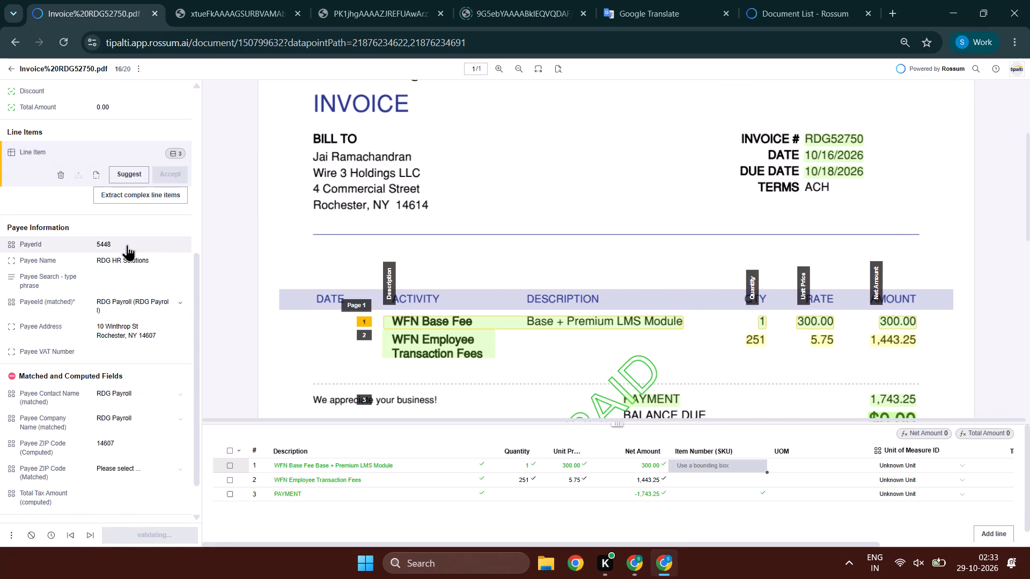
{"action": "key", "text": "Tab"}
{"action": "key", "text": "Tab"}
{"action": "key", "text": "Tab"}
{"action": "key", "text": "Tab"}
{"action": "key", "text": "Tab"}
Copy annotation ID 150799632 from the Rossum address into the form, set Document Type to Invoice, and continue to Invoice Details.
{"action": "double_click", "coordinate": [263, 41], "text": "ctrl"}
{"action": "key", "text": "ctrl+c"}
{"action": "key", "text": "ctrl+c"}
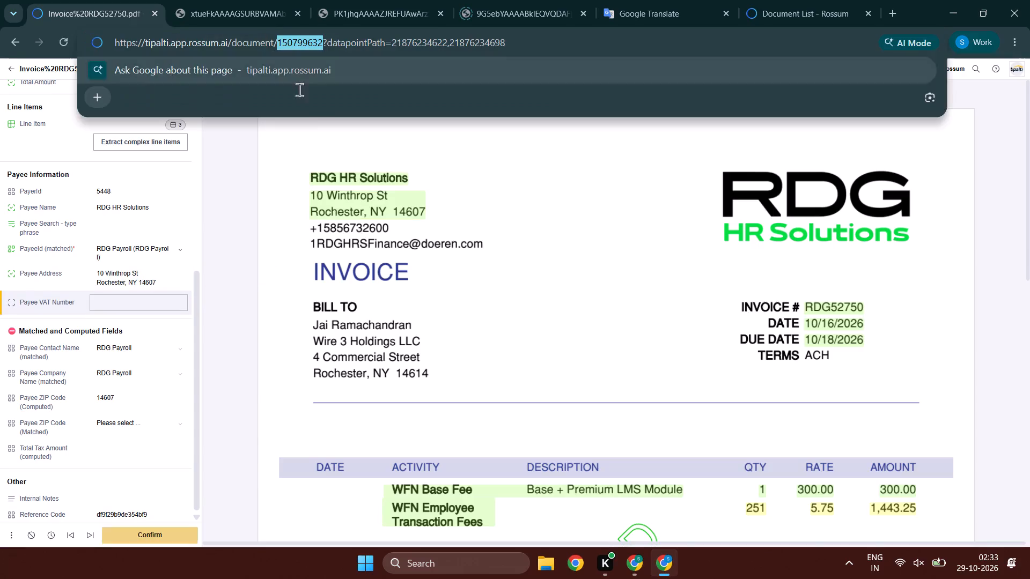
{"action": "key", "text": "alt+Tab"}
{"action": "left_click", "coordinate": [453, 244], "text": "ctrl"}
{"action": "key", "text": "ctrl+v"}
{"action": "left_click", "coordinate": [425, 318]}
{"action": "left_click", "coordinate": [421, 353]}
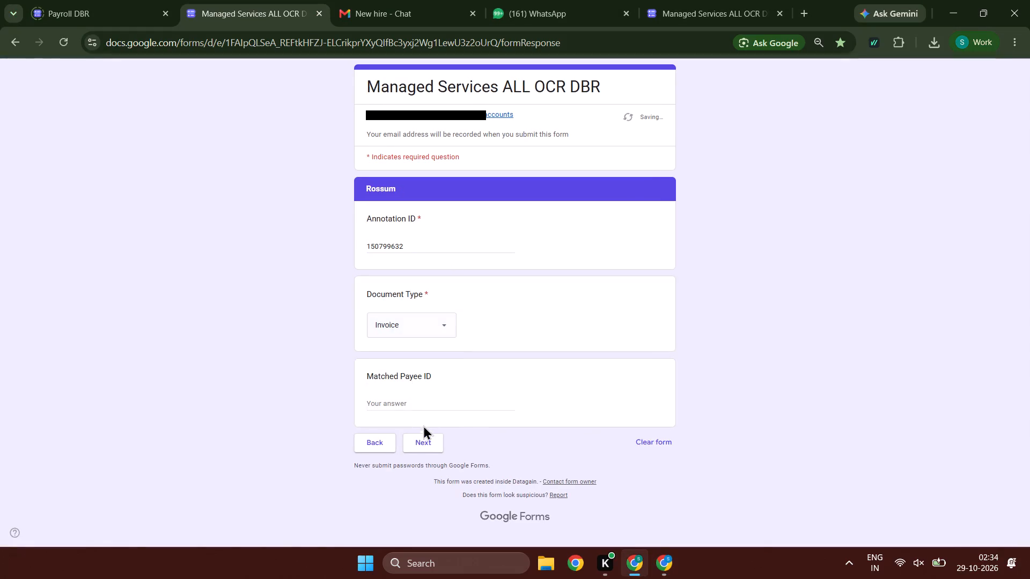
{"action": "double_click", "coordinate": [423, 436]}
Copy the payer name Wire3 from Rossum into the form's Payer and choose the Review option.
{"action": "key", "text": "alt+Tab"}
{"action": "scroll", "coordinate": [127, 286], "scroll_direction": "up", "scroll_amount": 8}
{"action": "left_click", "coordinate": [123, 134], "text": "ctrl"}
{"action": "key", "text": "ctrl+c"}
{"action": "key", "text": "ctrl+c"}
{"action": "key", "text": "alt+Tab"}
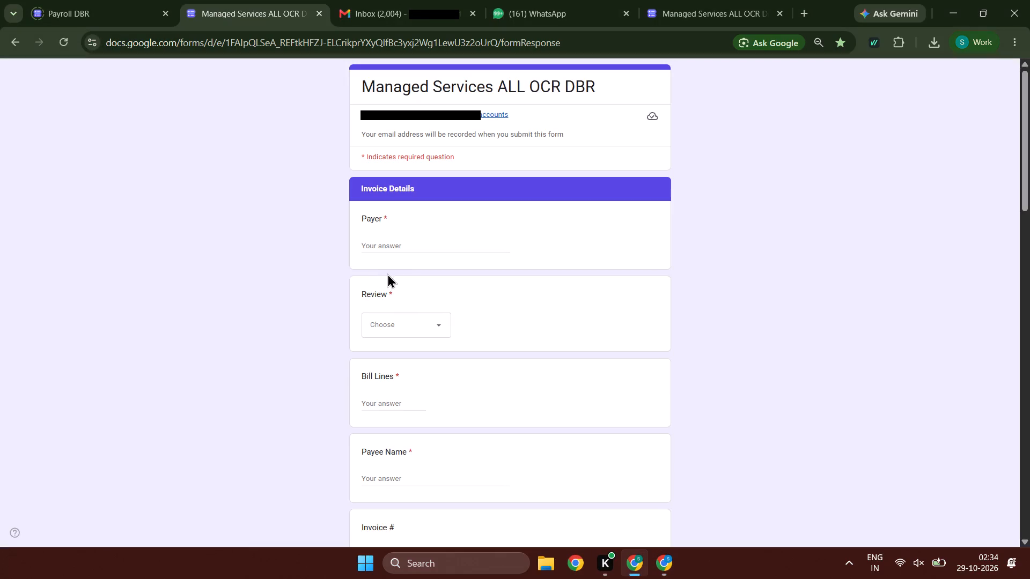
{"action": "left_click", "coordinate": [406, 246], "text": "ctrl"}
{"action": "key", "text": "ctrl+v"}
{"action": "left_click", "coordinate": [404, 327]}
{"action": "left_click", "coordinate": [399, 354]}
Enter 2 as the form's Bill Lines after checking the invoice in Rossum.
{"action": "left_click", "coordinate": [392, 400]}
{"action": "key", "text": "alt+Tab"}
{"action": "scroll", "coordinate": [57, 294], "scroll_direction": "down", "scroll_amount": 3}
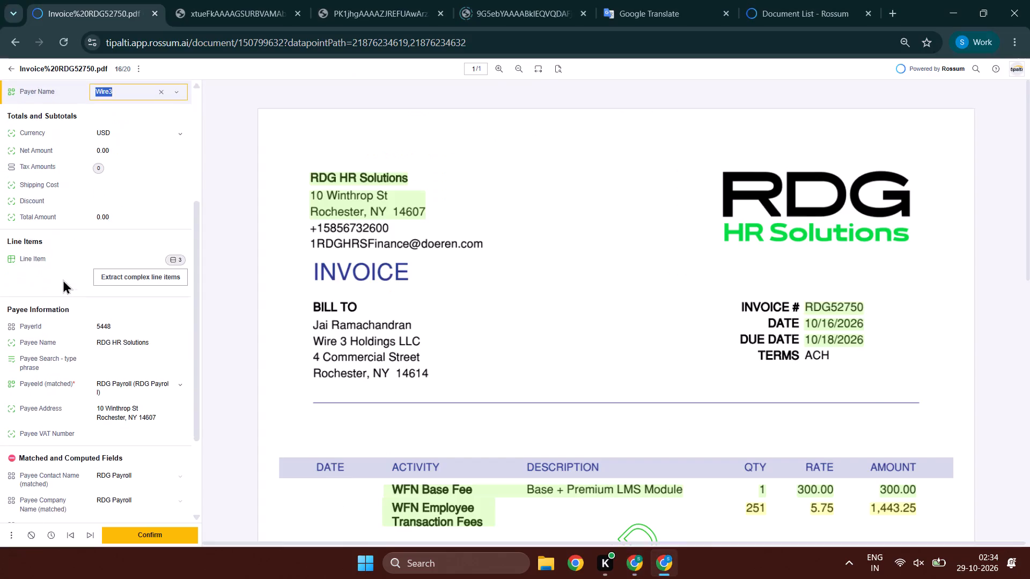
{"action": "key", "text": "alt+Tab"}
{"action": "key", "text": "2"}
{"action": "key", "text": "Tab"}
Copy the matched payee RDG Payroll (RDG Payroll) from Rossum into the form's Payee Name.
{"action": "key", "text": "alt+Tab"}
{"action": "left_click", "coordinate": [91, 386]}
{"action": "key", "text": "ctrl+c"}
{"action": "key", "text": "ctrl+c"}
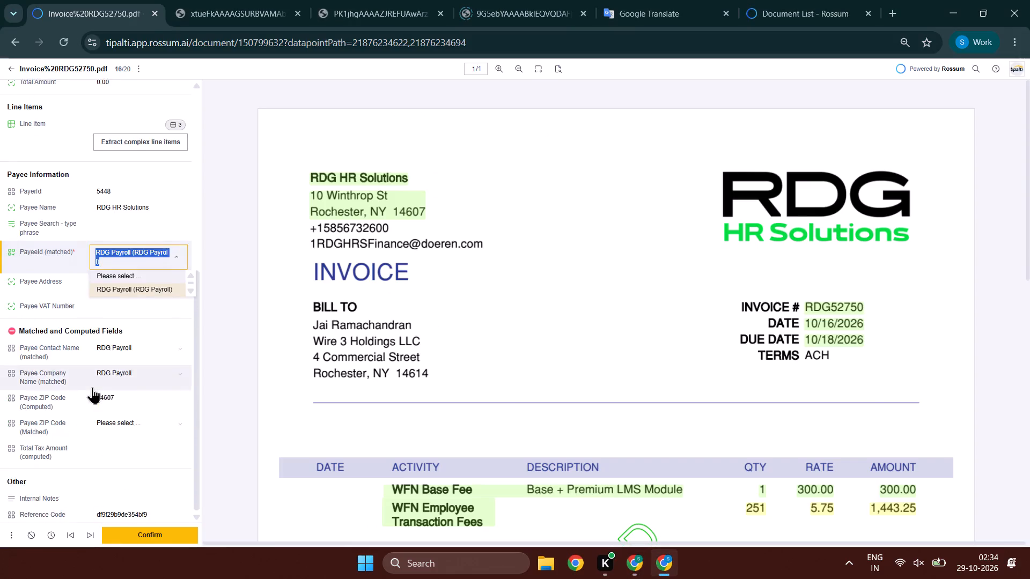
{"action": "key", "text": "alt+Tab"}
{"action": "key", "text": "ctrl+v"}
{"action": "key", "text": "Tab"}
Copy invoice number RDG52750 from Rossum into the form's Invoice #.
{"action": "key", "text": "alt+Tab"}
{"action": "scroll", "coordinate": [136, 331], "scroll_direction": "up", "scroll_amount": 7}
{"action": "left_click_drag", "start_coordinate": [135, 166], "coordinate": [88, 167]}
{"action": "key", "text": "ctrl+c"}
{"action": "key", "text": "ctrl+c"}
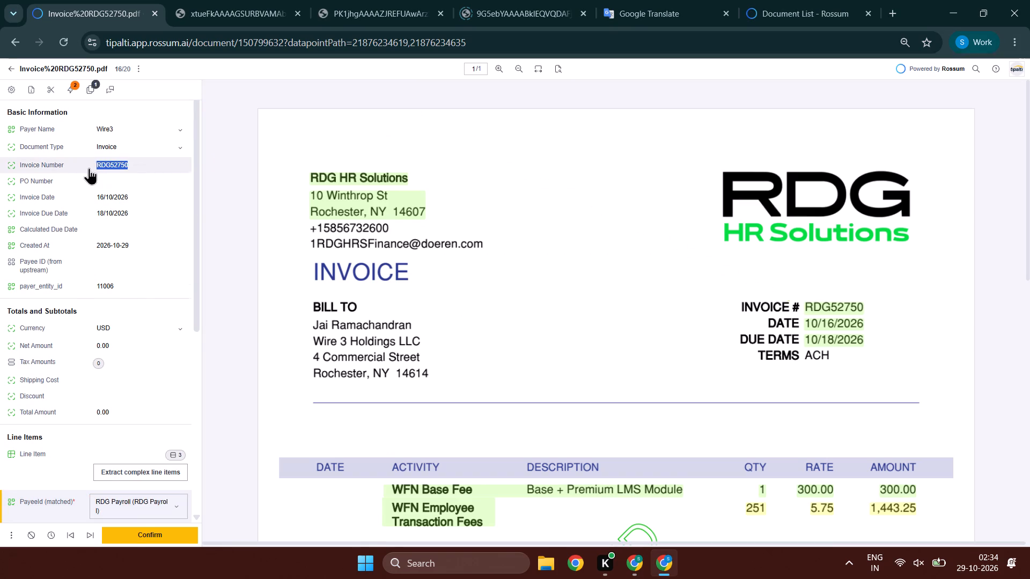
{"action": "key", "text": "alt+Tab"}
{"action": "key", "text": "ctrl+v"}
{"action": "key", "text": "Tab"}
Enter 16-10-2026 as the form's Invoice Date and 18-10-2026 as its Invoice Due Date, checking the dates in Rossum.
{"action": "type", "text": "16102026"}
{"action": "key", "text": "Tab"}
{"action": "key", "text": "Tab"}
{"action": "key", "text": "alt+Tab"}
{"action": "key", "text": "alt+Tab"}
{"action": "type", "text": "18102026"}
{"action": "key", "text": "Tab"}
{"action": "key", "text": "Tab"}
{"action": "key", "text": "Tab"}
Copy the net amount 0.00 of invoice RDG52750 from Rossum into the form's Total Amt.
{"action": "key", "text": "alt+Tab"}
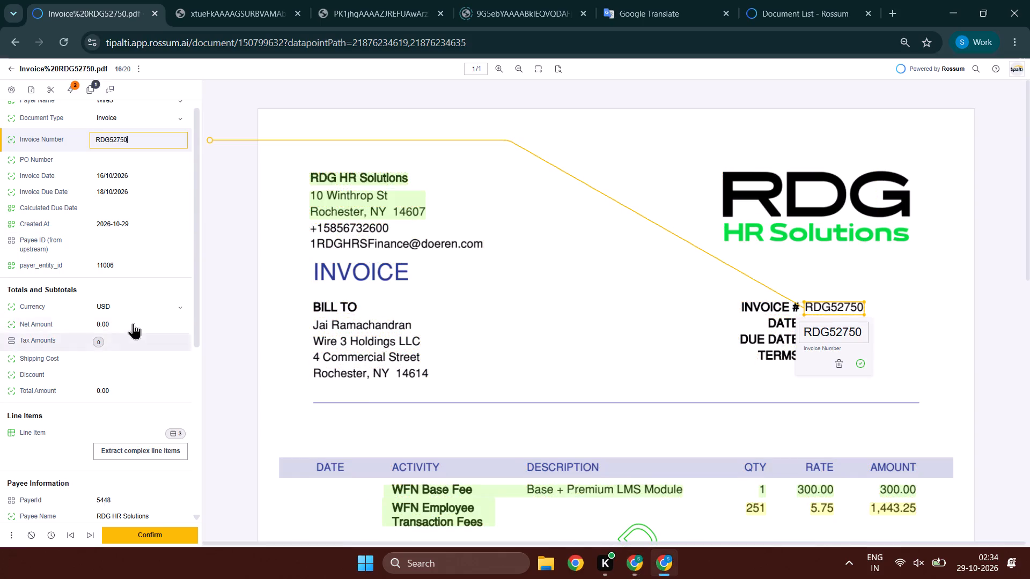
{"action": "left_click_drag", "start_coordinate": [134, 322], "coordinate": [94, 328]}
{"action": "key", "text": "ctrl+c"}
{"action": "key", "text": "ctrl+c"}
{"action": "key", "text": "alt+Tab"}
{"action": "scroll", "coordinate": [496, 292], "scroll_direction": "down", "scroll_amount": 5}
{"action": "key", "text": "Tab"}
{"action": "key", "text": "Tab"}
{"action": "key", "text": "Tab"}
{"action": "key", "text": "ctrl+v"}
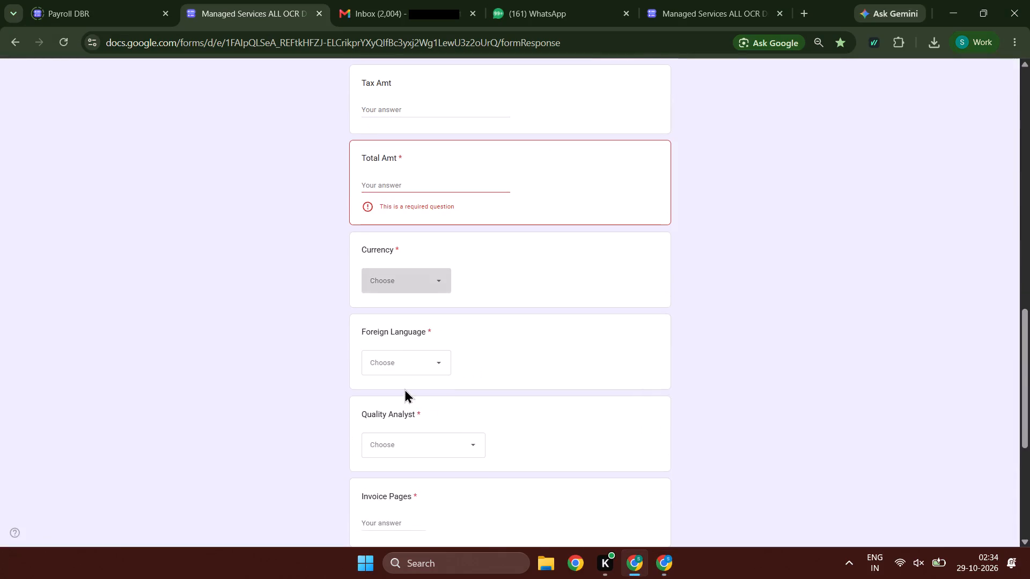
{"action": "key", "text": "shift+Tab"}
{"action": "key", "text": "ctrl+v"}
Set Currency to USD and choose the Foreign Language and Quality Analyst options for invoice RDG52750.
{"action": "key", "text": "Tab"}
{"action": "type", "text": "us"}
{"action": "key", "text": "Tab"}
{"action": "type", "text": "nn"}
{"action": "key", "text": "Tab"}
{"action": "type", "text": "nnn"}
{"action": "key", "text": "Tab"}
Enter 1 as Invoice Pages and No for Multiple Payees, request a copy of the responses, and submit the form.
{"action": "key", "text": "1"}
{"action": "key", "text": "Tab"}
{"action": "key", "text": "n"}
{"action": "key", "text": "Tab"}
{"action": "key", "text": "Tab"}
{"action": "key", "text": "space"}
{"action": "key", "text": "Tab"}
{"action": "key", "text": "Tab"}
{"action": "key", "text": "space"}
Confirm invoice RDG52750 in Rossum.
{"action": "key", "text": "alt+Tab"}
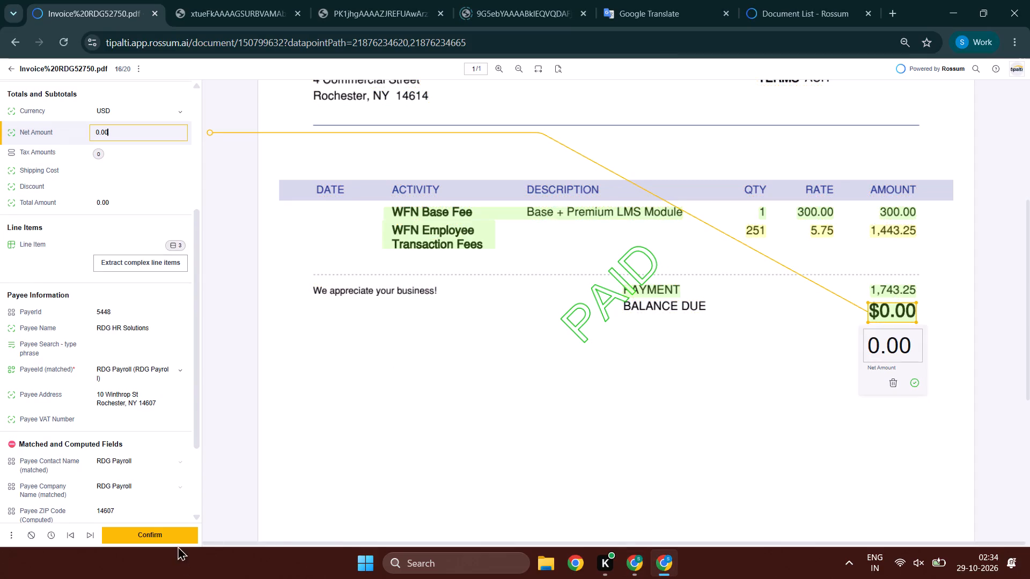
{"action": "double_click", "coordinate": [178, 546]}
{"action": "left_click", "coordinate": [183, 531]}
Start another form response, include the account email, choose Rossum as the OCR, and continue to the Rossum section.
{"action": "key", "text": "alt+Tab"}
{"action": "double_click", "coordinate": [413, 144]}
{"action": "double_click", "coordinate": [424, 137]}
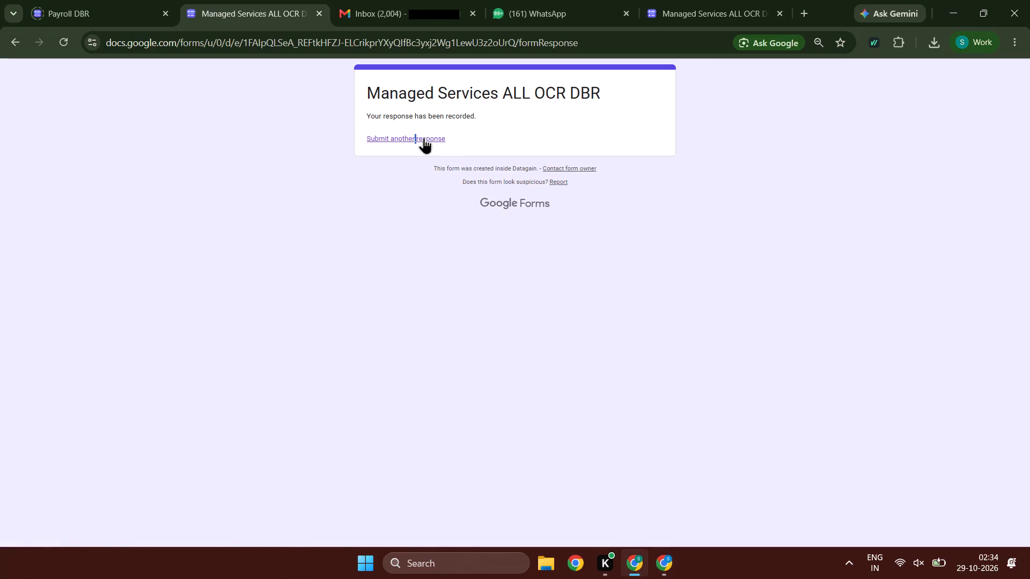
{"action": "left_click", "coordinate": [490, 235]}
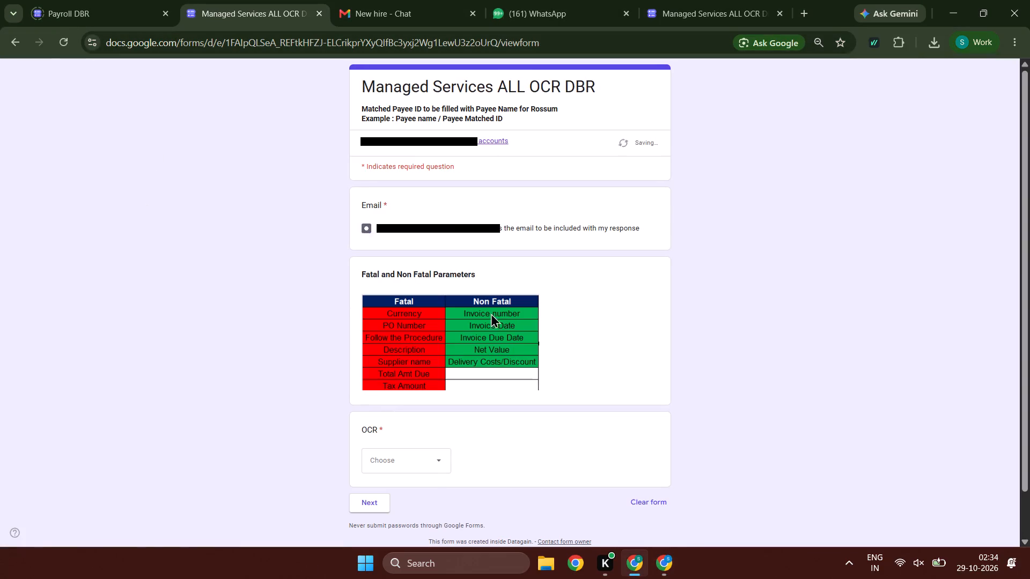
{"action": "left_click", "coordinate": [430, 470]}
{"action": "left_click", "coordinate": [430, 492]}
{"action": "left_click", "coordinate": [416, 452]}
{"action": "left_click", "coordinate": [406, 492]}
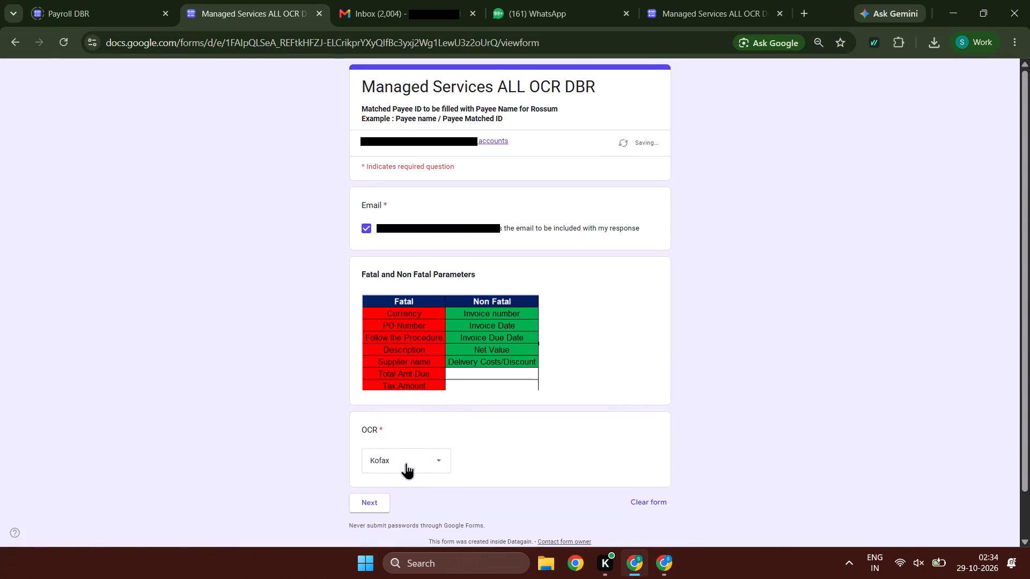
{"action": "left_click", "coordinate": [406, 463]}
{"action": "left_click", "coordinate": [406, 495]}
{"action": "double_click", "coordinate": [377, 502]}
In Rossum, validate the basic information fields of ComcastSpectacor invoice 4535007 against the document, from Invoice Number through payer_entity_id.
{"action": "key", "text": "alt+Tab"}
{"action": "left_click", "coordinate": [104, 170]}
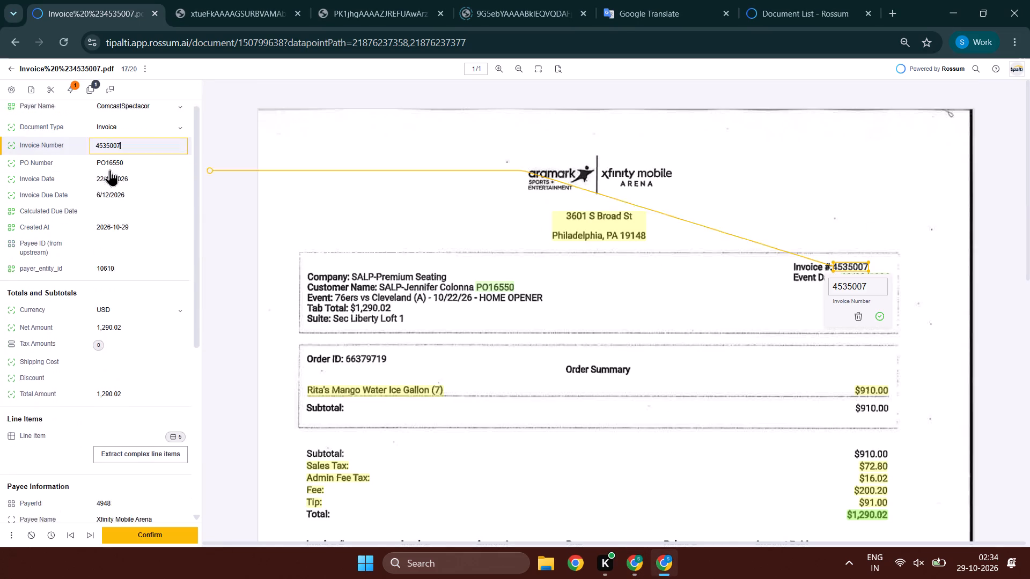
{"action": "key", "text": "Tab"}
{"action": "left_click", "coordinate": [489, 294]}
{"action": "key", "text": "Tab"}
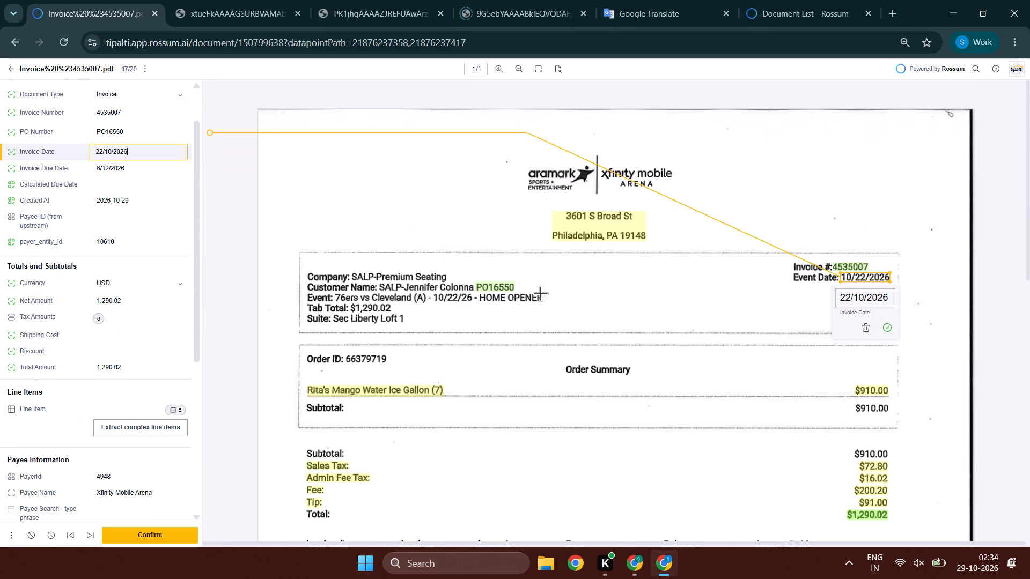
{"action": "key", "text": "shift+Tab"}
{"action": "scroll", "coordinate": [611, 305], "scroll_direction": "down", "scroll_amount": 6}
{"action": "key", "text": "Tab"}
{"action": "key", "text": "Tab"}
{"action": "key", "text": "Tab"}
{"action": "key", "text": "Tab"}
{"action": "key", "text": "Tab"}
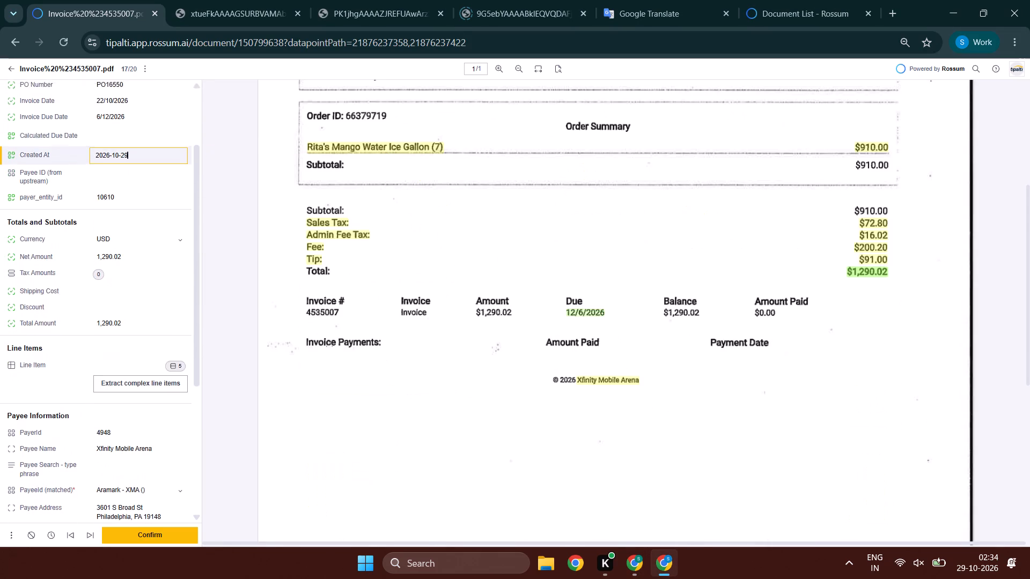
{"action": "key", "text": "Tab"}
Validate the currency, amounts, shipping cost and discount of invoice 4535007, plus its first line item, Rita's Mango Water Ice Gallon.
{"action": "key", "text": "Tab"}
{"action": "key", "text": "Tab"}
{"action": "key", "text": "Tab"}
{"action": "key", "text": "Tab"}
{"action": "key", "text": "Tab"}
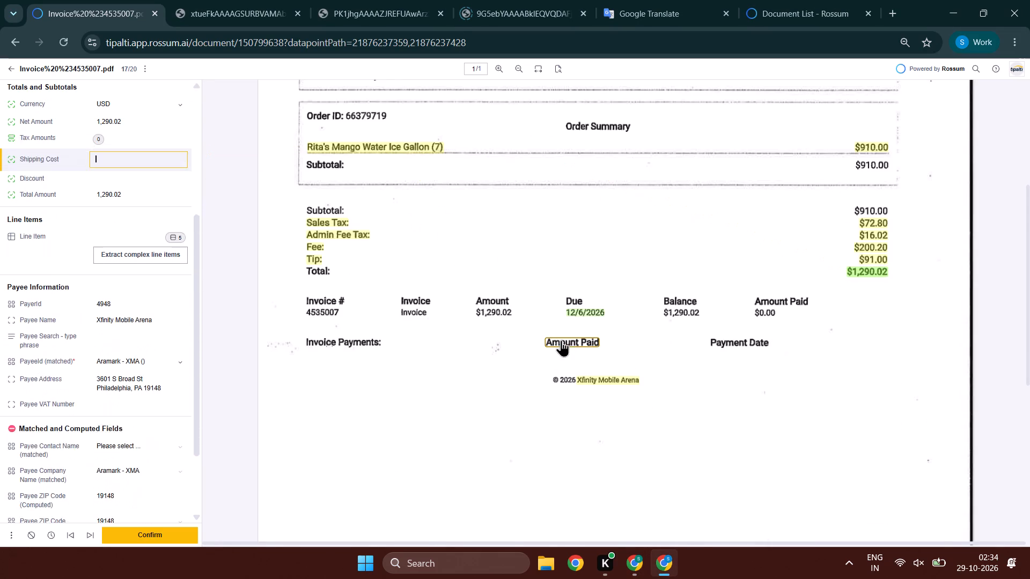
{"action": "key", "text": "Tab"}
{"action": "key", "text": "Tab"}
{"action": "key", "text": "Tab"}
{"action": "key", "text": "Tab"}
{"action": "key", "text": "Tab"}
{"action": "key", "text": "Tab"}
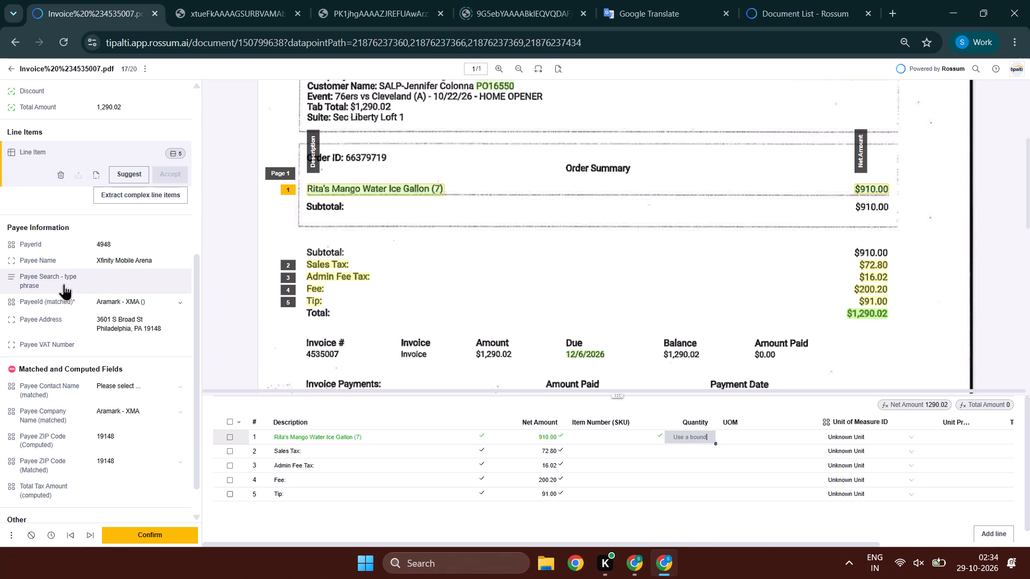
Validate invoice 4535007's payee information, from the payee name Xfinity Mobile Arena through the matched payee and address.
{"action": "left_click", "coordinate": [104, 258]}
{"action": "key", "text": "Tab"}
{"action": "key", "text": "Tab"}
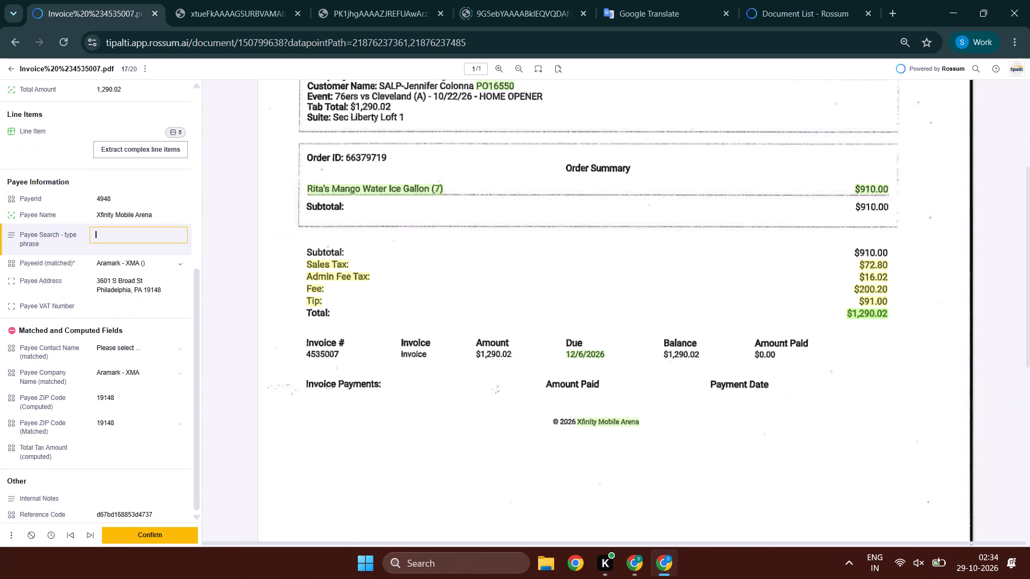
{"action": "scroll", "coordinate": [308, 306], "scroll_direction": "up", "scroll_amount": 6}
{"action": "key", "text": "Tab"}
{"action": "key", "text": "Tab"}
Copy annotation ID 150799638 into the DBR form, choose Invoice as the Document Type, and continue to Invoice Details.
{"action": "double_click", "coordinate": [274, 39], "text": "ctrl"}
{"action": "key", "text": "ctrl+c"}
{"action": "key", "text": "ctrl+c"}
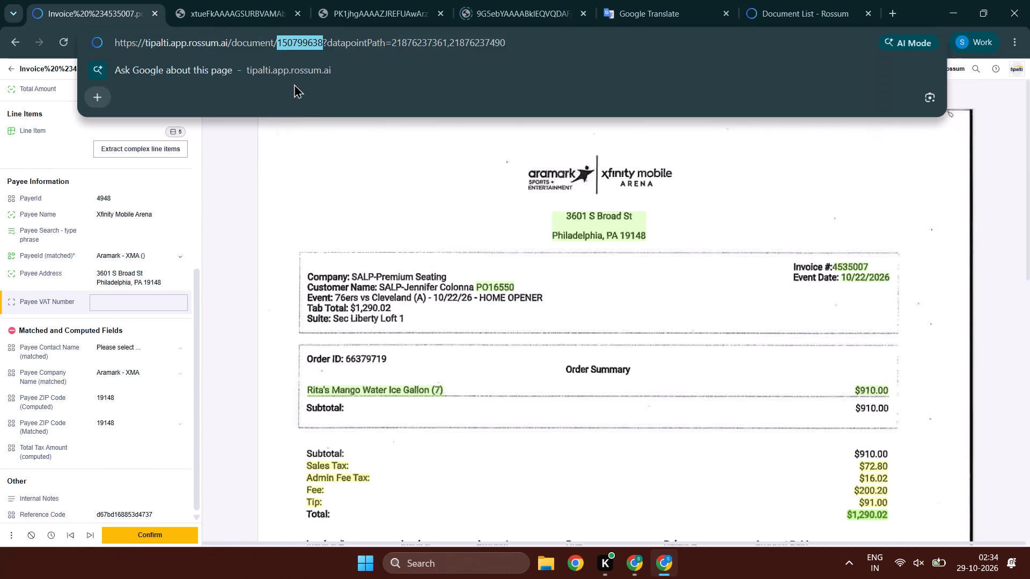
{"action": "key", "text": "alt+Tab"}
{"action": "left_click_drag", "start_coordinate": [396, 242], "coordinate": [396, 248], "text": "ctrl"}
{"action": "key", "text": "ctrl+v"}
{"action": "left_click", "coordinate": [402, 305]}
{"action": "left_click", "coordinate": [400, 322]}
{"action": "left_click", "coordinate": [408, 360]}
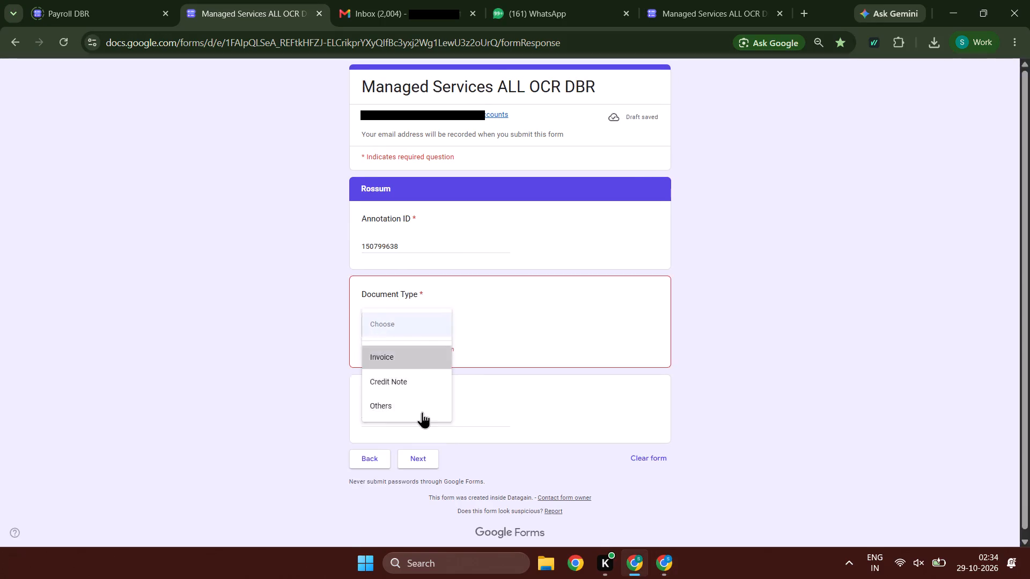
{"action": "left_click", "coordinate": [416, 443]}
Copy the payer name ComcastSpectacor from Rossum into the form's Payer answer and set Review to R.
{"action": "key", "text": "alt+Tab"}
{"action": "scroll", "coordinate": [0, 301], "scroll_direction": "up", "scroll_amount": 7}
{"action": "left_click", "coordinate": [124, 135], "text": "ctrl"}
{"action": "key", "text": "ctrl+c"}
{"action": "key", "text": "ctrl+c"}
{"action": "key", "text": "alt+Tab"}
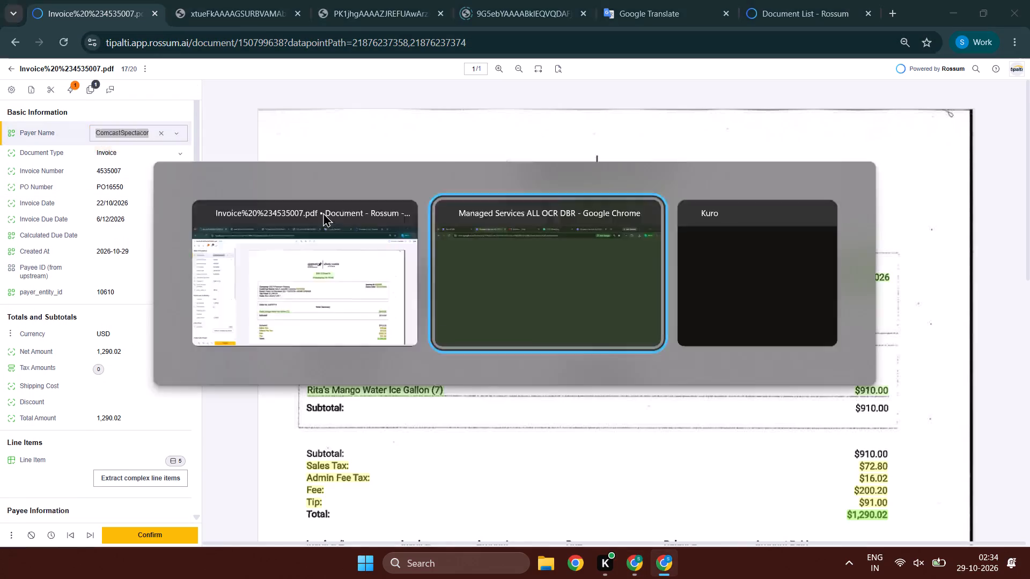
{"action": "left_click", "coordinate": [390, 247], "text": "ctrl"}
{"action": "key", "text": "ctrl+v"}
{"action": "left_click", "coordinate": [408, 313]}
{"action": "left_click", "coordinate": [409, 352]}
Enter 8 as Bill Lines and copy the matched payee Aramark - XMA () into Payee Name.
{"action": "left_click", "coordinate": [381, 398]}
{"action": "key", "text": "alt+Tab"}
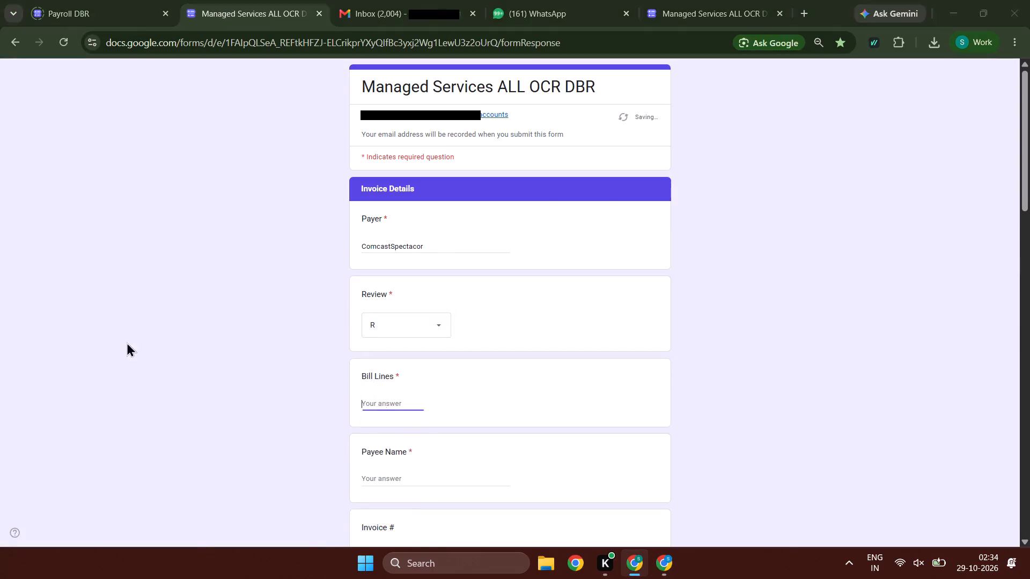
{"action": "scroll", "coordinate": [89, 353], "scroll_direction": "down", "scroll_amount": 3}
{"action": "key", "text": "alt+Tab"}
{"action": "key", "text": "8"}
{"action": "key", "text": "Tab"}
{"action": "key", "text": "alt+Tab"}
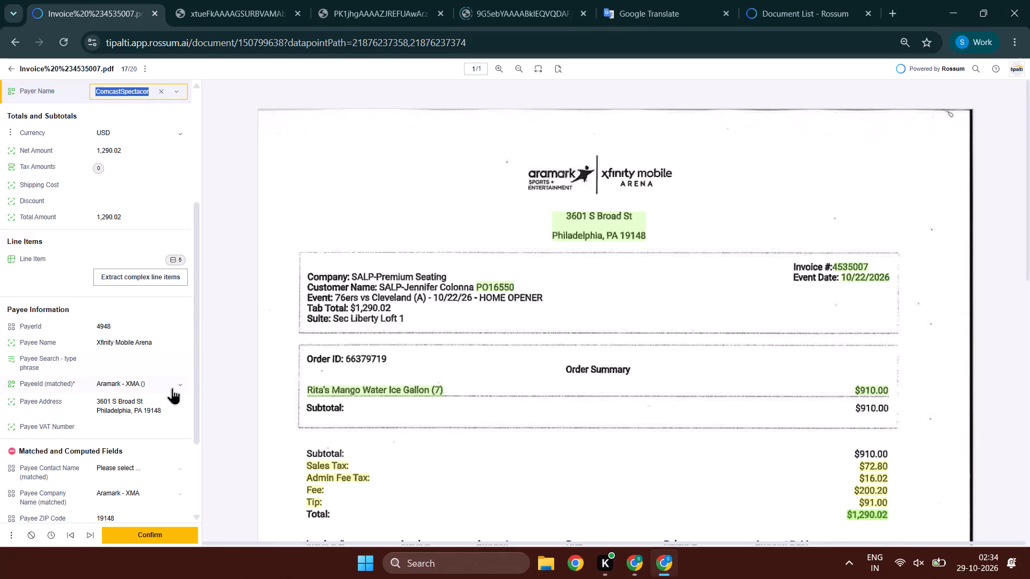
{"action": "left_click", "coordinate": [164, 388]}
{"action": "key", "text": "ctrl+c"}
{"action": "key", "text": "alt+Tab"}
{"action": "key", "text": "ctrl+v"}
{"action": "key", "text": "Tab"}
Copy invoice number 4535007 into the form and enter invoice date 22-10-2026 and due date 06-12-2026.
{"action": "key", "text": "alt+Tab"}
{"action": "scroll", "coordinate": [46, 243], "scroll_direction": "up", "scroll_amount": 7}
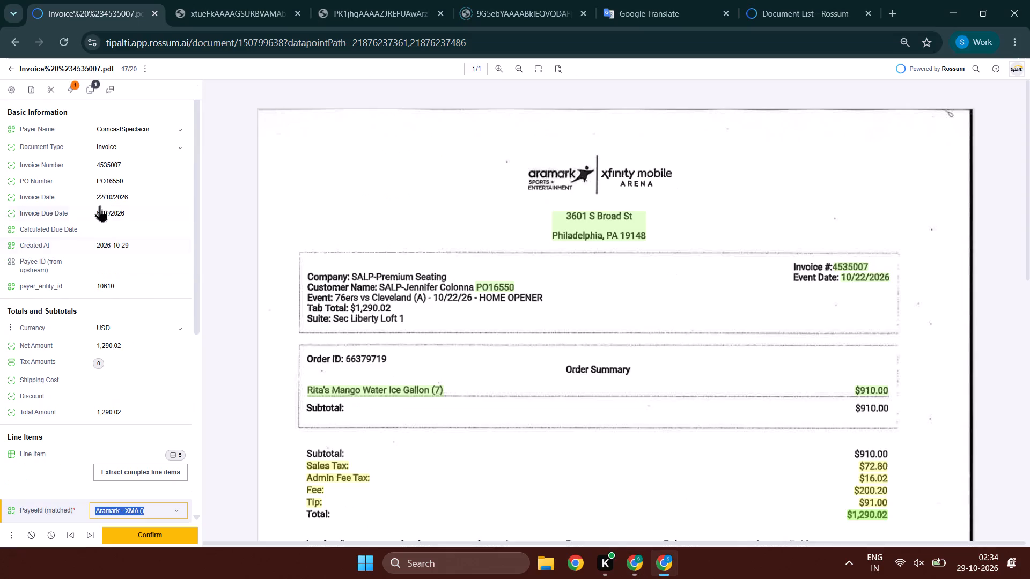
{"action": "left_click_drag", "start_coordinate": [136, 161], "coordinate": [79, 163]}
{"action": "key", "text": "ctrl+c"}
{"action": "key", "text": "ctrl+c"}
{"action": "key", "text": "alt+Tab"}
{"action": "key", "text": "ctrl+v"}
{"action": "key", "text": "Tab"}
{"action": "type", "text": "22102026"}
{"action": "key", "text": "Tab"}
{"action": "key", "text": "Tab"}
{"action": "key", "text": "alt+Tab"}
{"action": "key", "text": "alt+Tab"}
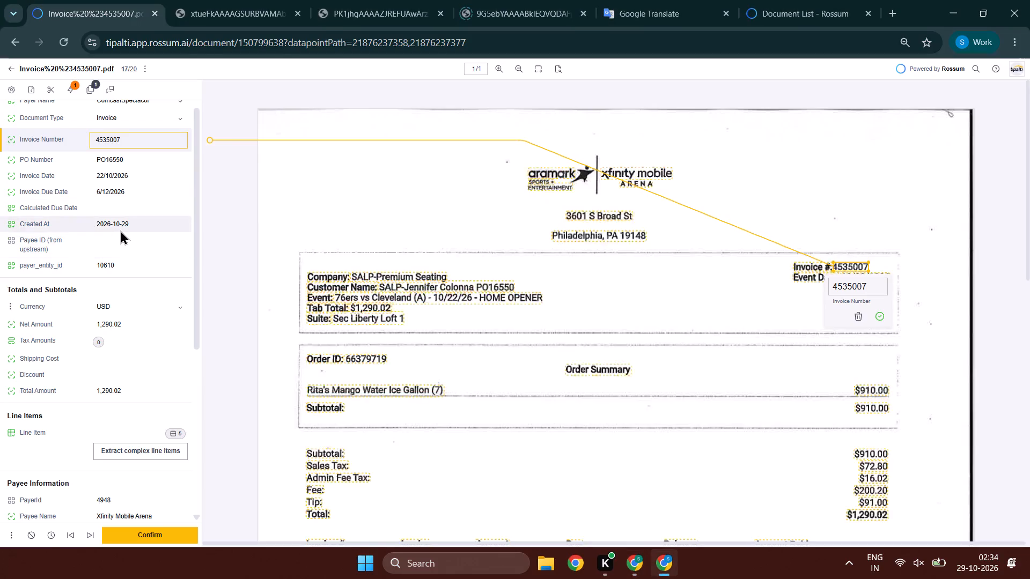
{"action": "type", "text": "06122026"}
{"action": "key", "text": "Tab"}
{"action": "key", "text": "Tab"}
Copy PO number PO16550 and the amount 1,290.02 from Rossum into the form's PO # and Total Amt answers.
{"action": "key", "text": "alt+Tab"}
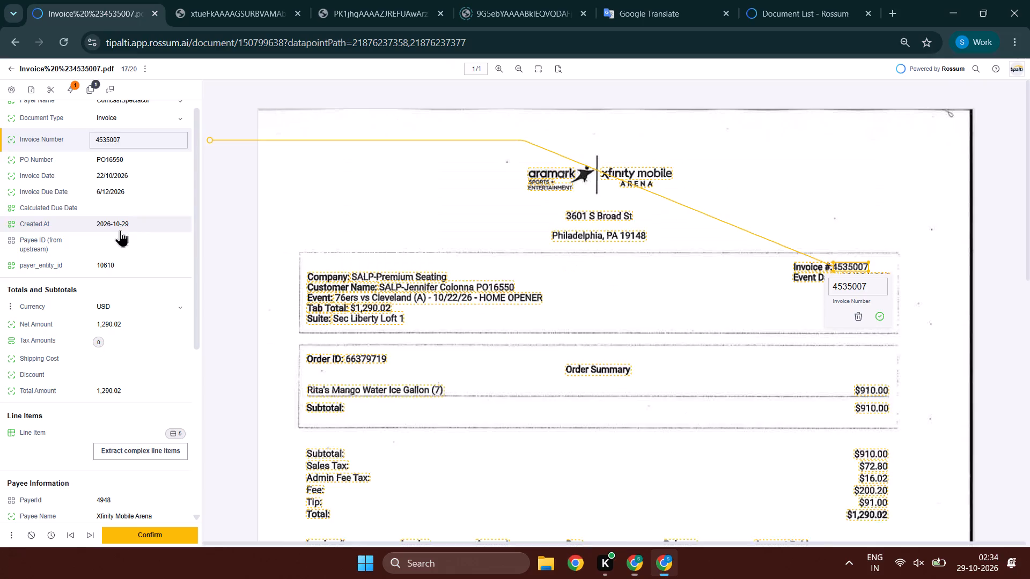
{"action": "left_click_drag", "start_coordinate": [150, 160], "coordinate": [86, 157]}
{"action": "key", "text": "ctrl+c"}
{"action": "key", "text": "alt+Tab"}
{"action": "key", "text": "Tab"}
{"action": "key", "text": "ctrl+v"}
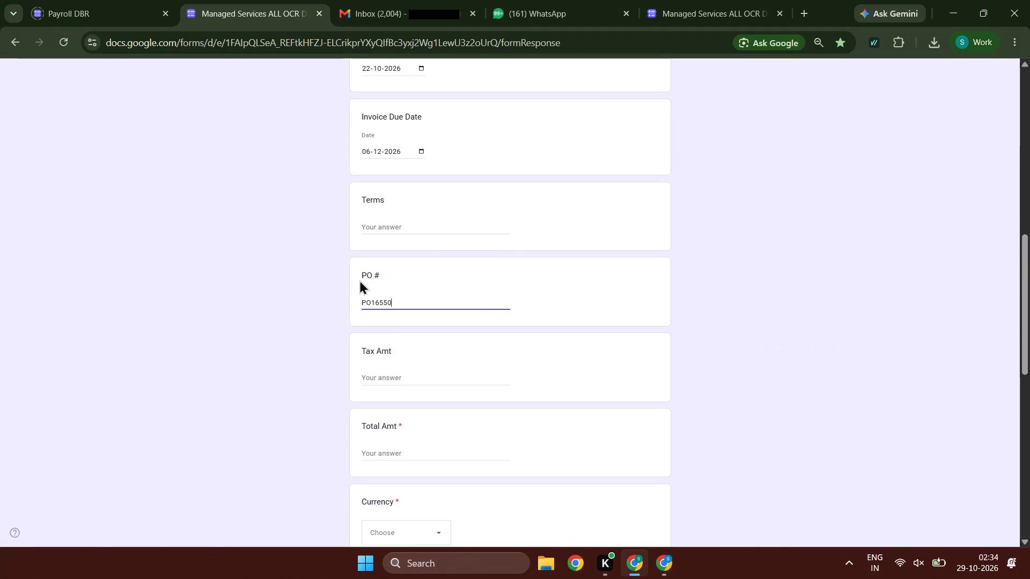
{"action": "key", "text": "Tab"}
{"action": "key", "text": "alt+Tab"}
{"action": "left_click_drag", "start_coordinate": [139, 299], "coordinate": [80, 298]}
{"action": "key", "text": "ctrl+c"}
{"action": "key", "text": "ctrl+c"}
{"action": "key", "text": "alt+Tab"}
{"action": "key", "text": "Tab"}
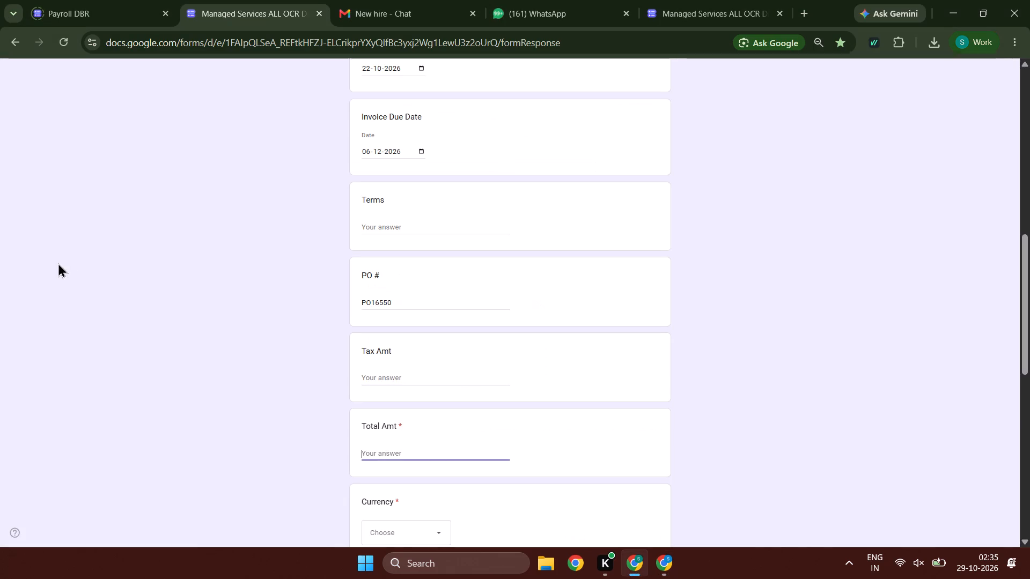
{"action": "key", "text": "ctrl+v"}
Set Currency to USD and choose the Foreign Language and Quality Analyst options for invoice 4535007.
{"action": "key", "text": "Tab"}
{"action": "key", "text": "alt+Tab"}
{"action": "scroll", "coordinate": [47, 262], "scroll_direction": "up", "scroll_amount": 1}
{"action": "key", "text": "alt+Tab"}
{"action": "type", "text": "us"}
{"action": "key", "text": "Tab"}
{"action": "type", "text": "nn"}
{"action": "key", "text": "Tab"}
{"action": "type", "text": "nnn"}
Enter 1 as Invoice Pages and No for Multiple Payees, request a copy of the responses, and submit the form.
{"action": "key", "text": "Tab"}
{"action": "key", "text": "1"}
{"action": "key", "text": "Tab"}
{"action": "key", "text": "n"}
{"action": "key", "text": "Tab"}
{"action": "key", "text": "Tab"}
{"action": "key", "text": "space"}
{"action": "key", "text": "Tab"}
{"action": "key", "text": "Tab"}
{"action": "key", "text": "space"}
Confirm invoice 4535007 in Rossum.
{"action": "key", "text": "alt+Tab"}
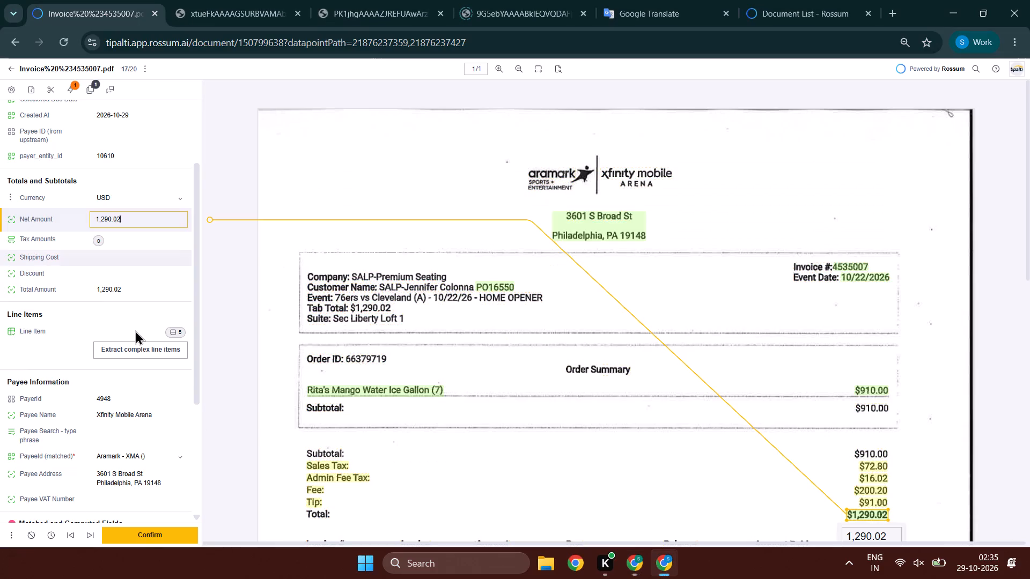
{"action": "left_click", "coordinate": [129, 553]}
{"action": "double_click", "coordinate": [134, 541]}
Start another form response, include the account email, choose Rossum as the OCR, and continue to the Annotation ID question.
{"action": "key", "text": "alt+Tab"}
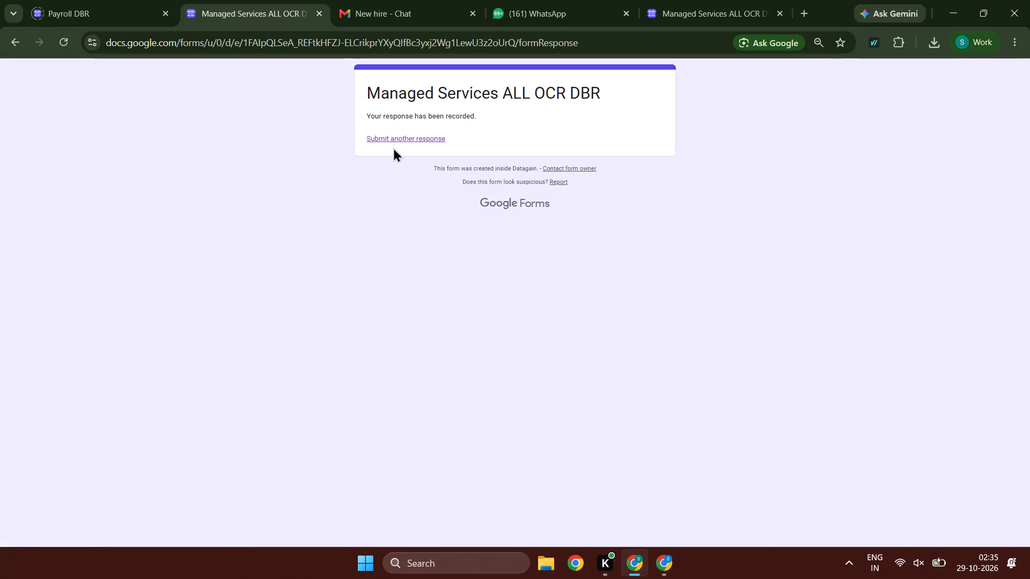
{"action": "double_click", "coordinate": [393, 142]}
{"action": "left_click", "coordinate": [389, 227]}
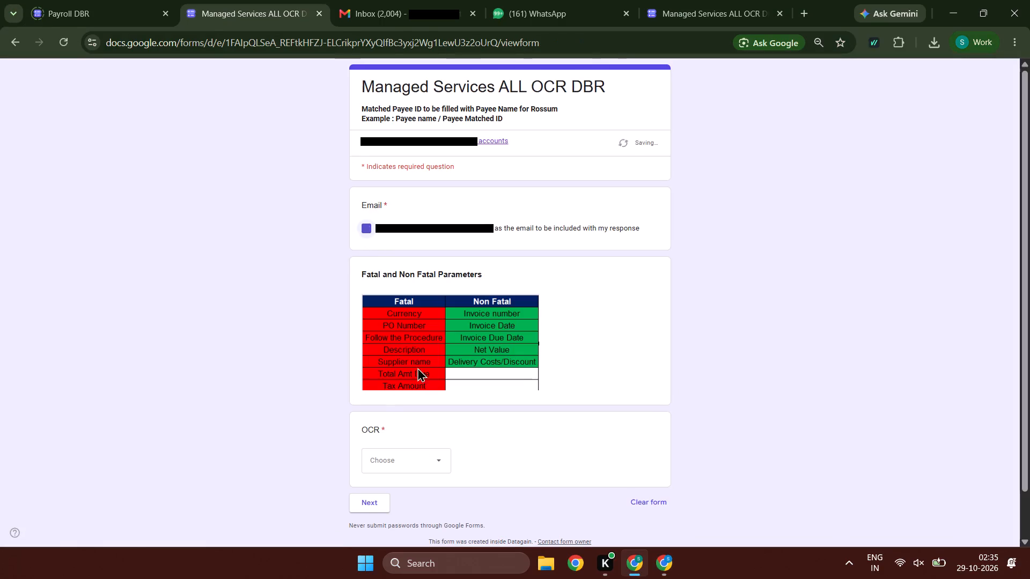
{"action": "left_click", "coordinate": [421, 467]}
{"action": "left_click", "coordinate": [412, 504]}
{"action": "double_click", "coordinate": [381, 503]}
{"action": "key", "text": "alt+Tab"}
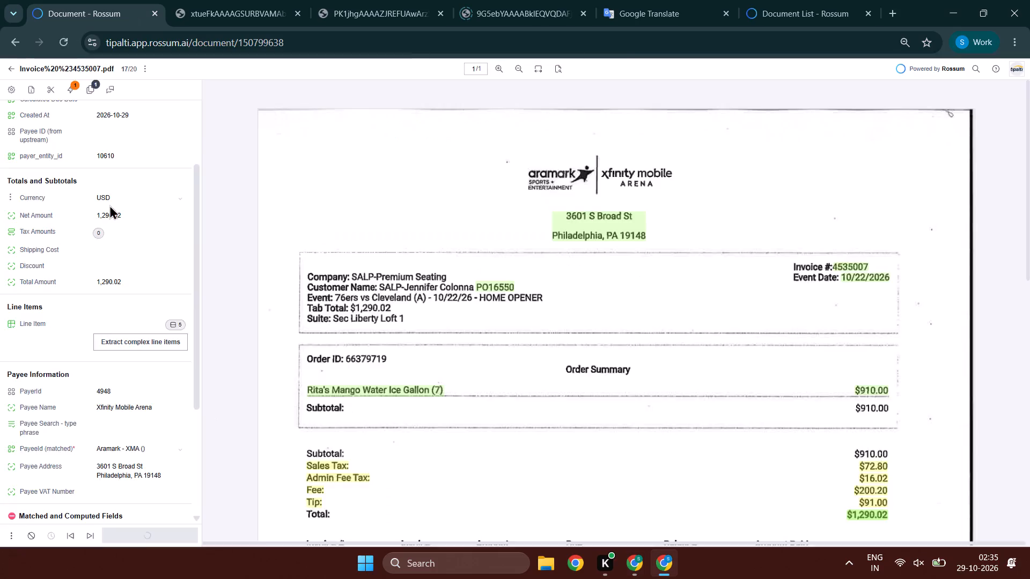
{"action": "key", "text": "alt+Tab"}
{"action": "left_click", "coordinate": [409, 241]}
In Rossum, validate the basic information fields of ComcastSpectacor invoice 4535352 against the document, from Invoice Number through payer_entity_id.
{"action": "key", "text": "alt+Tab"}
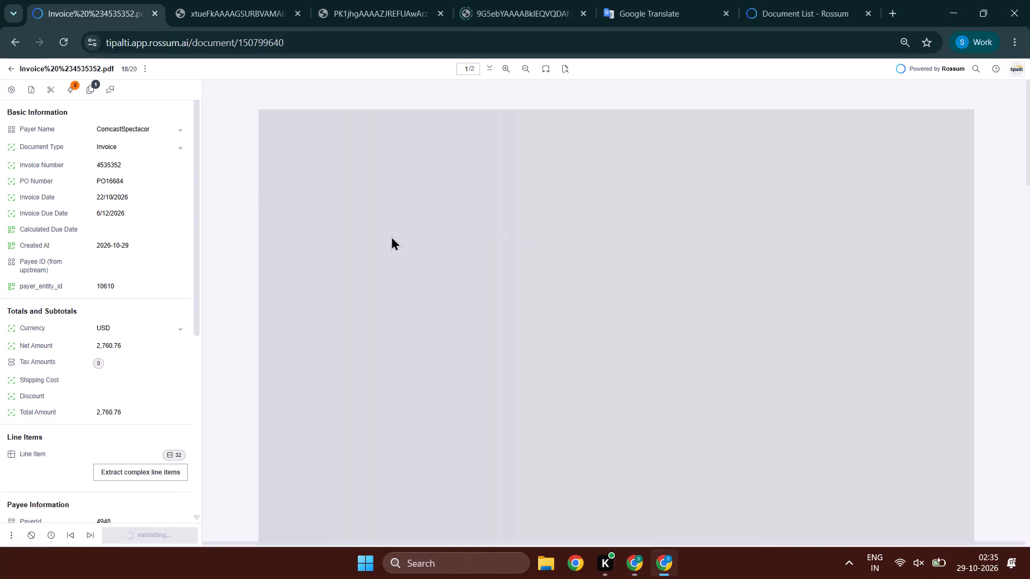
{"action": "left_click", "coordinate": [105, 168]}
{"action": "key", "text": "Tab"}
{"action": "key", "text": "Tab"}
{"action": "key", "text": "Tab"}
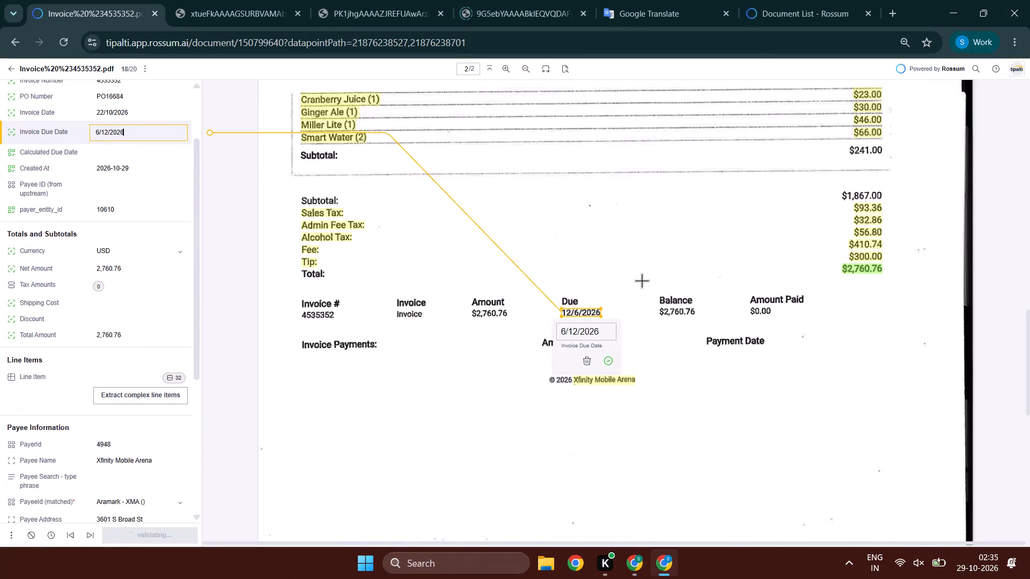
{"action": "scroll", "coordinate": [610, 292], "scroll_direction": "up", "scroll_amount": 2}
{"action": "key", "text": "shift+Tab"}
{"action": "left_click", "coordinate": [530, 287]}
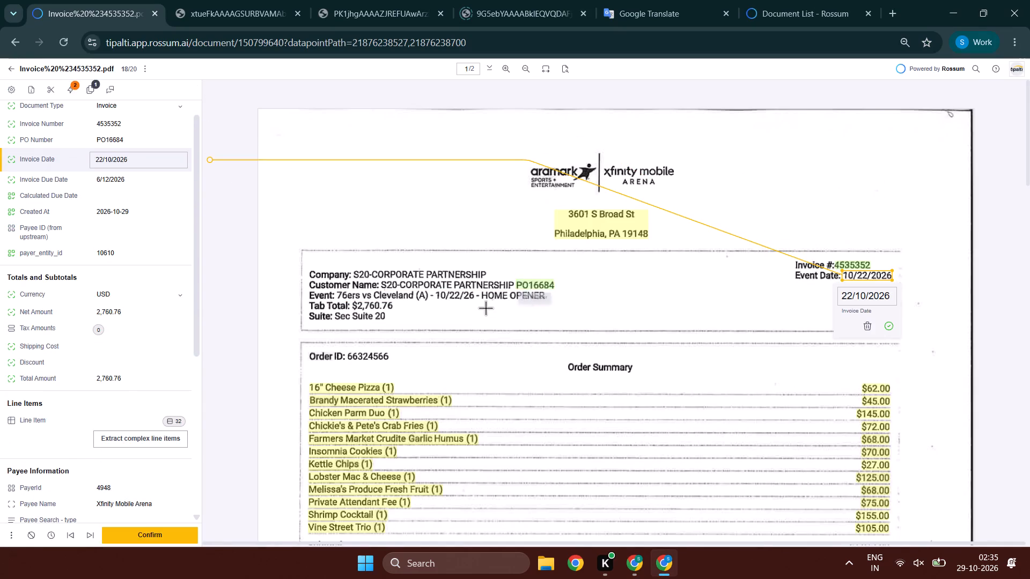
{"action": "key", "text": "Tab"}
{"action": "key", "text": "Tab"}
{"action": "key", "text": "Tab"}
{"action": "key", "text": "Tab"}
{"action": "key", "text": "Tab"}
Validate the currency, net amount, tax, shipping cost, discount and total amount fields of invoice 4535352.
{"action": "key", "text": "Tab"}
{"action": "key", "text": "Tab"}
{"action": "key", "text": "Tab"}
{"action": "key", "text": "Tab"}
{"action": "key", "text": "Tab"}
{"action": "key", "text": "Tab"}
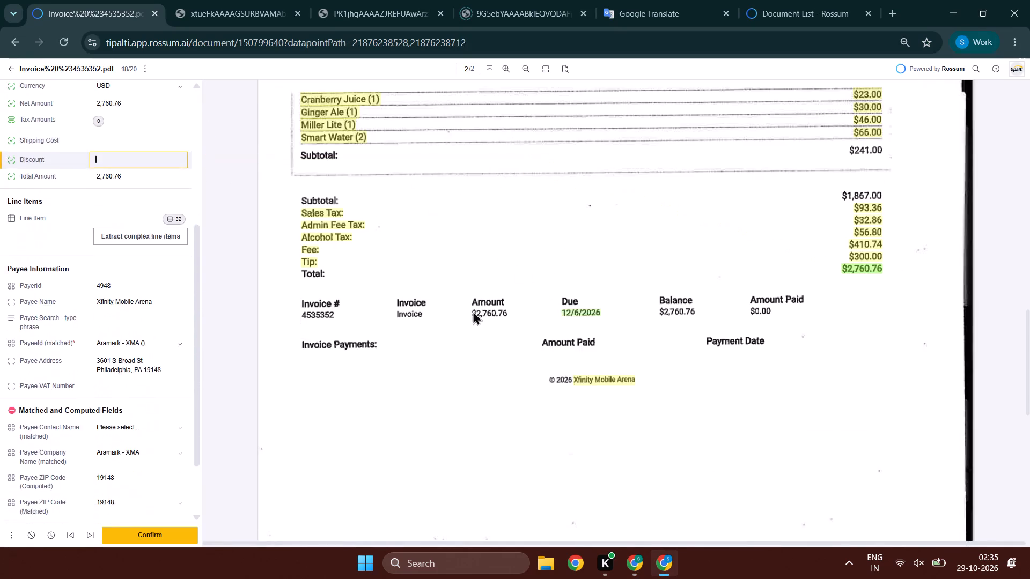
{"action": "key", "text": "Tab"}
Validate invoice 4535352's line items, checking the entries on both pages against the document.
{"action": "key", "text": "Tab"}
{"action": "key", "text": "Tab"}
{"action": "key", "text": "Tab"}
{"action": "scroll", "coordinate": [433, 391], "scroll_direction": "down", "scroll_amount": 5}
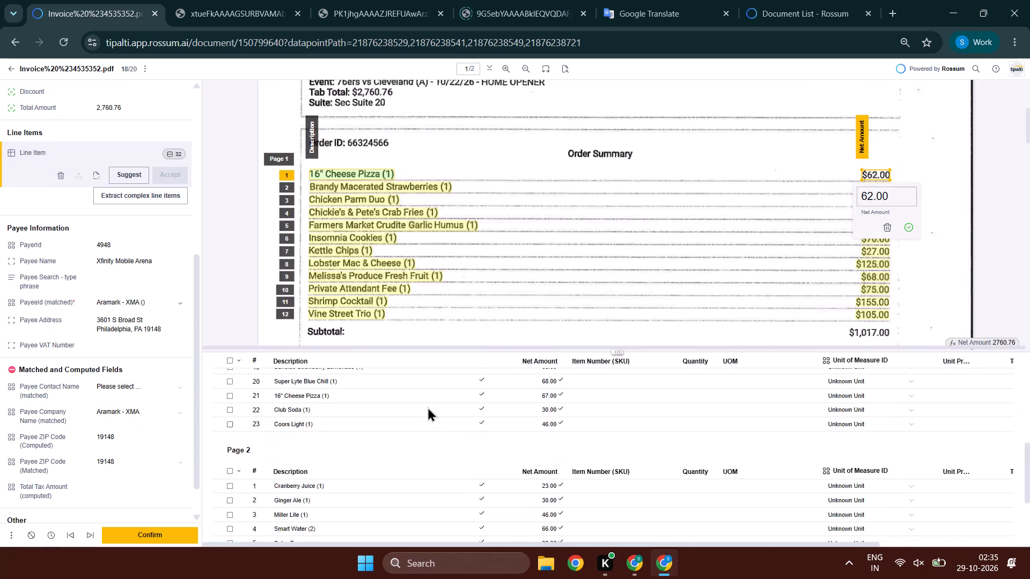
{"action": "scroll", "coordinate": [396, 387], "scroll_direction": "down", "scroll_amount": 4}
{"action": "scroll", "coordinate": [513, 246], "scroll_direction": "down", "scroll_amount": 7}
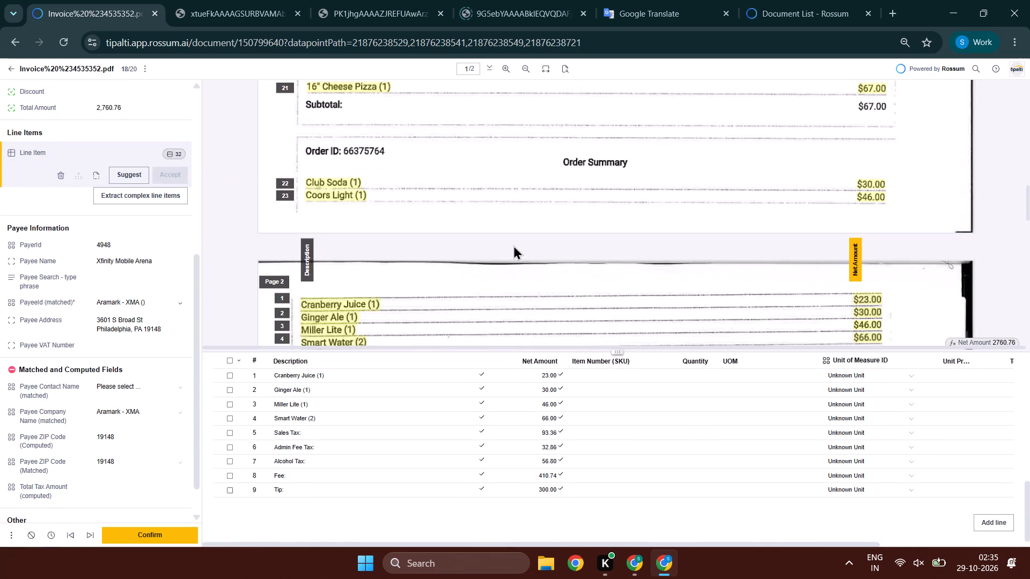
{"action": "scroll", "coordinate": [513, 245], "scroll_direction": "down", "scroll_amount": 4}
{"action": "left_click", "coordinate": [99, 257]}
{"action": "key", "text": "Tab"}
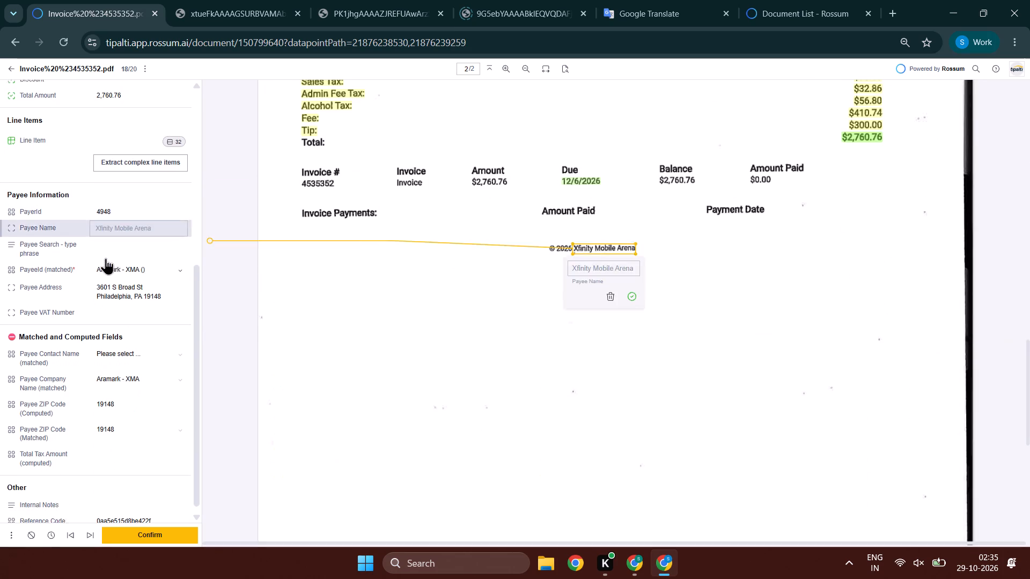
{"action": "key", "text": "Tab"}
{"action": "key", "text": "Tab"}
{"action": "key", "text": "Tab"}
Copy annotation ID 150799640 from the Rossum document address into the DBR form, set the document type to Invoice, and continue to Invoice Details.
{"action": "double_click", "coordinate": [264, 42]}
{"action": "key", "text": "ctrl+c"}
{"action": "key", "text": "ctrl+c"}
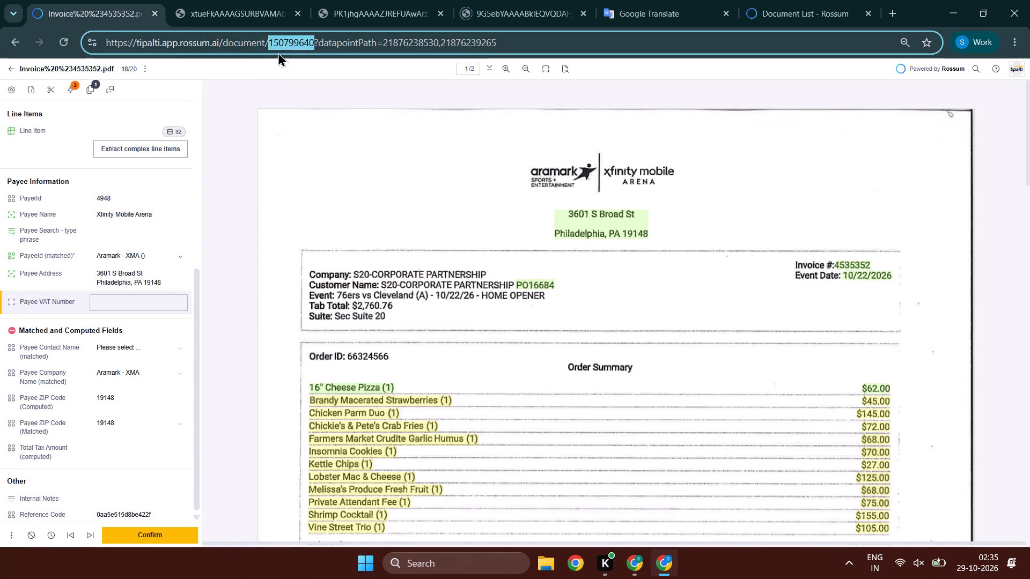
{"action": "key", "text": "alt+Tab"}
{"action": "key", "text": "ctrl+v"}
{"action": "left_click_drag", "start_coordinate": [397, 314], "coordinate": [396, 320]}
{"action": "left_click", "coordinate": [403, 358]}
{"action": "double_click", "coordinate": [421, 448]}
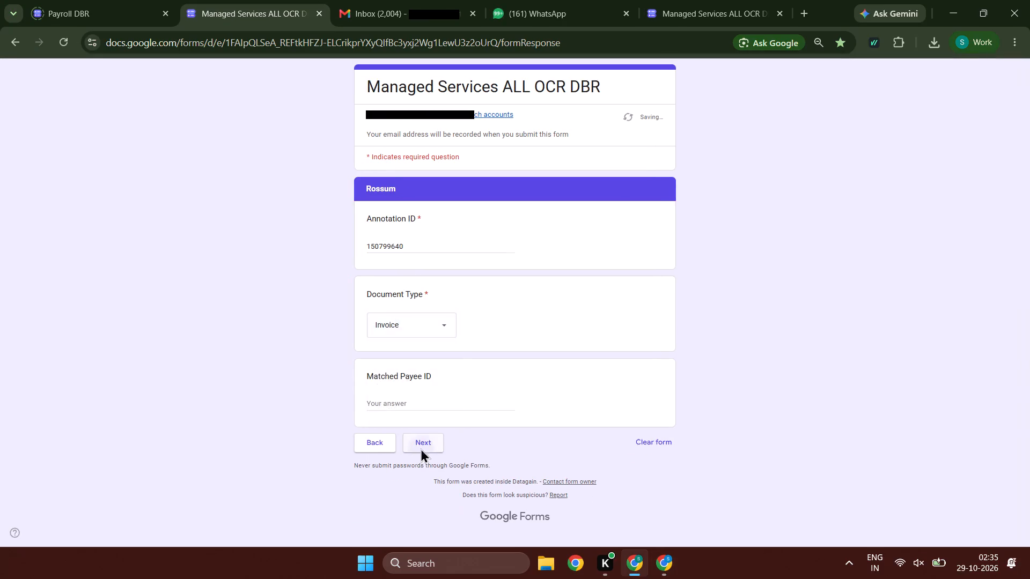
Copy the payer name ComcastSpectacor from Rossum into the form's Payer field and set Review to R.
{"action": "key", "text": "alt+Tab"}
{"action": "scroll", "coordinate": [45, 227], "scroll_direction": "up", "scroll_amount": 7}
{"action": "left_click", "coordinate": [148, 128], "text": "ctrl"}
{"action": "key", "text": "ctrl+c"}
{"action": "key", "text": "ctrl+c"}
{"action": "key", "text": "alt+Tab"}
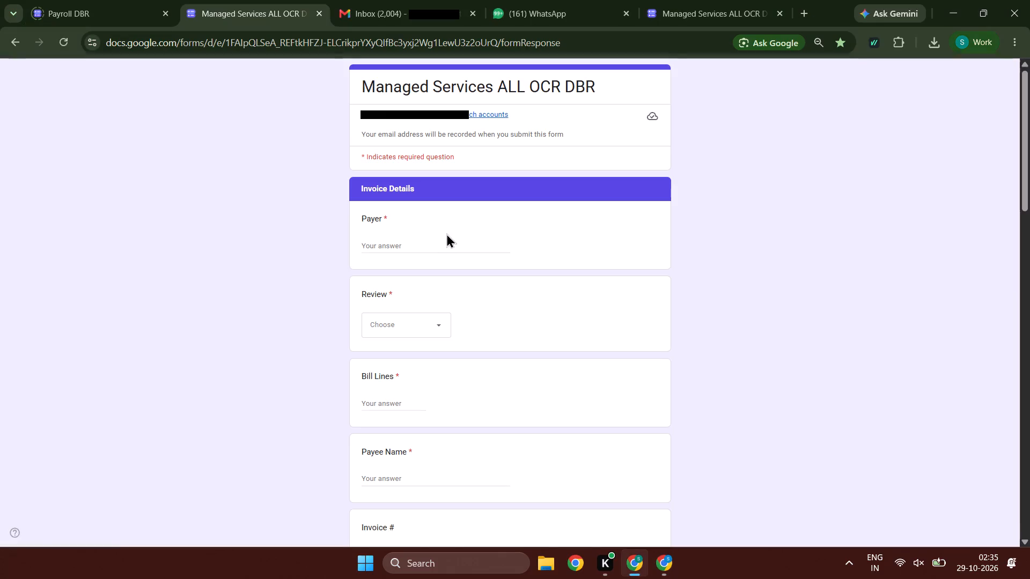
{"action": "left_click", "coordinate": [431, 241], "text": "ctrl"}
{"action": "key", "text": "ctrl+v"}
{"action": "left_click", "coordinate": [391, 317]}
{"action": "left_click", "coordinate": [392, 352]}
Look up the invoice's line item count in Rossum and enter 32 as the form's Bill Lines.
{"action": "left_click", "coordinate": [371, 399]}
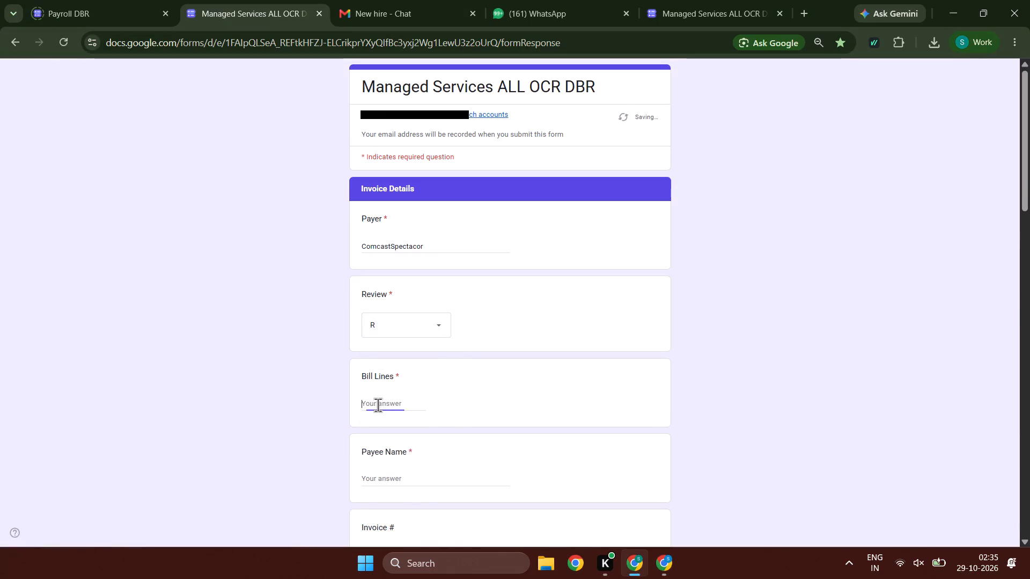
{"action": "left_click", "coordinate": [378, 405]}
{"action": "key", "text": "alt+Tab"}
{"action": "scroll", "coordinate": [72, 332], "scroll_direction": "down", "scroll_amount": 2}
{"action": "key", "text": "alt+Tab"}
{"action": "type", "text": "32"}
Copy the matched payee Aramark - XMA () from Rossum into the form's Payee Name field.
{"action": "key", "text": "Tab"}
{"action": "key", "text": "alt+Tab"}
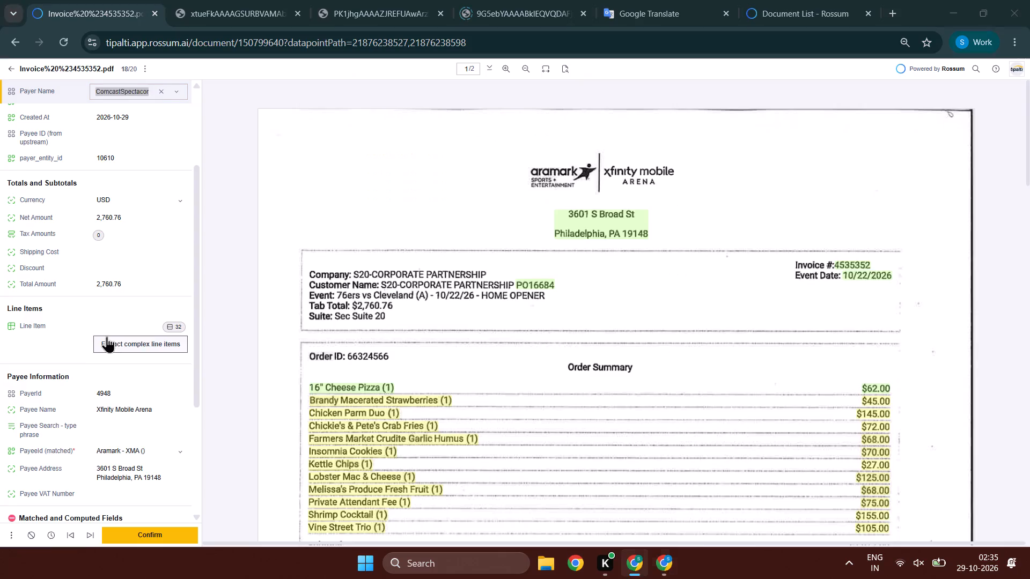
{"action": "left_click", "coordinate": [146, 443]}
{"action": "key", "text": "ctrl+c"}
{"action": "key", "text": "alt+Tab"}
{"action": "key", "text": "ctrl+v"}
Fill the form's Invoice # field with the invoice number from Rossum's basic information.
{"action": "key", "text": "Tab"}
{"action": "key", "text": "alt+Tab"}
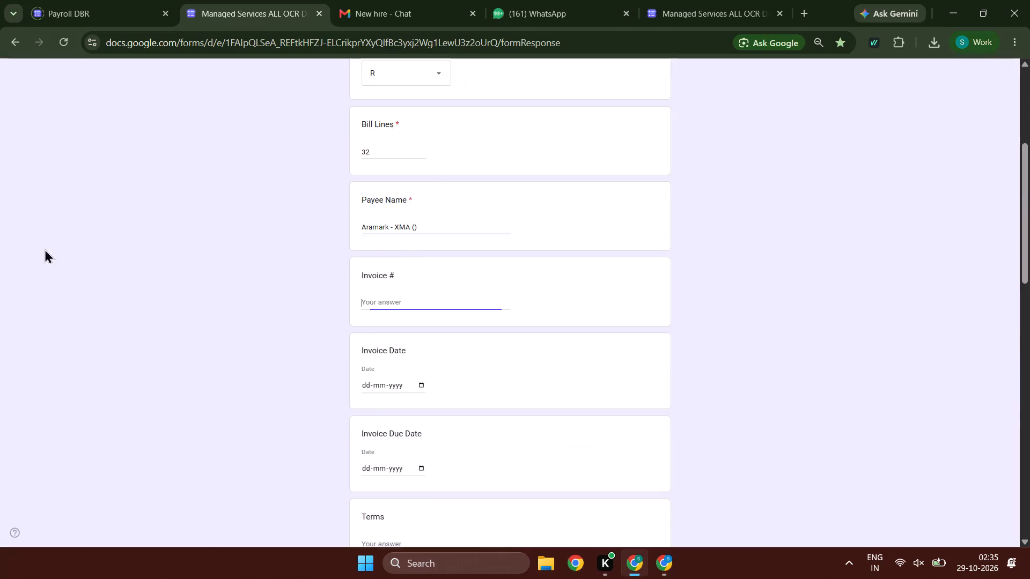
{"action": "scroll", "coordinate": [45, 246], "scroll_direction": "up", "scroll_amount": 8}
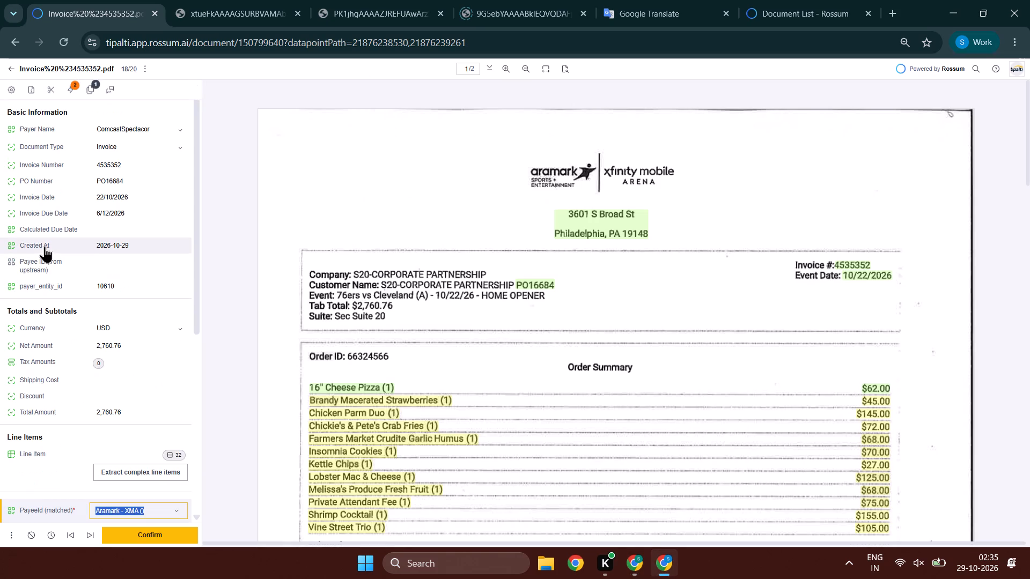
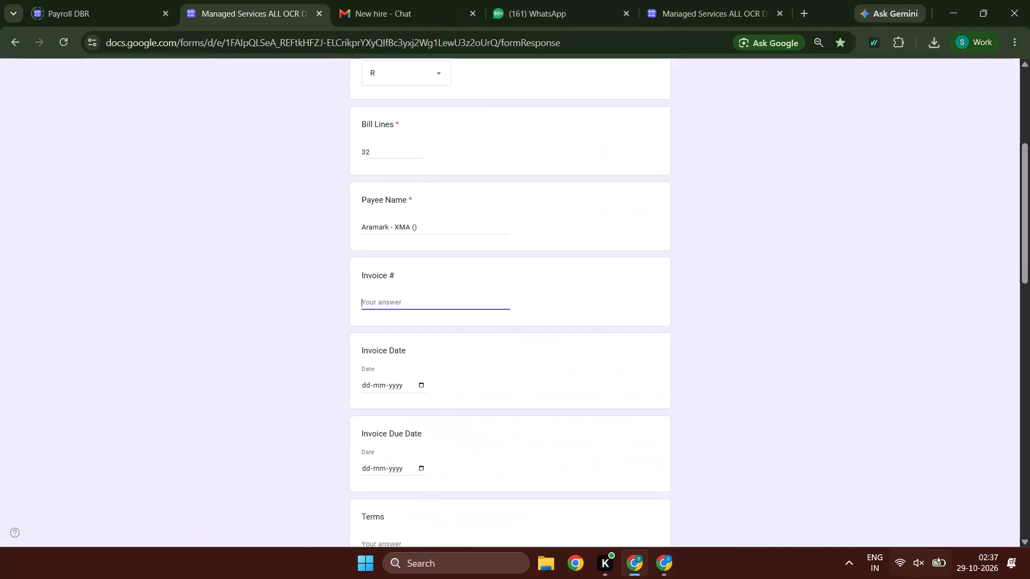
Copy invoice number 4535352 from Rossum into the form's Invoice # field.
{"action": "key", "text": "alt+Tab"}
{"action": "left_click_drag", "start_coordinate": [142, 170], "coordinate": [87, 170]}
{"action": "key", "text": "ctrl+c"}
{"action": "key", "text": "ctrl+c"}
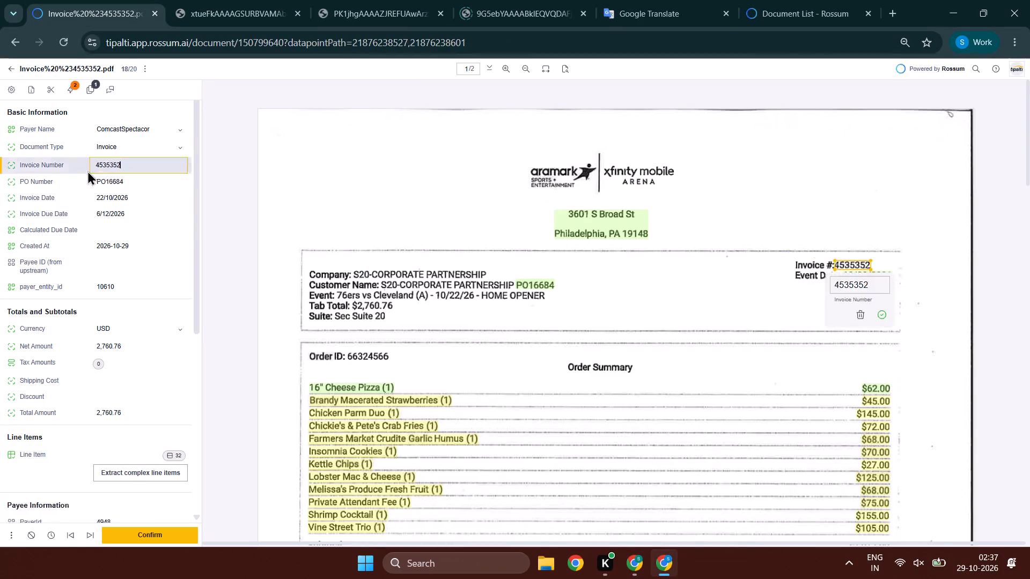
{"action": "key", "text": "alt+Tab"}
{"action": "key", "text": "ctrl+v"}
Set the form's Invoice Date to 22-10-2026 and Invoice Due Date to 06-12-2026, using the dates in Rossum.
{"action": "key", "text": "Tab"}
{"action": "key", "text": "alt+Tab"}
{"action": "key", "text": "alt+Tab"}
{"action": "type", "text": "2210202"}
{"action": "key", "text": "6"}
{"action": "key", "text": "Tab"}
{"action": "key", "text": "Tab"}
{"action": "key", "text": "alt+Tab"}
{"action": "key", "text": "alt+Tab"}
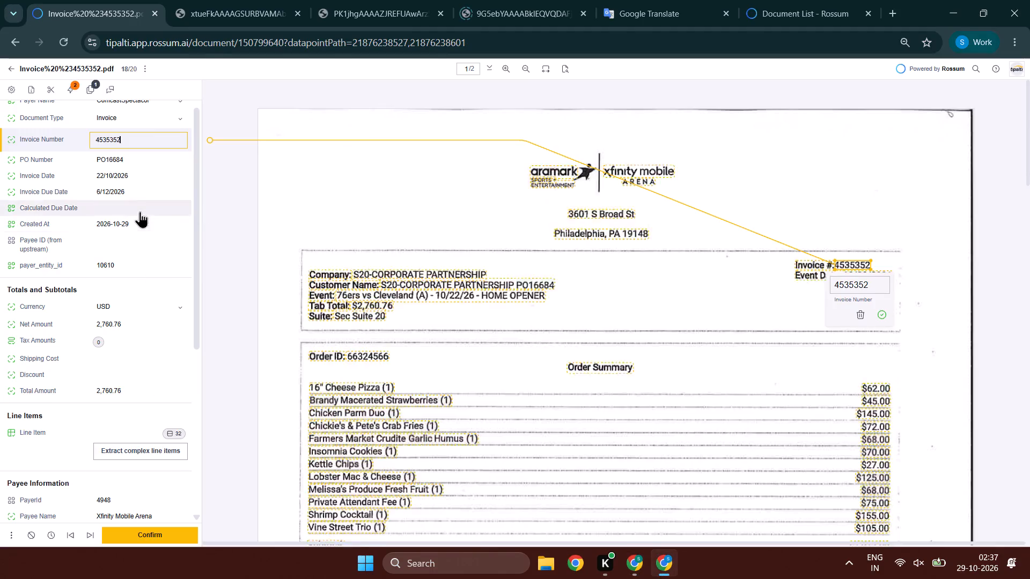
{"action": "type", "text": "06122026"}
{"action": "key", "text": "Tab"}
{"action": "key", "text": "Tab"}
Copy PO number PO16684 from Rossum into the form's PO # field, leaving Terms blank.
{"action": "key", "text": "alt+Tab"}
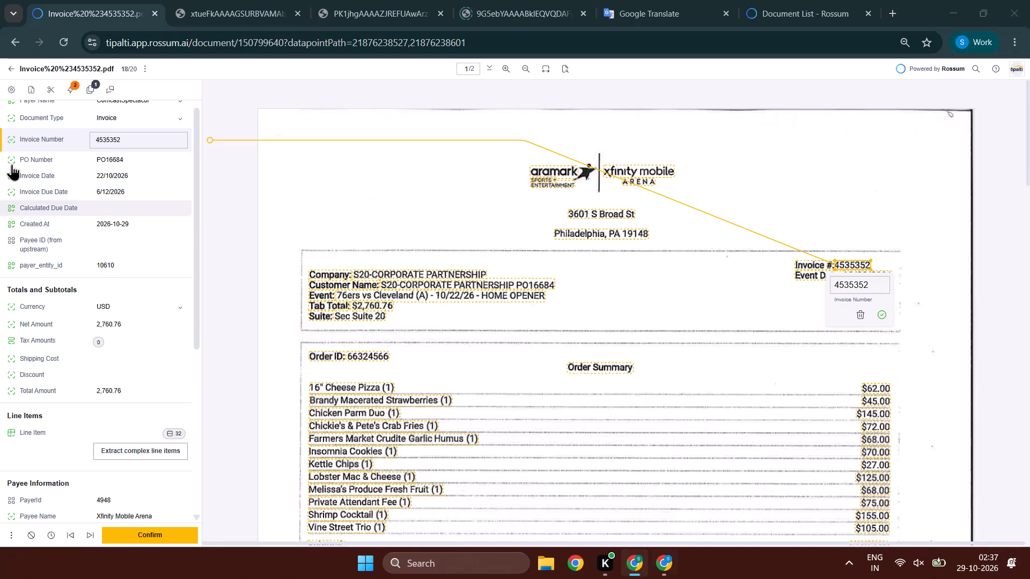
{"action": "left_click_drag", "start_coordinate": [148, 159], "coordinate": [93, 168]}
{"action": "key", "text": "ctrl+c"}
{"action": "key", "text": "ctrl+c"}
{"action": "double_click", "coordinate": [99, 166]}
{"action": "key", "text": "ctrl+c"}
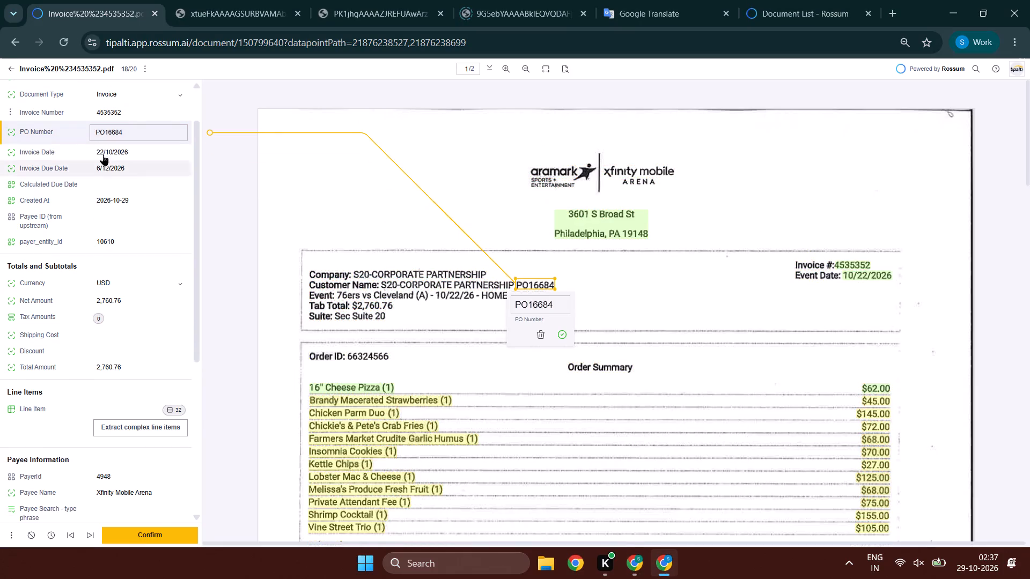
{"action": "key", "text": "ctrl+c"}
{"action": "double_click", "coordinate": [113, 132], "text": "ctrl"}
{"action": "key", "text": "ctrl+c"}
{"action": "key", "text": "ctrl+c"}
{"action": "key", "text": "alt+Tab"}
{"action": "scroll", "coordinate": [417, 253], "scroll_direction": "down", "scroll_amount": 1}
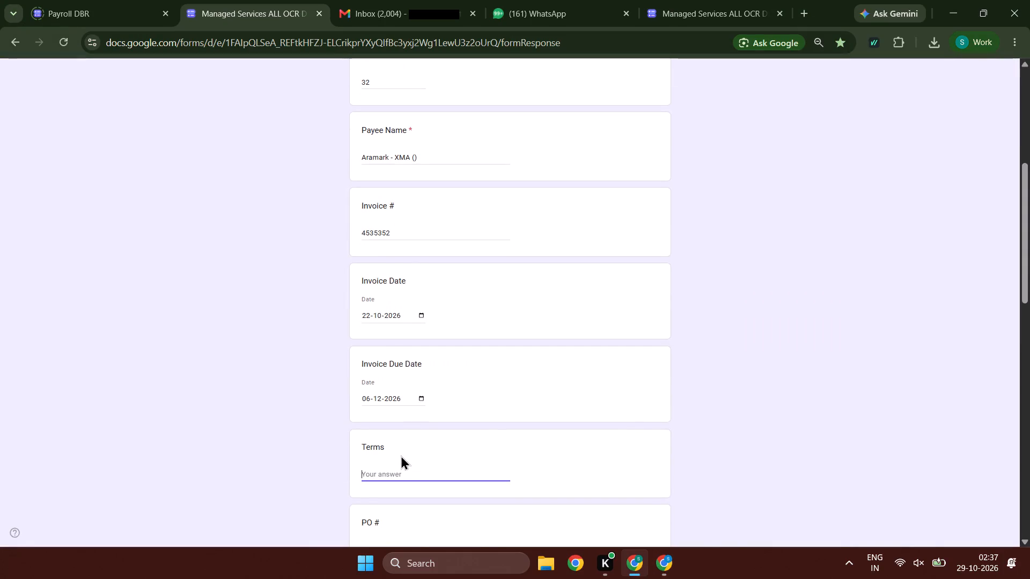
{"action": "key", "text": "Tab"}
{"action": "key", "text": "ctrl+v"}
Copy the total amount 2,760.76 from Rossum into the form's Total Amt field.
{"action": "key", "text": "Tab"}
{"action": "key", "text": "alt+Tab"}
{"action": "left_click_drag", "start_coordinate": [145, 368], "coordinate": [104, 372]}
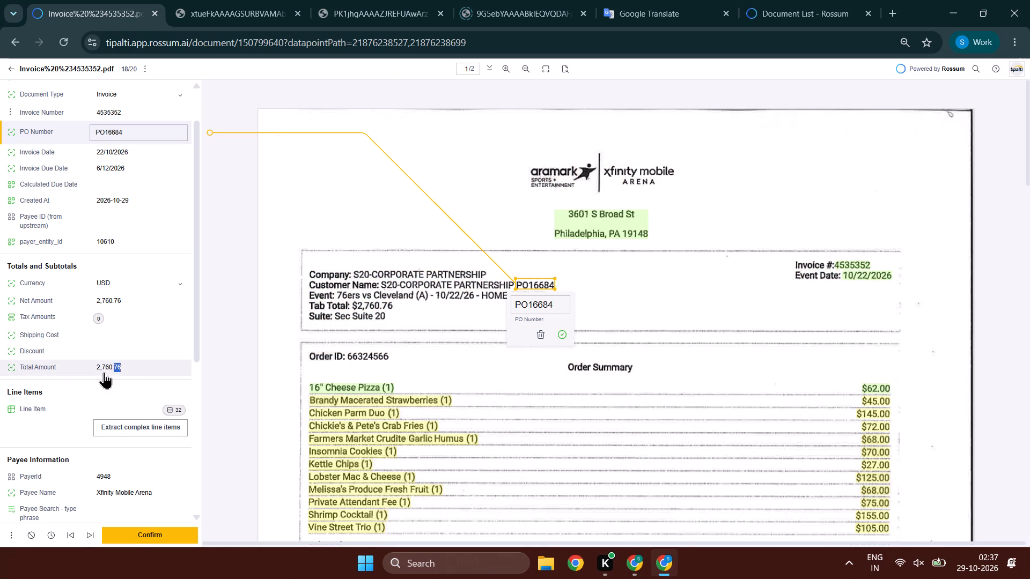
{"action": "left_click_drag", "start_coordinate": [104, 372], "coordinate": [95, 373]}
{"action": "key", "text": "ctrl+c"}
{"action": "key", "text": "ctrl+c"}
{"action": "key", "text": "alt+Tab"}
{"action": "key", "text": "Tab"}
{"action": "key", "text": "ctrl+v"}
{"action": "key", "text": "Tab"}
Set Currency to USD, Foreign Language and Quality Analyst to NA, and Invoice Pages to 1 in the form.
{"action": "key", "text": "alt+Tab"}
{"action": "scroll", "coordinate": [0, 270], "scroll_direction": "up", "scroll_amount": 1}
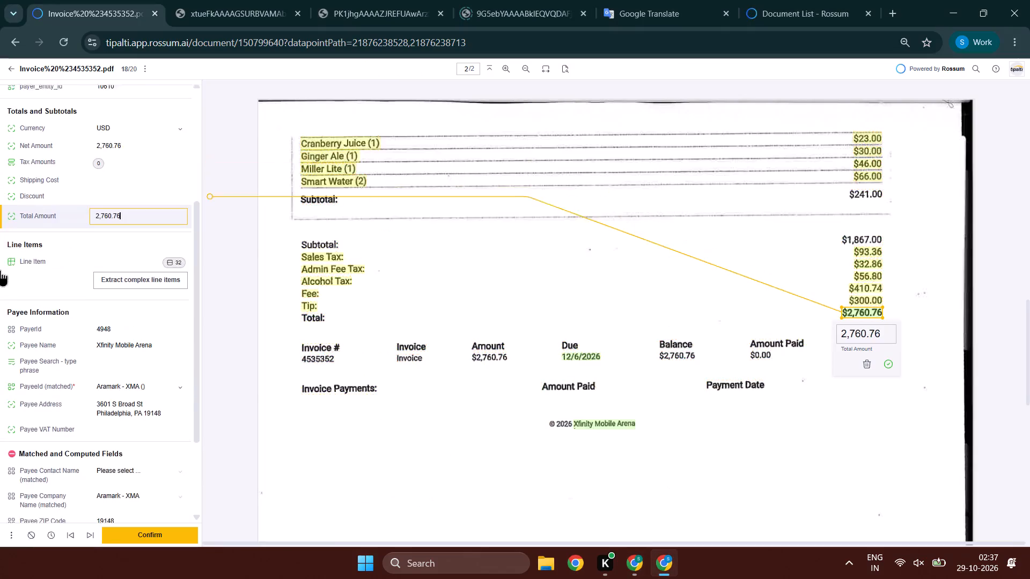
{"action": "key", "text": "alt+Tab"}
{"action": "type", "text": "us"}
{"action": "key", "text": "Tab"}
{"action": "type", "text": "nn"}
{"action": "key", "text": "Tab"}
{"action": "type", "text": "nnn"}
{"action": "key", "text": "Tab"}
{"action": "key", "text": "1"}
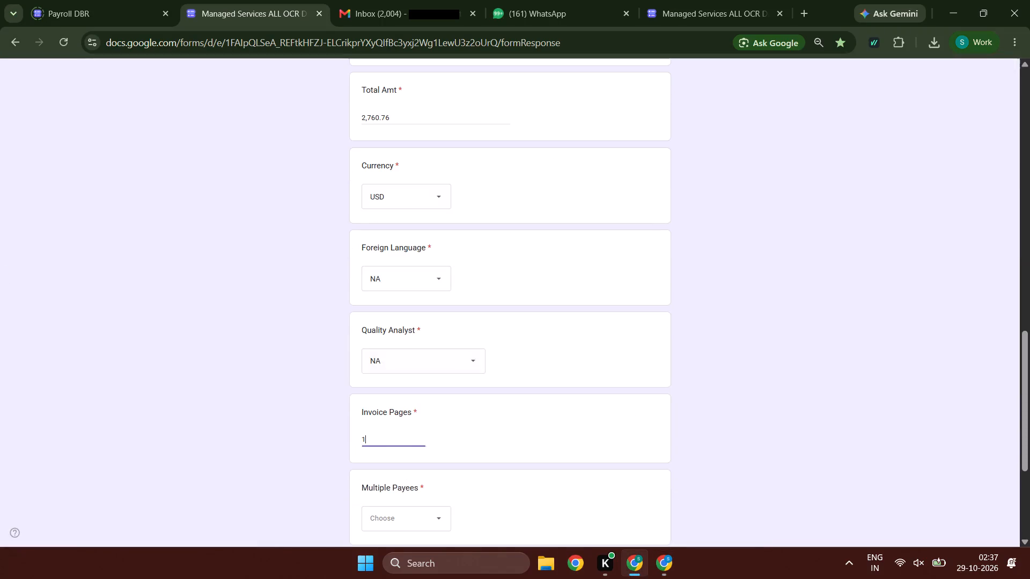
Answer Multiple Payees with the option starting with N, complete the end of the form and submit the response.
{"action": "key", "text": "Tab"}
{"action": "key", "text": "n"}
{"action": "key", "text": "Tab"}
{"action": "key", "text": "Tab"}
{"action": "key", "text": "space"}
{"action": "key", "text": "Tab"}
{"action": "key", "text": "Tab"}
{"action": "key", "text": "space"}
Confirm invoice 4535352 in Rossum.
{"action": "key", "text": "alt+Tab"}
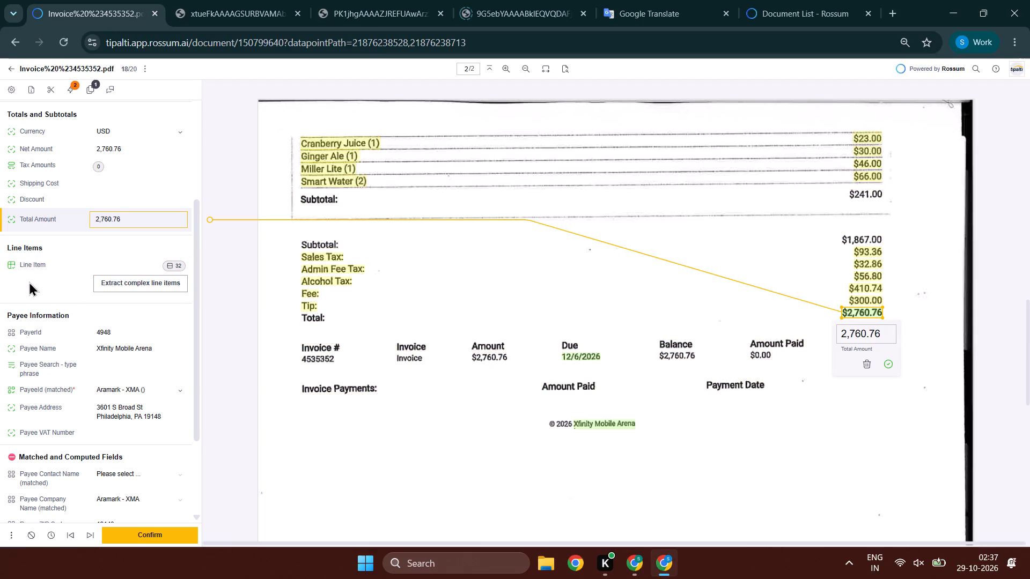
{"action": "double_click", "coordinate": [138, 532]}
Start another DBR form response with the email included and OCR set to Rossum, advance to its next section, and return to Rossum.
{"action": "key", "text": "alt+Tab"}
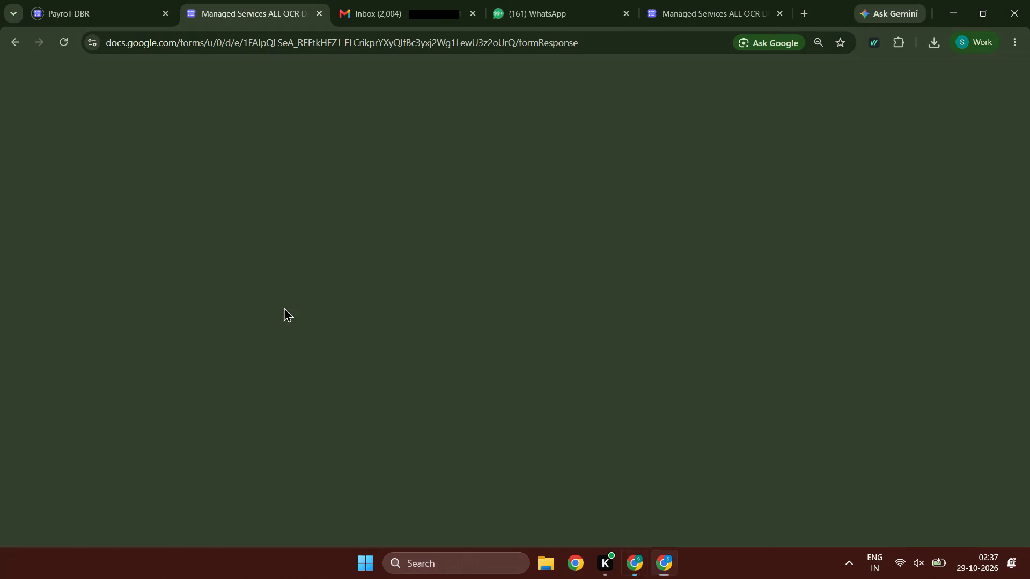
{"action": "double_click", "coordinate": [380, 141]}
{"action": "left_click", "coordinate": [420, 227]}
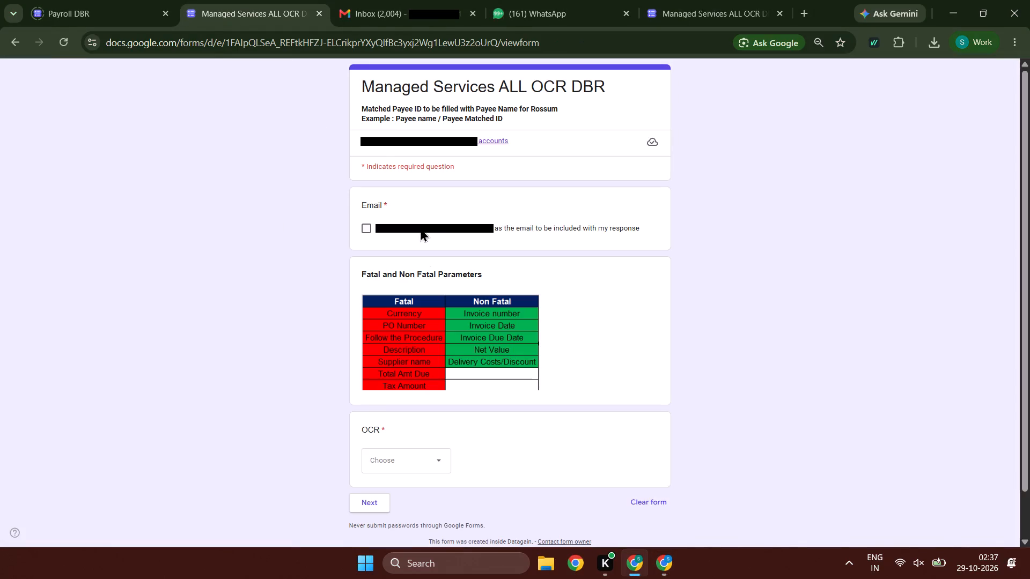
{"action": "left_click", "coordinate": [420, 466]}
{"action": "left_click", "coordinate": [401, 493]}
{"action": "left_click", "coordinate": [392, 463]}
{"action": "left_click", "coordinate": [388, 503]}
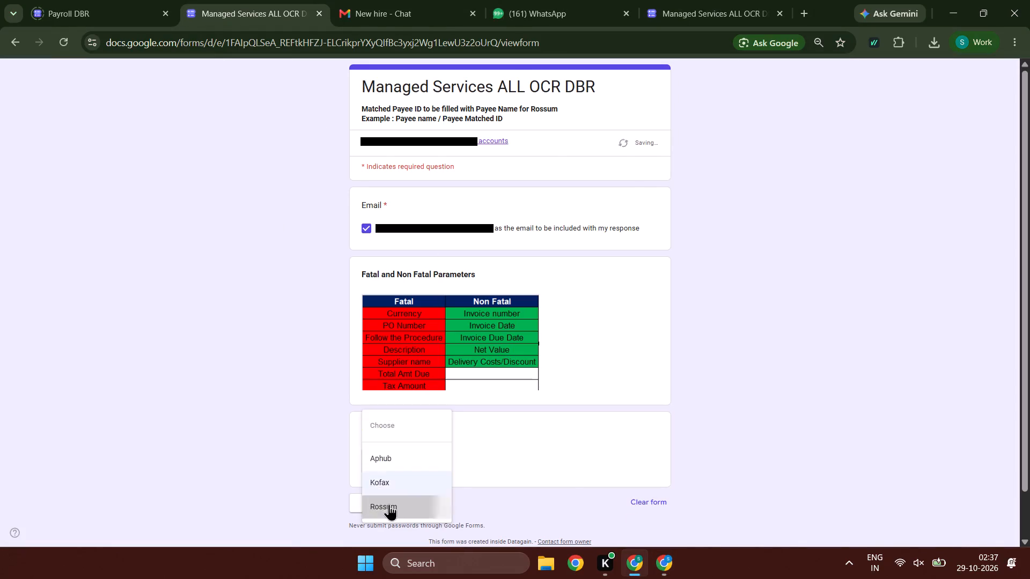
{"action": "double_click", "coordinate": [371, 503]}
{"action": "key", "text": "alt+Tab"}
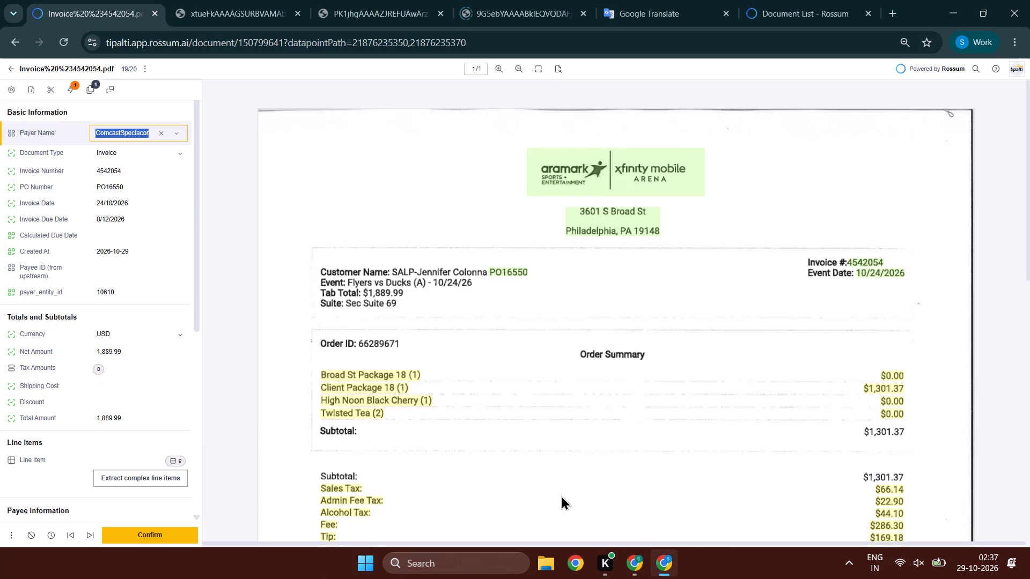
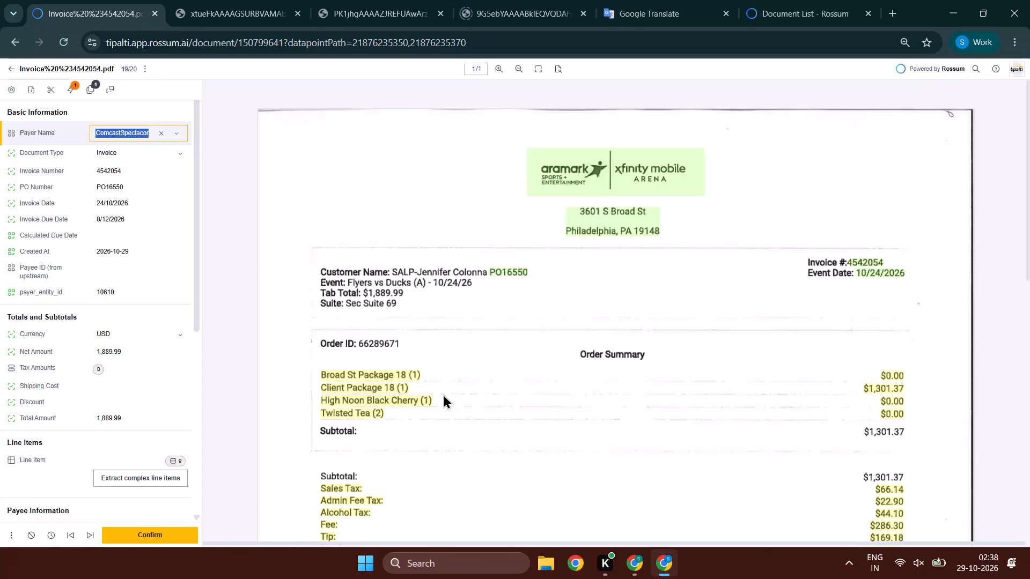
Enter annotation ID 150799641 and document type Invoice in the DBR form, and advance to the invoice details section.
{"action": "key", "text": "Tab"}
{"action": "key", "text": "Tab"}
{"action": "key", "text": "Tab"}
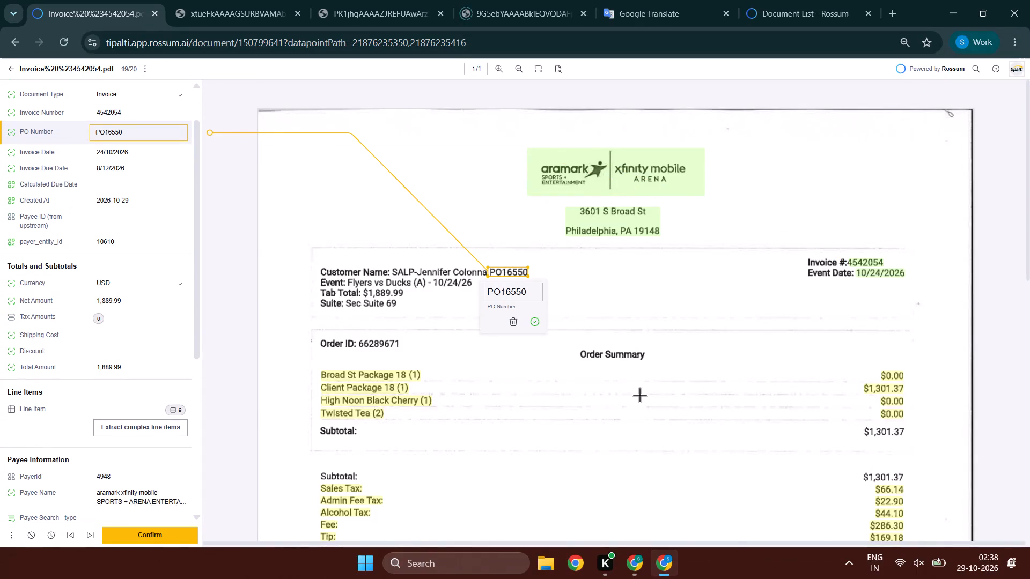
{"action": "key", "text": "Tab"}
{"action": "scroll", "coordinate": [494, 195], "scroll_direction": "down", "scroll_amount": 1}
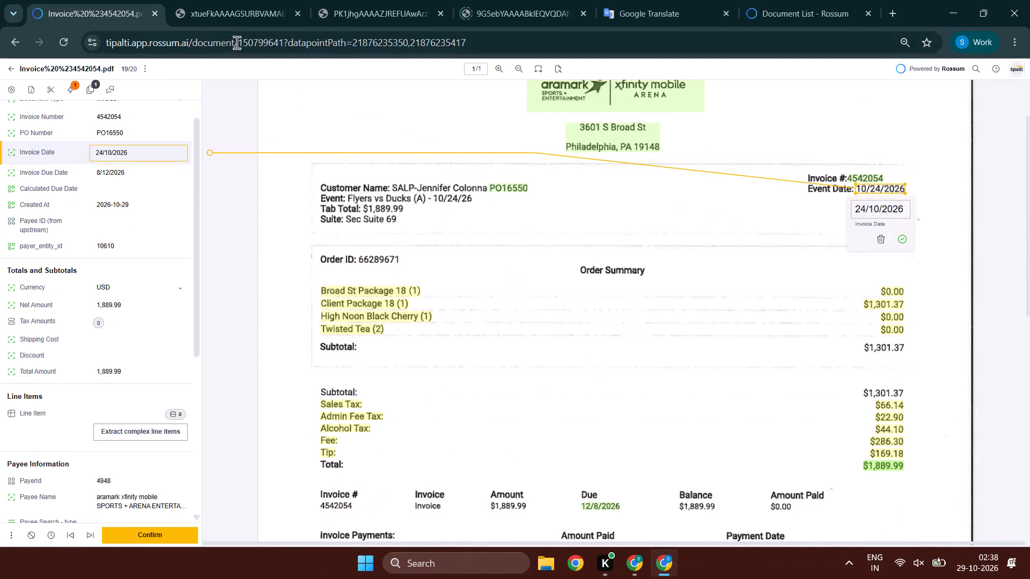
{"action": "left_click", "coordinate": [254, 45]}
{"action": "left_click", "coordinate": [257, 44], "text": "ctrl"}
{"action": "key", "text": "ctrl+c"}
{"action": "key", "text": "ctrl+c"}
{"action": "key", "text": "alt+Tab"}
{"action": "left_click", "coordinate": [397, 244], "text": "ctrl"}
{"action": "key", "text": "ctrl+v"}
{"action": "left_click", "coordinate": [395, 318]}
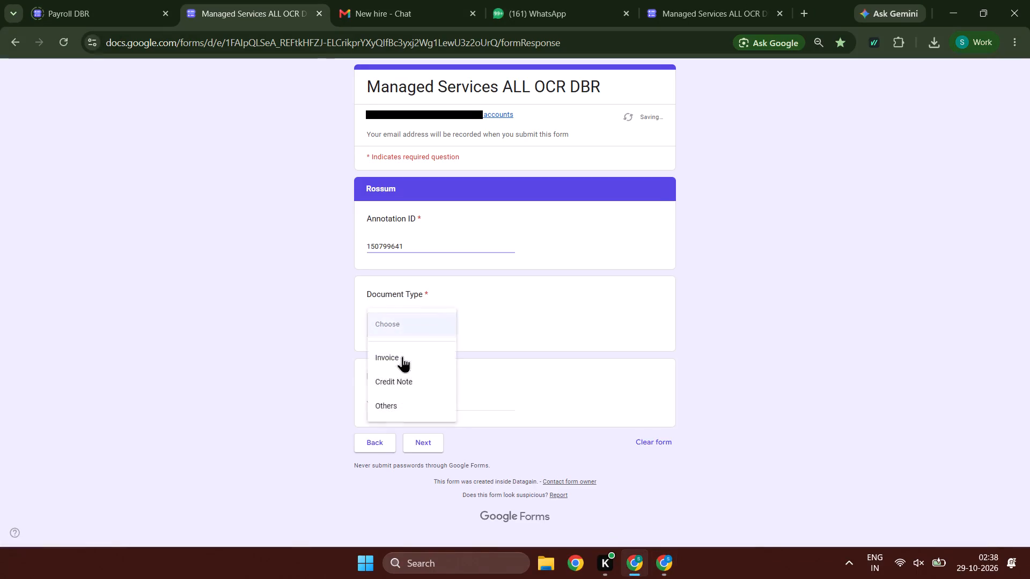
{"action": "left_click", "coordinate": [402, 356]}
{"action": "left_click", "coordinate": [419, 435]}
{"action": "left_click", "coordinate": [420, 440]}
{"action": "left_click", "coordinate": [420, 443]}
Fill in ComcastSpectacor as the Payer and set Review to R in the form.
{"action": "key", "text": "alt+Tab"}
{"action": "scroll", "coordinate": [94, 279], "scroll_direction": "up", "scroll_amount": 8}
{"action": "left_click", "coordinate": [126, 130], "text": "ctrl"}
{"action": "key", "text": "ctrl+c"}
{"action": "key", "text": "ctrl+c"}
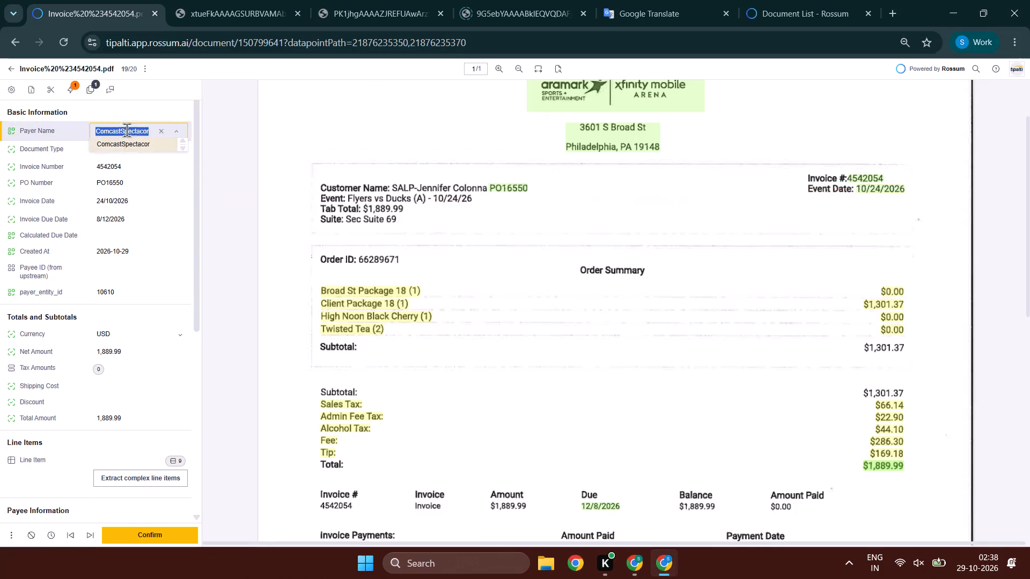
{"action": "key", "text": "alt+Tab"}
{"action": "left_click", "coordinate": [414, 249], "text": "ctrl"}
{"action": "key", "text": "ctrl+v"}
{"action": "left_click", "coordinate": [395, 326]}
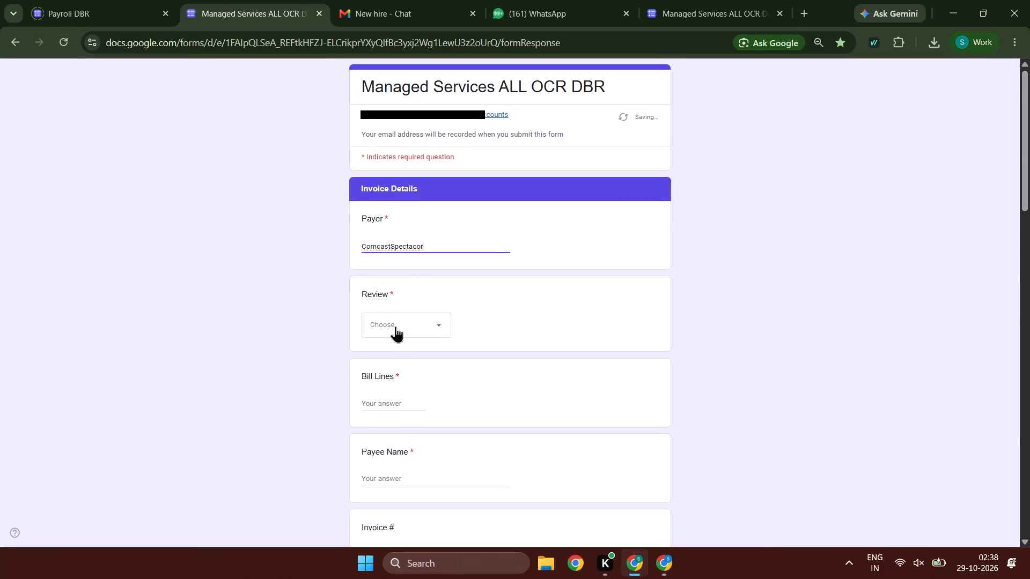
{"action": "left_click", "coordinate": [393, 354]}
Enter 9 Bill Lines and the matched payee, Aramark - XMA (), as the Payee Name.
{"action": "double_click", "coordinate": [387, 400]}
{"action": "key", "text": "alt+Tab"}
{"action": "scroll", "coordinate": [109, 331], "scroll_direction": "down", "scroll_amount": 3}
{"action": "key", "text": "alt+Tab"}
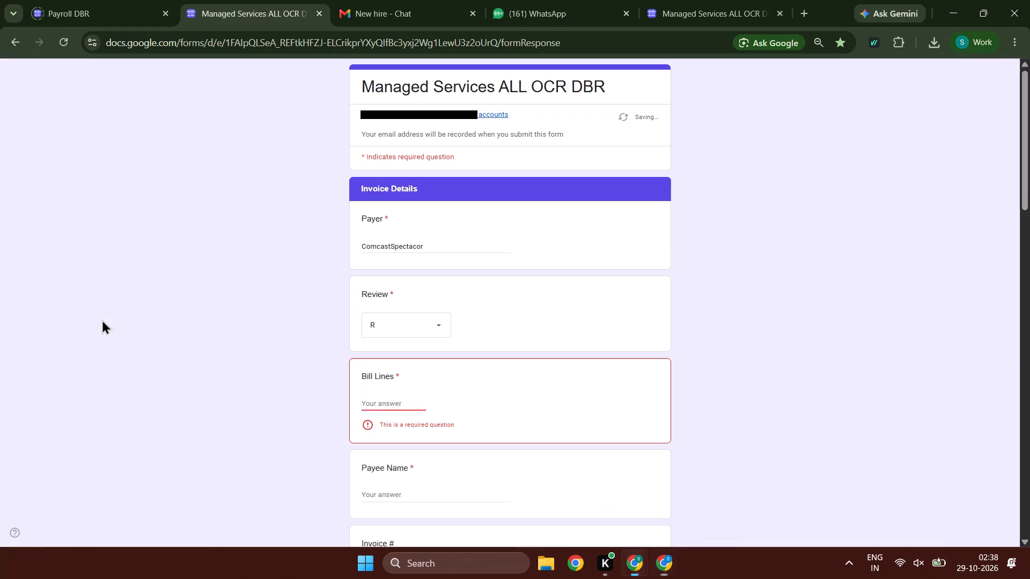
{"action": "key", "text": "9"}
{"action": "key", "text": "Tab"}
{"action": "key", "text": "alt+Tab"}
{"action": "left_click", "coordinate": [131, 404]}
{"action": "key", "text": "shift+Tab"}
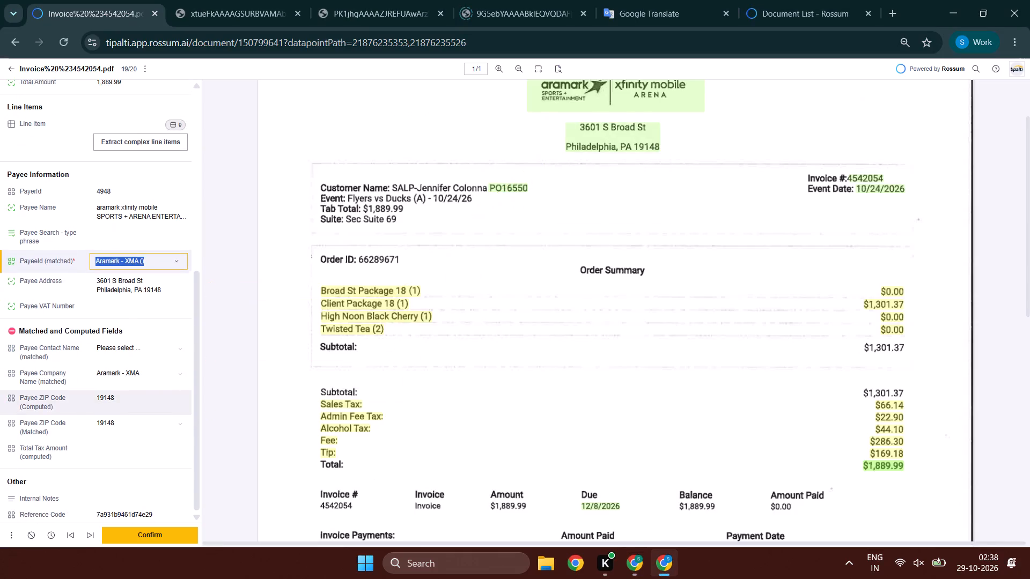
{"action": "key", "text": "ctrl+c"}
{"action": "key", "text": "alt+Tab"}
{"action": "key", "text": "ctrl+v"}
{"action": "key", "text": "Tab"}
Copy invoice number 4542054 from Rossum into the form's Invoice # field.
{"action": "key", "text": "alt+Tab"}
{"action": "scroll", "coordinate": [124, 276], "scroll_direction": "up", "scroll_amount": 8}
{"action": "left_click_drag", "start_coordinate": [146, 162], "coordinate": [127, 162]}
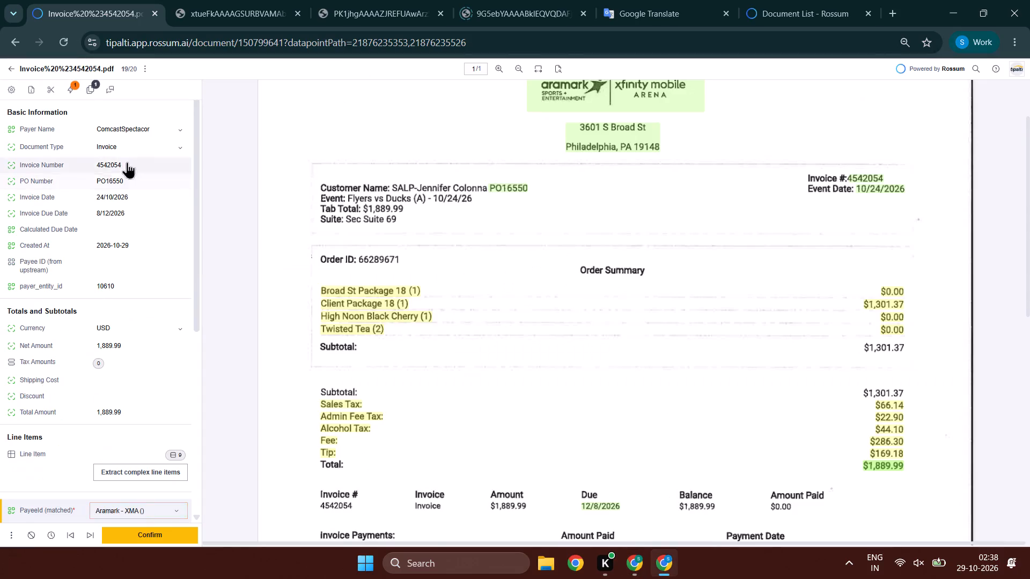
{"action": "left_click_drag", "start_coordinate": [127, 162], "coordinate": [87, 166]}
{"action": "key", "text": "ctrl+c"}
{"action": "key", "text": "ctrl+c"}
{"action": "key", "text": "alt+Tab"}
{"action": "key", "text": "ctrl+v"}
{"action": "key", "text": "Tab"}
Set the Invoice Date to 24-10-2026 and the Invoice Due Date to 08-12-2026 in the form.
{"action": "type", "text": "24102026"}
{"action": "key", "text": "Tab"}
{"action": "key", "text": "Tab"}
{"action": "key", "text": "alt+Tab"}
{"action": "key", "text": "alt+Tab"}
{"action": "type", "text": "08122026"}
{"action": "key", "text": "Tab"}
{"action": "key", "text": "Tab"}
Copy PO number PO16550 from Rossum into the form's PO # field, leaving Terms empty.
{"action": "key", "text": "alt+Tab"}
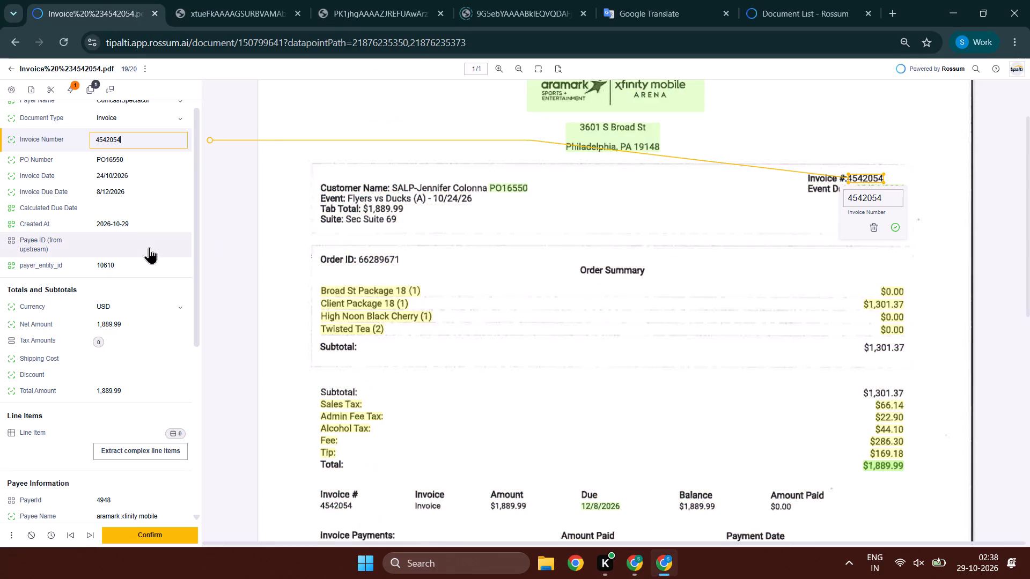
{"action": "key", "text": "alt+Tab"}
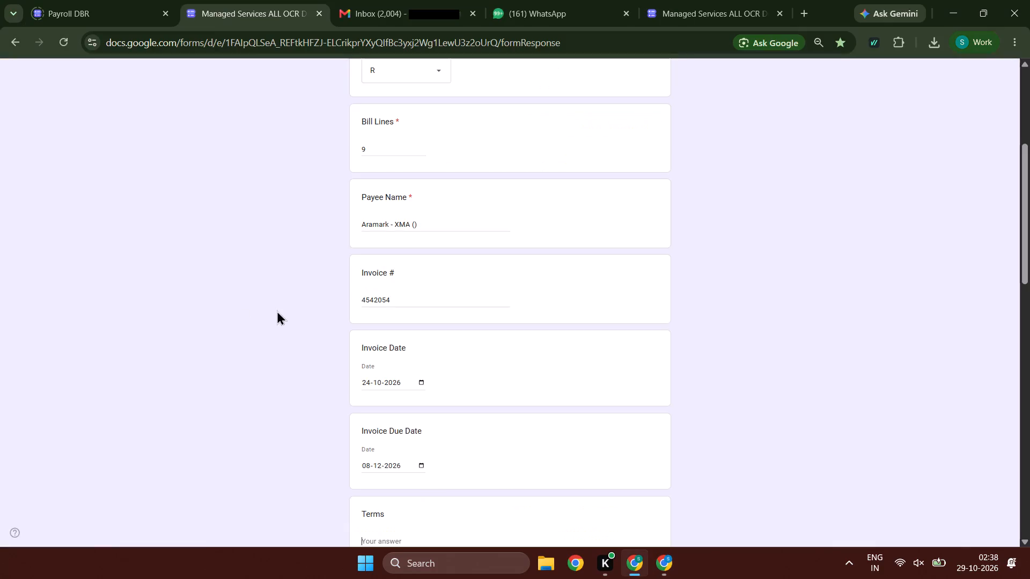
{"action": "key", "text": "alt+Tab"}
{"action": "left_click_drag", "start_coordinate": [135, 313], "coordinate": [86, 318]}
{"action": "left_click_drag", "start_coordinate": [138, 154], "coordinate": [121, 157]}
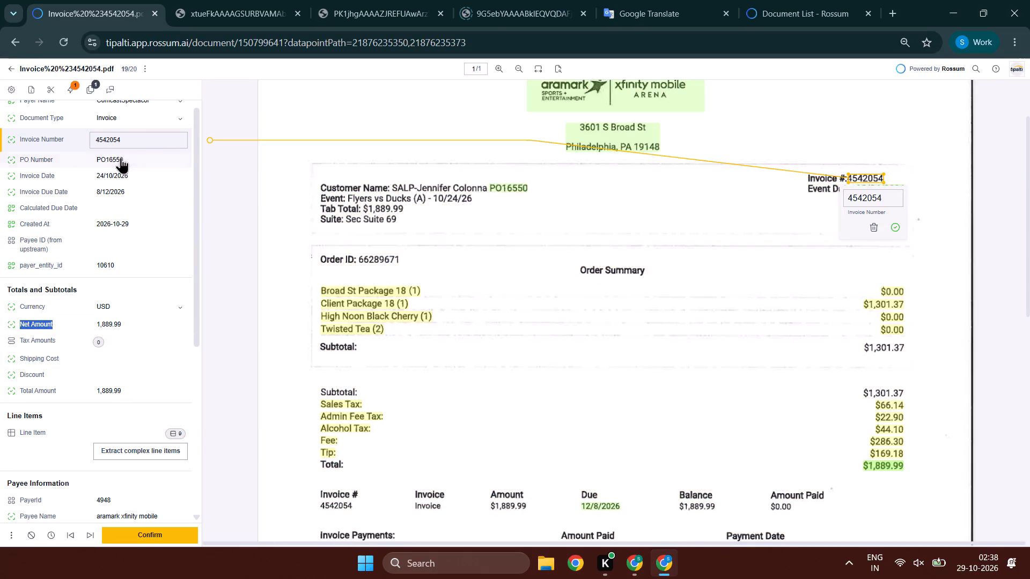
{"action": "left_click_drag", "start_coordinate": [121, 157], "coordinate": [97, 159]}
{"action": "key", "text": "ctrl+c"}
{"action": "key", "text": "ctrl+c"}
{"action": "key", "text": "alt+Tab"}
{"action": "scroll", "coordinate": [459, 242], "scroll_direction": "down", "scroll_amount": 4}
{"action": "key", "text": "Tab"}
{"action": "key", "text": "ctrl+v"}
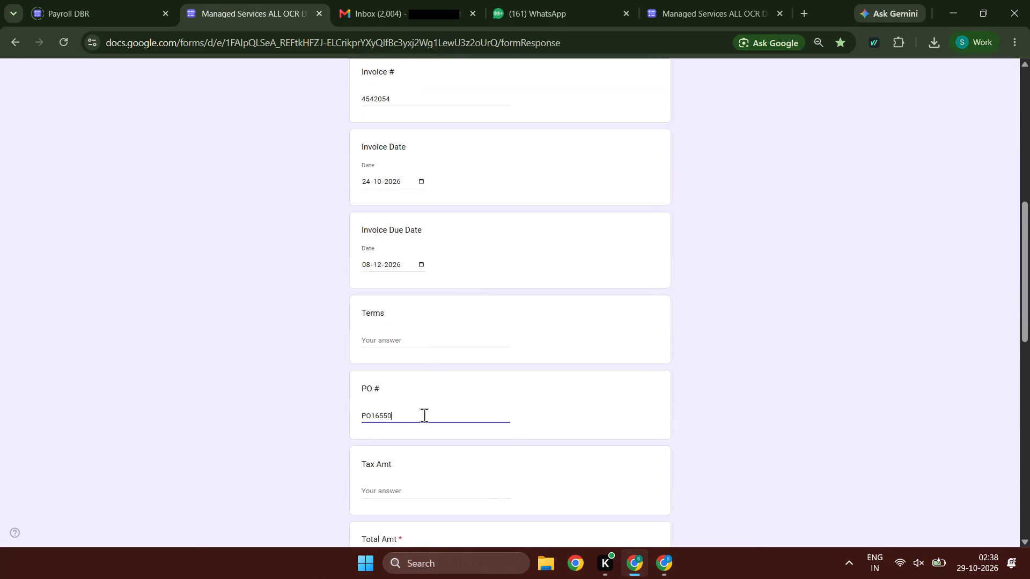
{"action": "key", "text": "Tab"}
Copy the total amount 1,889.99 from Rossum into the form's Total Amt field, leaving Tax Amt empty.
{"action": "key", "text": "alt+Tab"}
{"action": "left_click_drag", "start_coordinate": [149, 367], "coordinate": [75, 367]}
{"action": "key", "text": "ctrl+c"}
{"action": "key", "text": "alt+Tab"}
{"action": "key", "text": "Tab"}
{"action": "key", "text": "ctrl+v"}
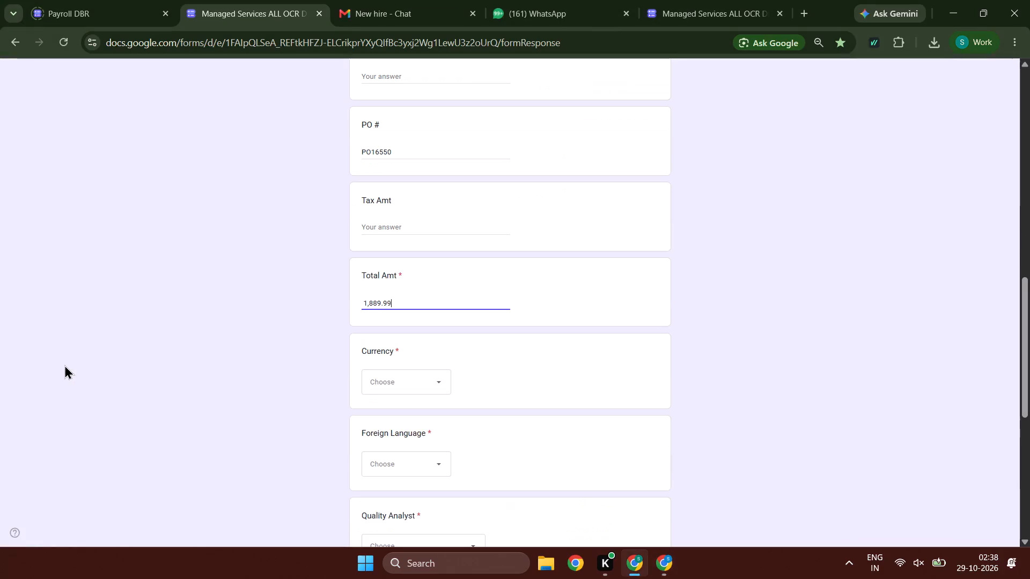
{"action": "key", "text": "Tab"}
Set Currency to USD, Foreign Language and Quality Analyst to NA, and Invoice Pages to 1 in the form.
{"action": "key", "text": "alt+Tab"}
{"action": "scroll", "coordinate": [17, 330], "scroll_direction": "up", "scroll_amount": 1}
{"action": "key", "text": "alt+Tab"}
{"action": "type", "text": "us"}
{"action": "key", "text": "Tab"}
{"action": "type", "text": "nn"}
{"action": "key", "text": "Tab"}
{"action": "type", "text": "nnn"}
{"action": "key", "text": "Tab"}
{"action": "key", "text": "1"}
{"action": "key", "text": "Tab"}
Answer Multiple Payees with the option starting with N, complete the end of the form and submit the response.
{"action": "key", "text": "n"}
{"action": "key", "text": "Tab"}
{"action": "key", "text": "Tab"}
{"action": "key", "text": "space"}
{"action": "key", "text": "Tab"}
{"action": "key", "text": "Tab"}
{"action": "key", "text": "space"}
Confirm invoice 4542054 in Rossum.
{"action": "key", "text": "alt+Tab"}
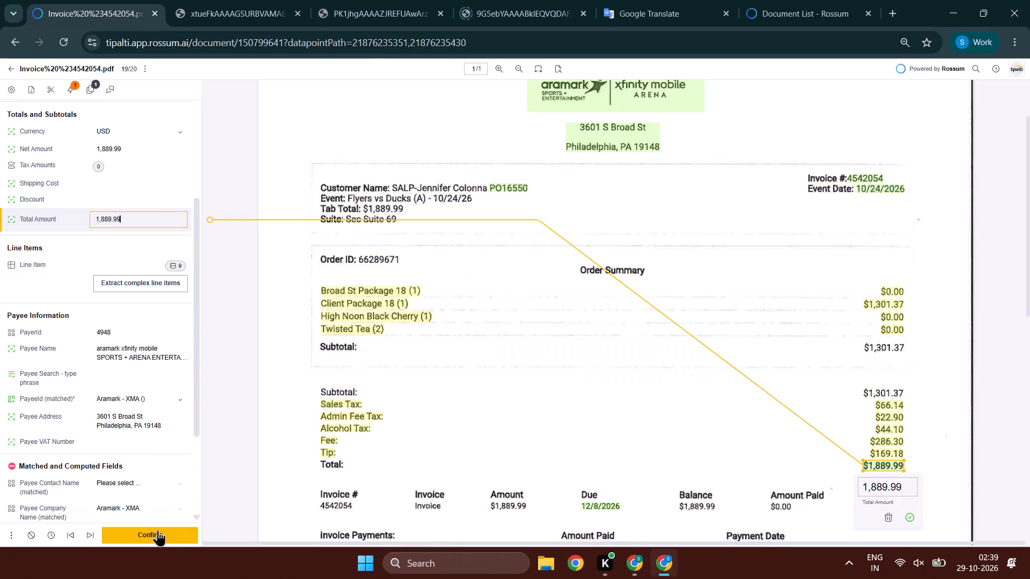
{"action": "left_click", "coordinate": [151, 533]}
Start another DBR form response with the email included and OCR set to Rossum, advance to its next section, and return to Rossum.
{"action": "key", "text": "alt+Tab"}
{"action": "left_click", "coordinate": [390, 138]}
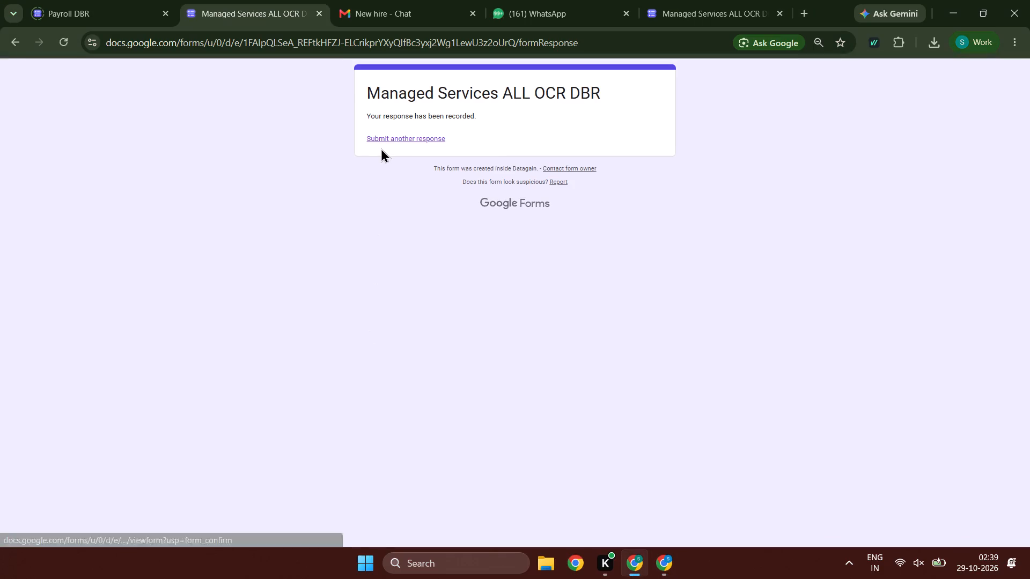
{"action": "left_click", "coordinate": [404, 142]}
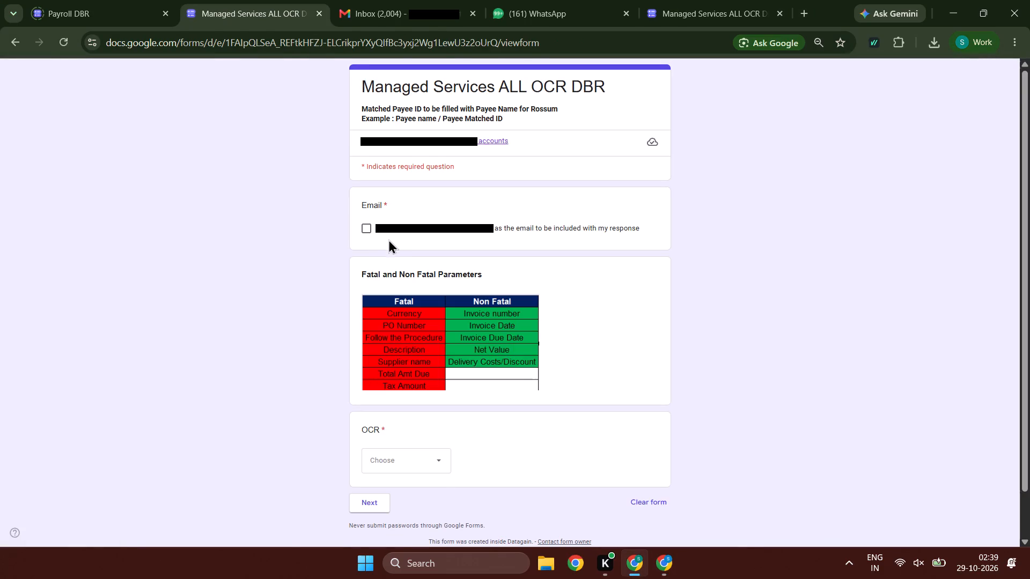
{"action": "left_click", "coordinate": [386, 237]}
{"action": "left_click", "coordinate": [416, 460]}
{"action": "left_click", "coordinate": [420, 502]}
{"action": "left_click", "coordinate": [377, 503]}
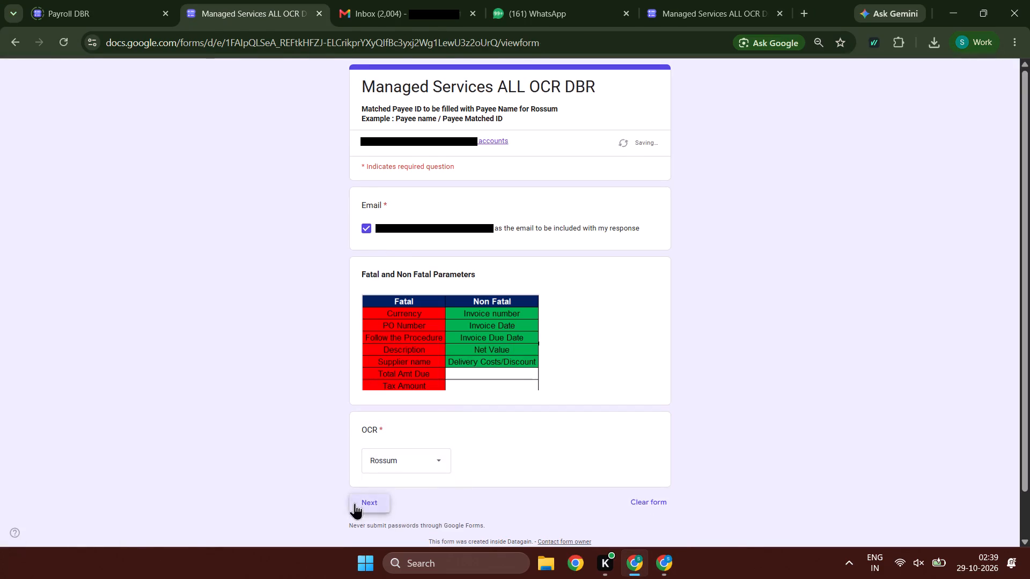
{"action": "key", "text": "alt+Tab"}
Check the doodad invoice 6128894's basic information and totals fields against the document.
{"action": "left_click", "coordinate": [129, 171]}
{"action": "key", "text": "Tab"}
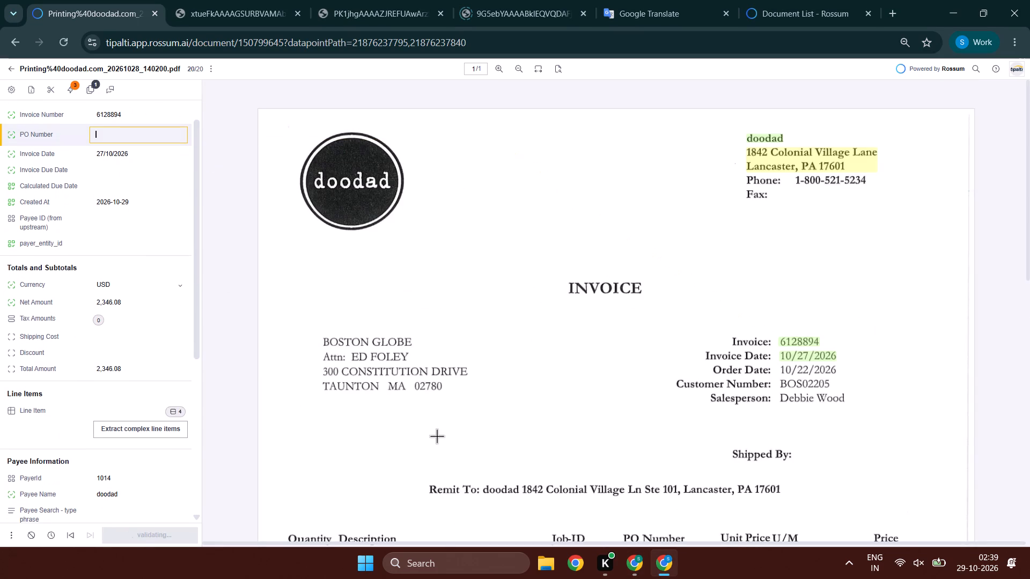
{"action": "key", "text": "Tab"}
{"action": "key", "text": "Tab"}
{"action": "scroll", "coordinate": [582, 375], "scroll_direction": "down", "scroll_amount": 2}
{"action": "key", "text": "Tab"}
{"action": "key", "text": "Tab"}
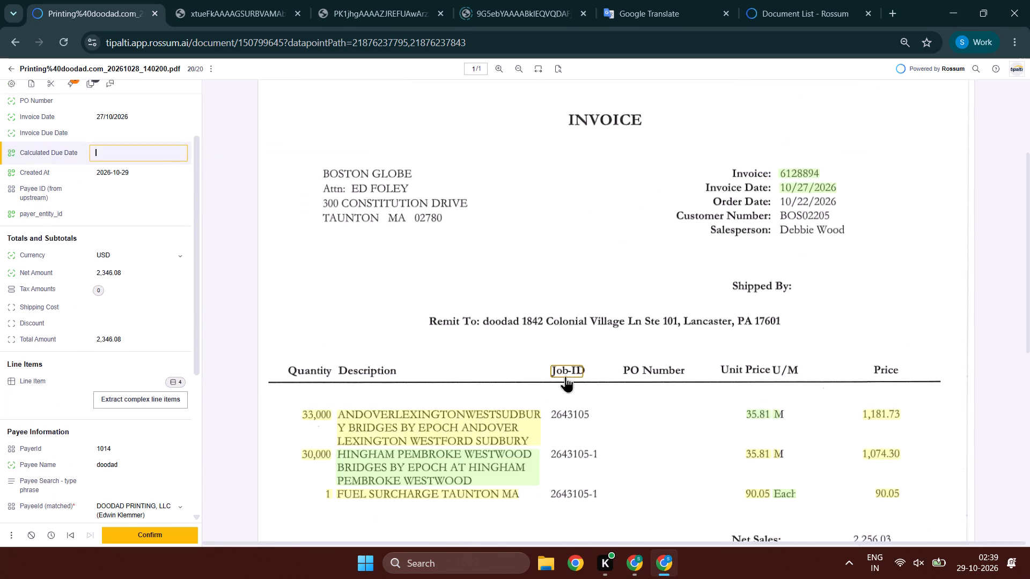
{"action": "key", "text": "Tab"}
{"action": "key", "text": "Tab"}
{"action": "key", "text": "Tab"}
{"action": "key", "text": "Tab"}
{"action": "key", "text": "Tab"}
{"action": "key", "text": "Tab"}
{"action": "key", "text": "Tab"}
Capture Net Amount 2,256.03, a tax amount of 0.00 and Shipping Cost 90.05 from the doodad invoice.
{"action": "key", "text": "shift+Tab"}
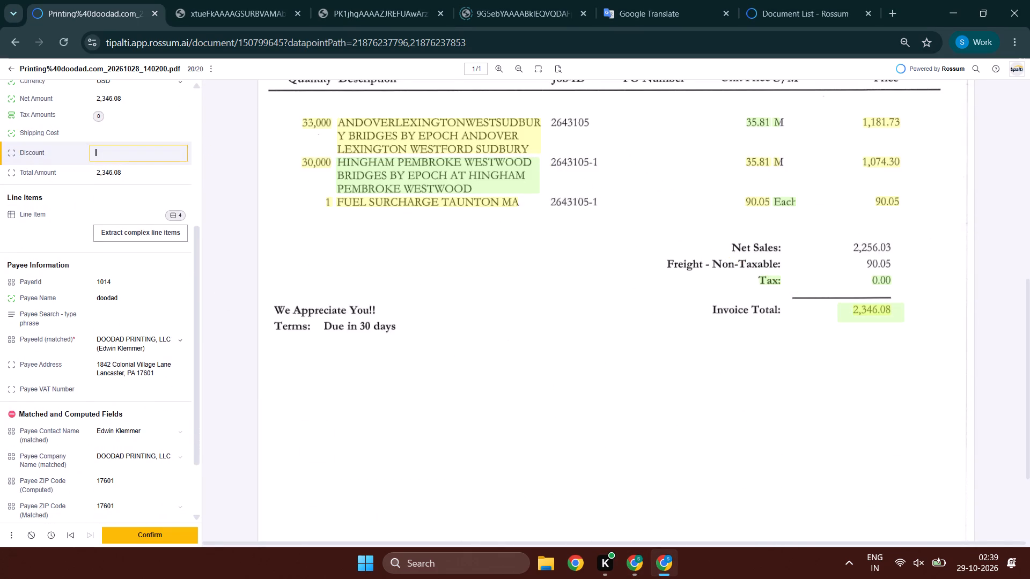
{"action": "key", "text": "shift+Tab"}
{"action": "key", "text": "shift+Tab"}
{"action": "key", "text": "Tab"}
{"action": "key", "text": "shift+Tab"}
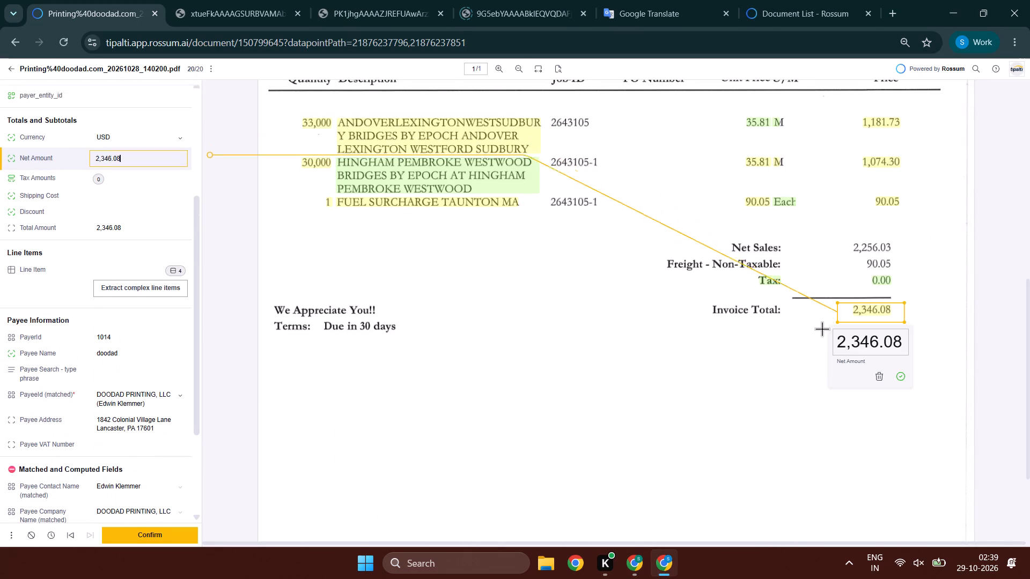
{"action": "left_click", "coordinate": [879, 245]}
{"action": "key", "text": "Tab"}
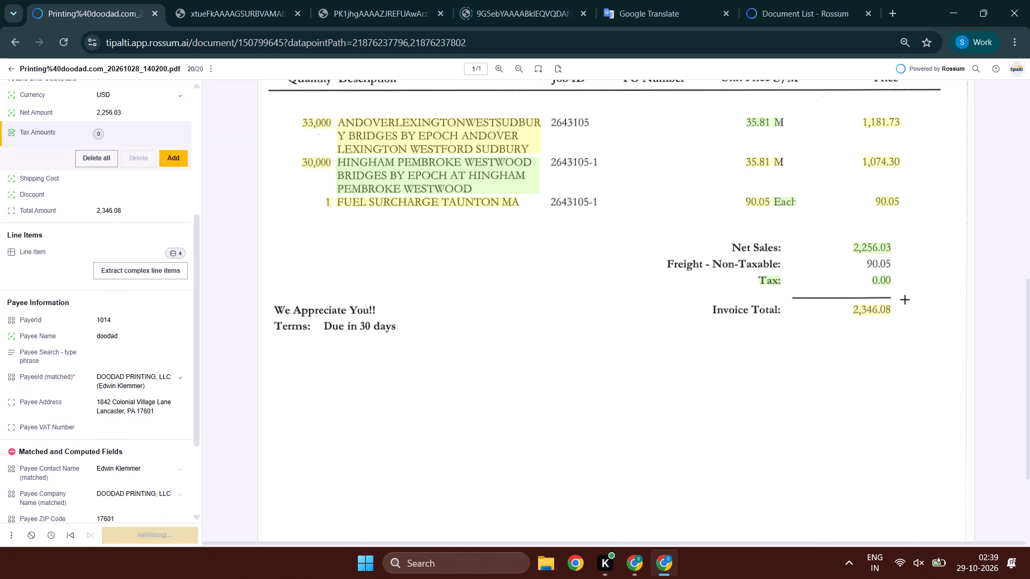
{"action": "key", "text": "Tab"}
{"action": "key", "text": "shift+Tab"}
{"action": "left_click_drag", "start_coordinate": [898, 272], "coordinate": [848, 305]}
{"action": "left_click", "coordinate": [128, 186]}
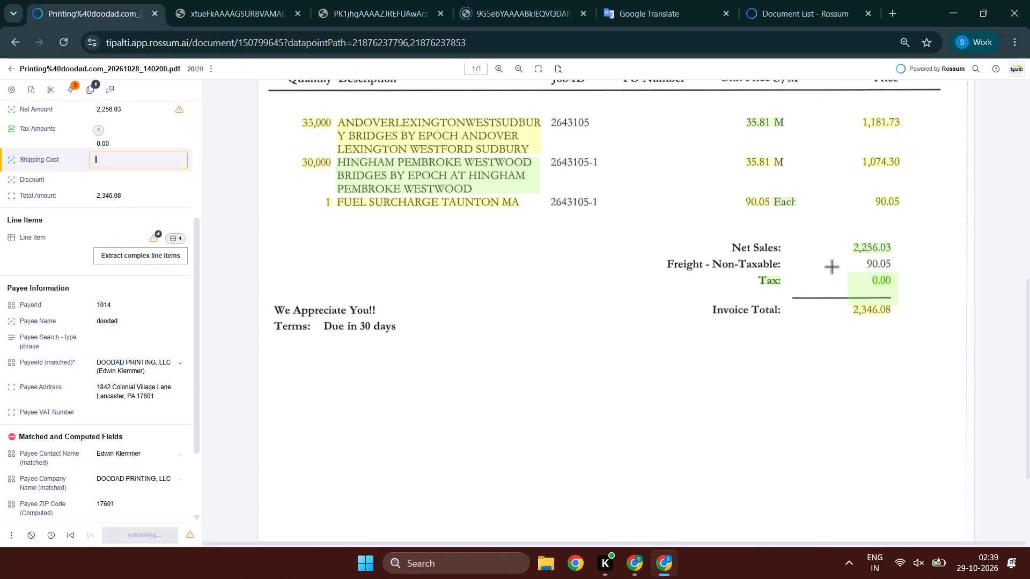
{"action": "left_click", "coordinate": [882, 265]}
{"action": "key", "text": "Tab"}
Delete the Tax line, row 4, from the line items and check the first row through its unit price.
{"action": "left_click", "coordinate": [176, 205]}
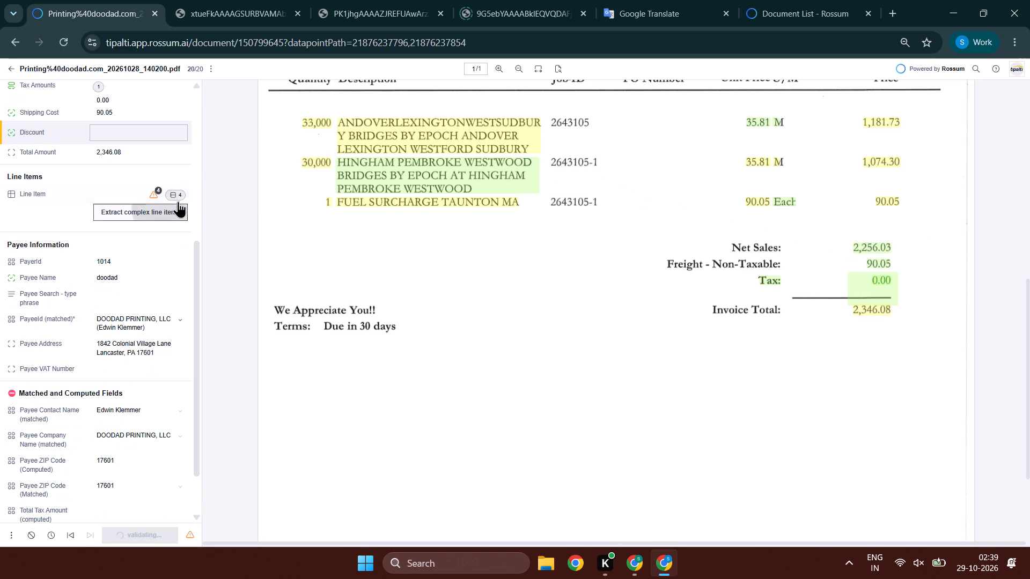
{"action": "left_click", "coordinate": [178, 201]}
{"action": "left_click", "coordinate": [245, 496]}
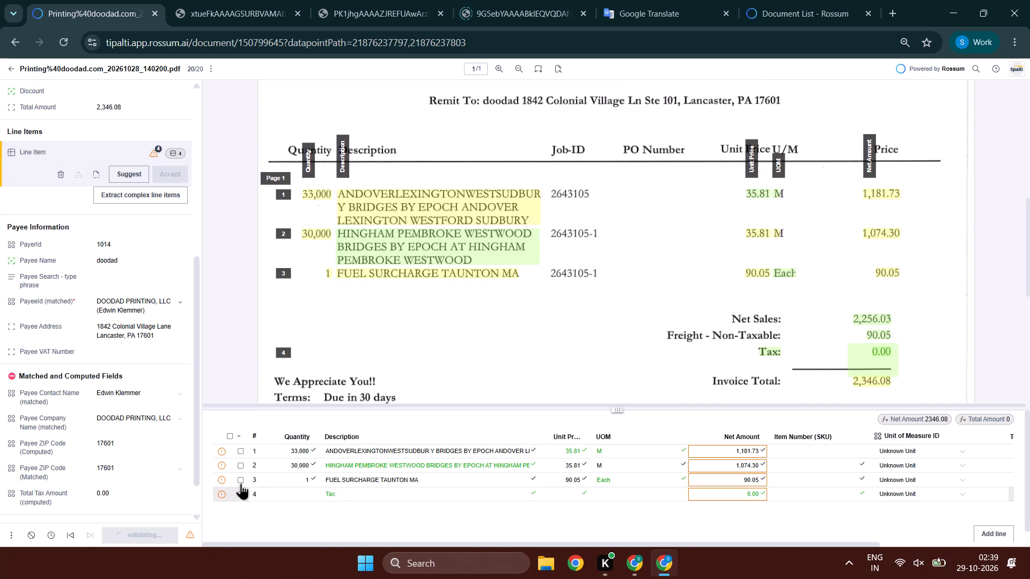
{"action": "left_click", "coordinate": [236, 483]}
{"action": "left_click", "coordinate": [244, 490]}
{"action": "left_click", "coordinate": [244, 491]}
{"action": "left_click", "coordinate": [242, 493]}
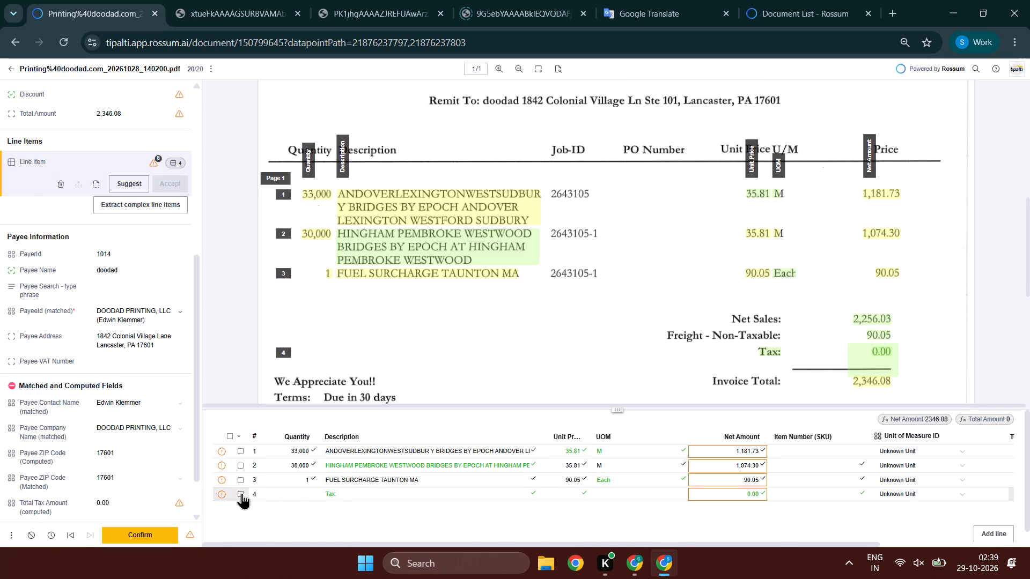
{"action": "left_click", "coordinate": [320, 434]}
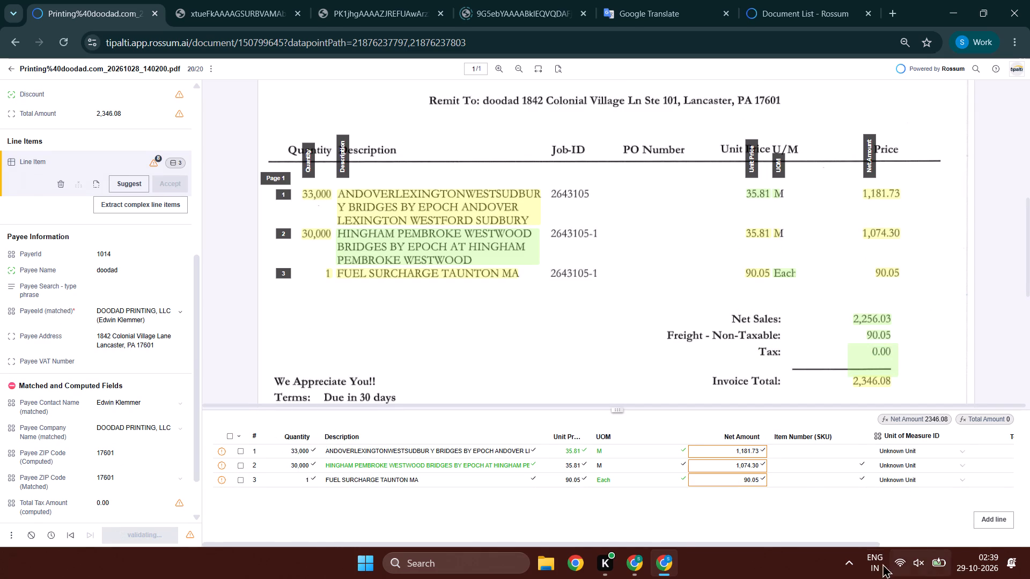
{"action": "key", "text": "Tab"}
{"action": "key", "text": "Tab"}
{"action": "key", "text": "Tab"}
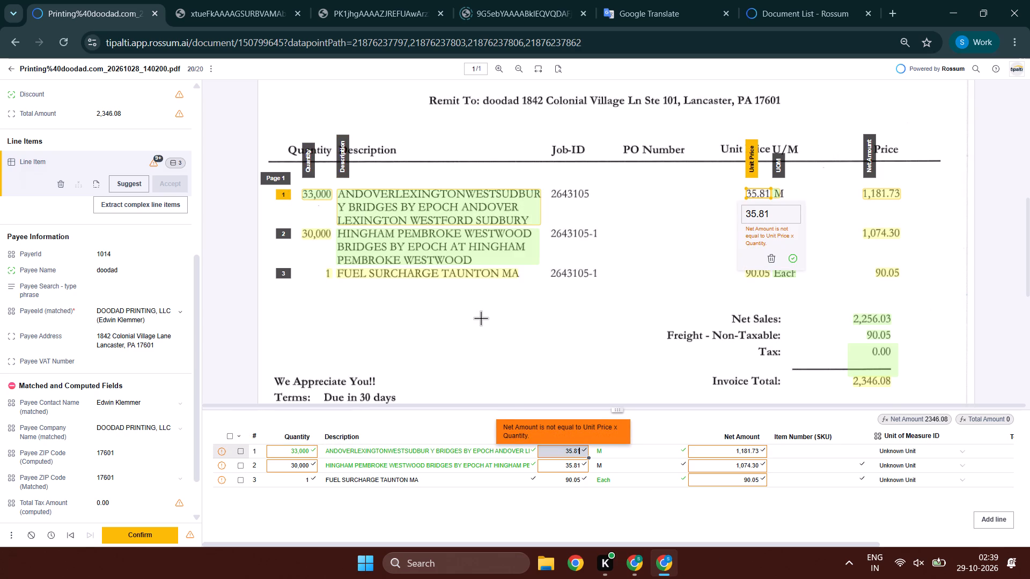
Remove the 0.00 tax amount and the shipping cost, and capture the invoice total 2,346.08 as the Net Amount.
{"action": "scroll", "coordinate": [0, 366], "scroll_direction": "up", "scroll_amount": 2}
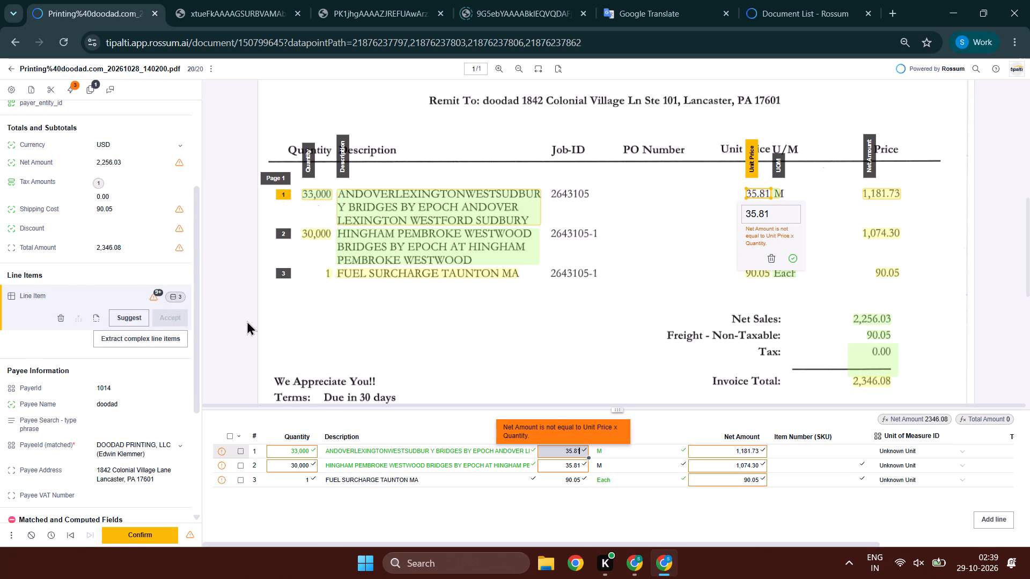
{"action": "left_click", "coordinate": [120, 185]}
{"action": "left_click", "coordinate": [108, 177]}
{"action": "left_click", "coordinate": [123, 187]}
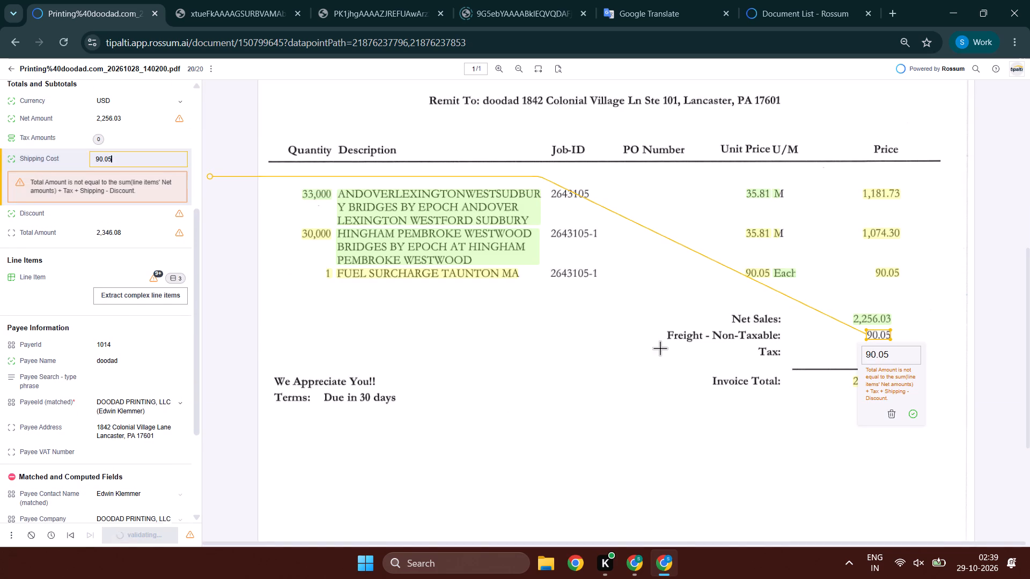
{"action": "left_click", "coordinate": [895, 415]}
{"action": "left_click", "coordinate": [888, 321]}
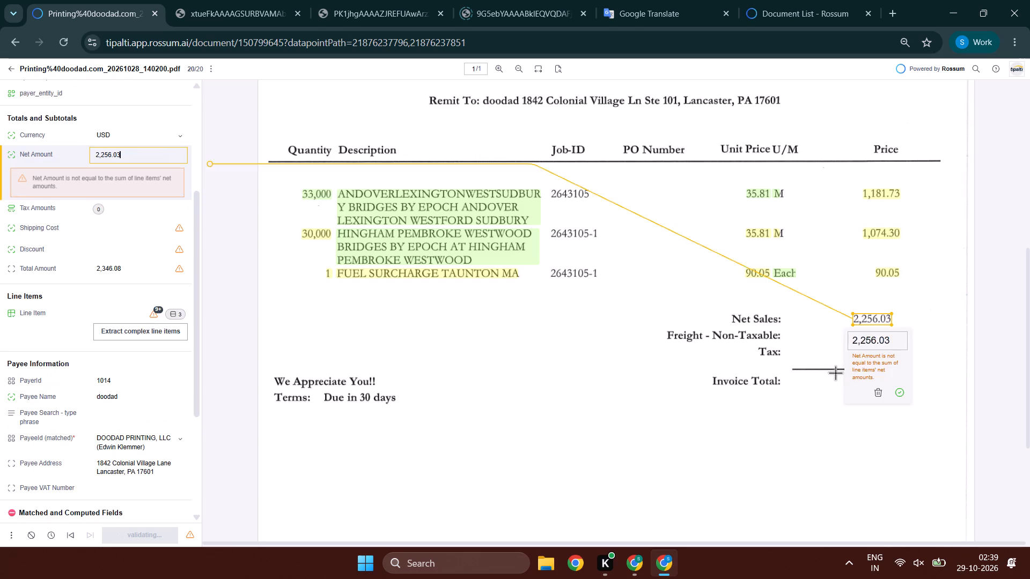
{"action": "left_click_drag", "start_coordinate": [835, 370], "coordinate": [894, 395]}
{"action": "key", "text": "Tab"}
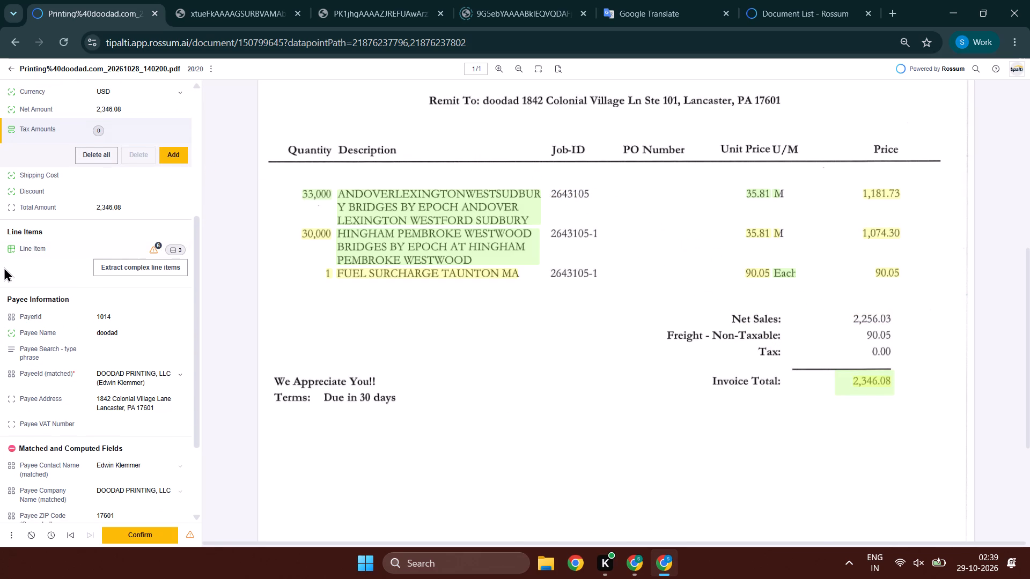
Review the doodad invoice's line items and its payee information through the VAT number.
{"action": "left_click", "coordinate": [105, 257]}
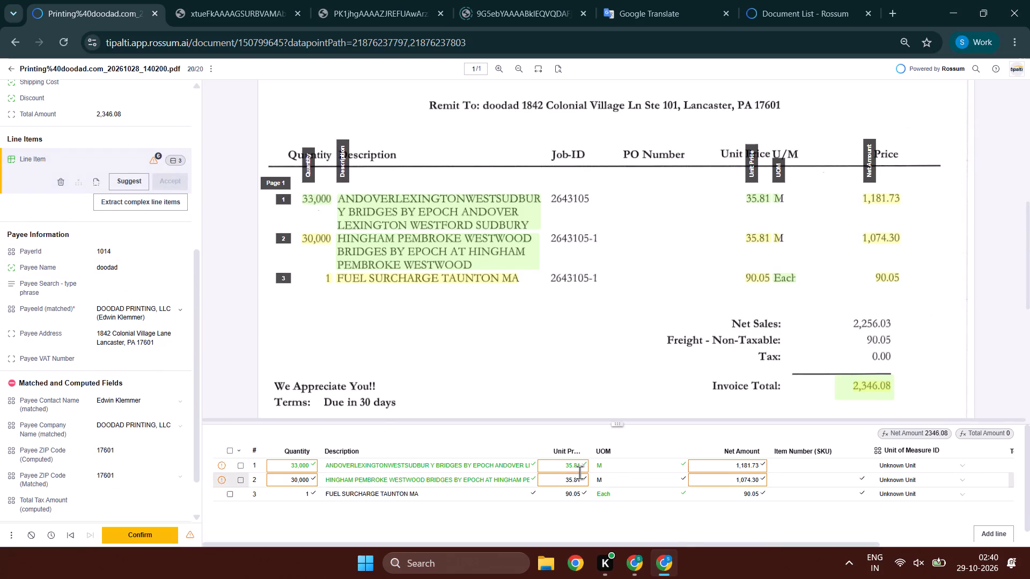
{"action": "left_click", "coordinate": [127, 271]}
{"action": "key", "text": "Tab"}
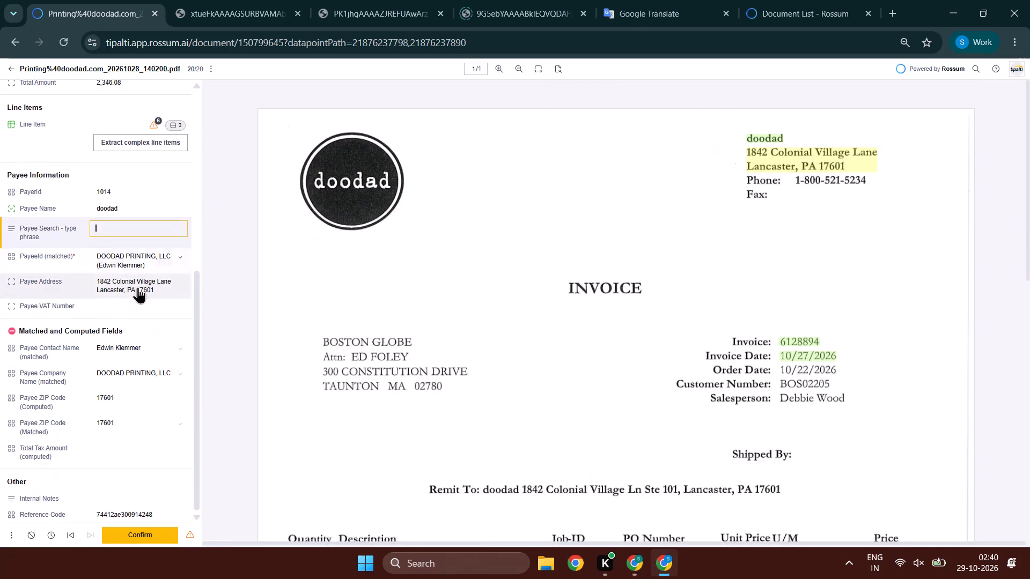
{"action": "key", "text": "Tab"}
{"action": "key", "text": "Tab"}
{"action": "key", "text": "Tab"}
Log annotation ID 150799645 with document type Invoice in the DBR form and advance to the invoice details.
{"action": "left_click", "coordinate": [247, 49]}
{"action": "double_click", "coordinate": [264, 43], "text": "ctrl"}
{"action": "key", "text": "ctrl+c"}
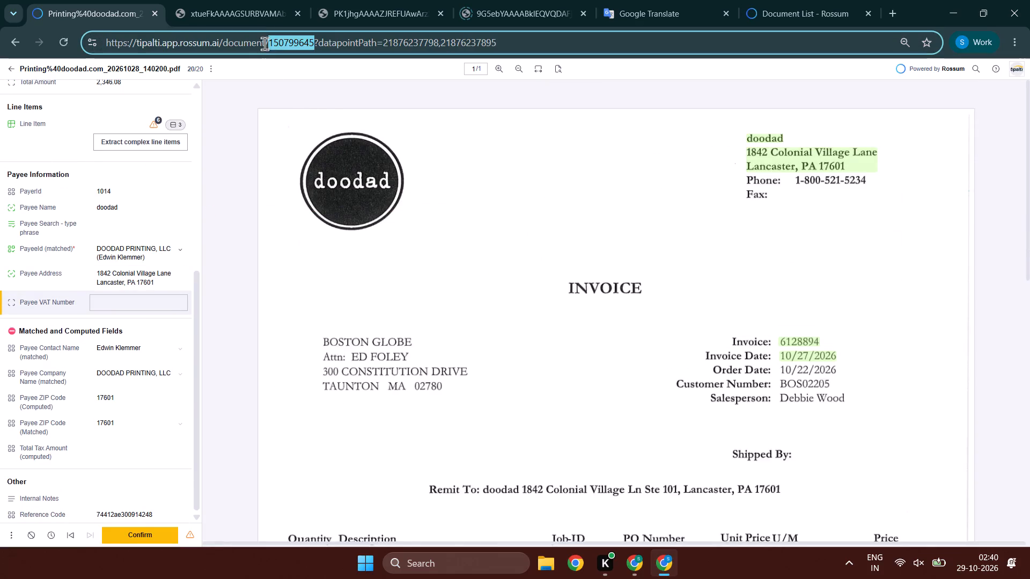
{"action": "key", "text": "ctrl+c"}
{"action": "key", "text": "alt+Tab"}
{"action": "left_click", "coordinate": [382, 244], "text": "ctrl"}
{"action": "key", "text": "ctrl+v"}
{"action": "left_click", "coordinate": [396, 318]}
{"action": "left_click", "coordinate": [402, 364]}
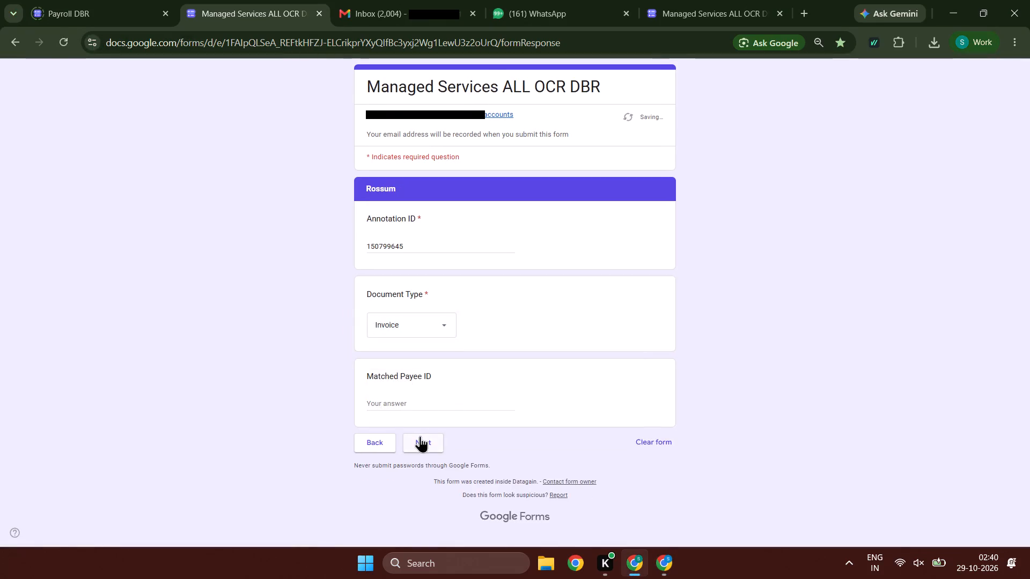
{"action": "double_click", "coordinate": [420, 436]}
{"action": "key", "text": "alt+Tab"}
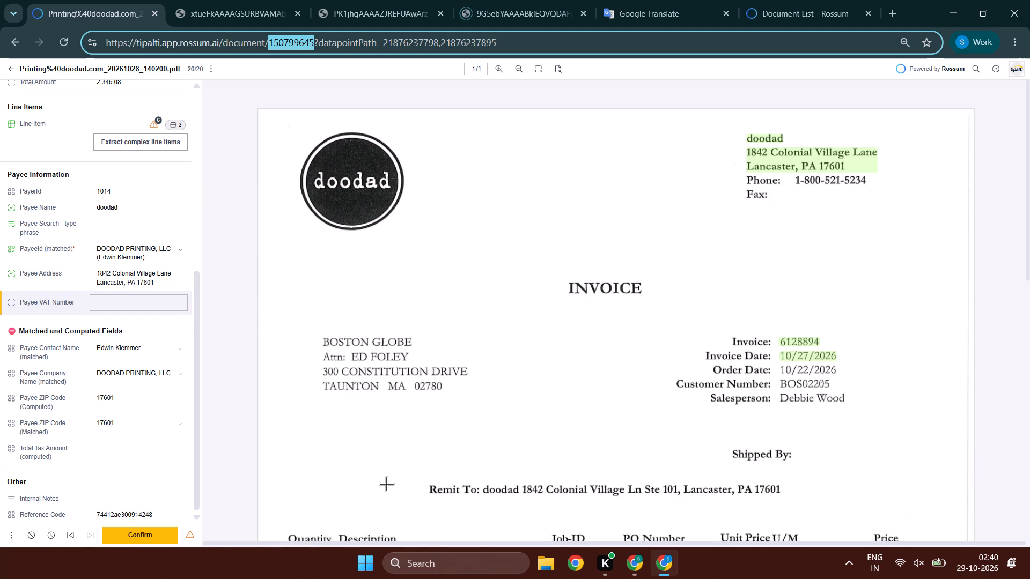
{"action": "key", "text": "alt+Tab"}
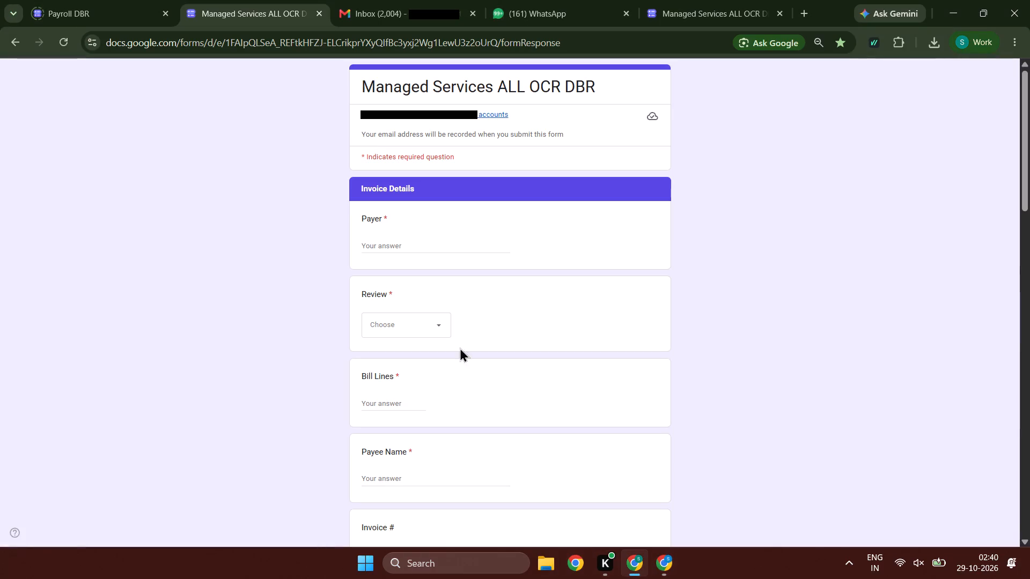
Copy the payer name BostonGlobeMedia from the document into the DBR form and set Review to R.
{"action": "left_click", "coordinate": [413, 247]}
{"action": "key", "text": "alt+Tab"}
{"action": "scroll", "coordinate": [0, 325], "scroll_direction": "up", "scroll_amount": 14}
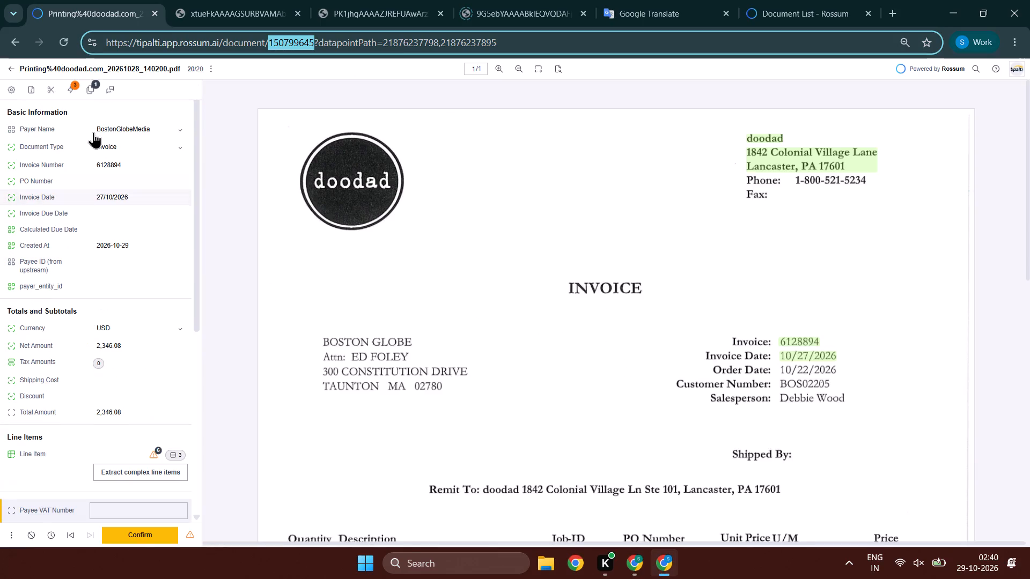
{"action": "left_click", "coordinate": [98, 123]}
{"action": "key", "text": "ctrl+c"}
{"action": "key", "text": "ctrl+c"}
{"action": "key", "text": "alt+Tab"}
{"action": "left_click", "coordinate": [422, 239], "text": "ctrl"}
{"action": "key", "text": "ctrl+v"}
{"action": "left_click", "coordinate": [397, 343]}
{"action": "left_click", "coordinate": [402, 375]}
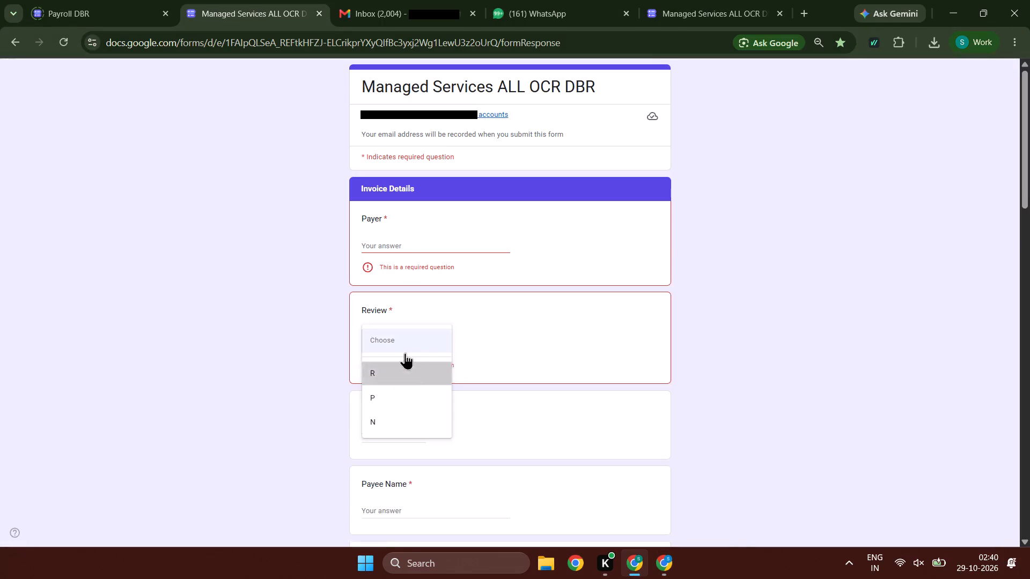
{"action": "key", "text": "ctrl+v"}
{"action": "left_click", "coordinate": [411, 256]}
{"action": "left_click", "coordinate": [425, 247], "text": "ctrl"}
{"action": "key", "text": "ctrl+v"}
Enter 3 bill lines in the DBR form and fill Payee Name with the matched DOODAD PRINTING, LLC payee.
{"action": "left_click", "coordinate": [399, 405]}
{"action": "key", "text": "alt+Tab"}
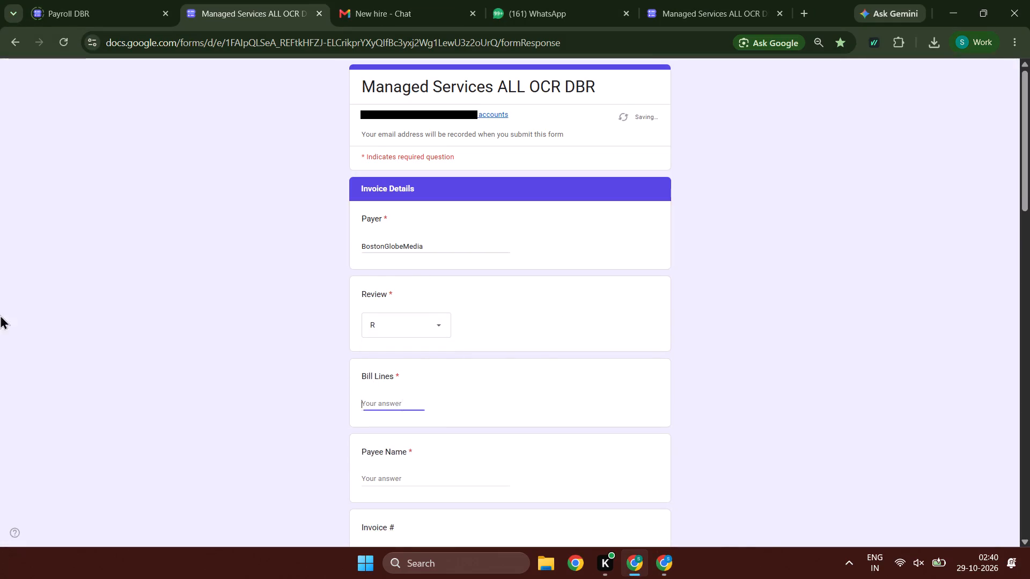
{"action": "scroll", "coordinate": [0, 315], "scroll_direction": "down", "scroll_amount": 3}
{"action": "key", "text": "alt+Tab"}
{"action": "key", "text": "3"}
{"action": "key", "text": "Tab"}
{"action": "key", "text": "alt+Tab"}
{"action": "left_click", "coordinate": [89, 382]}
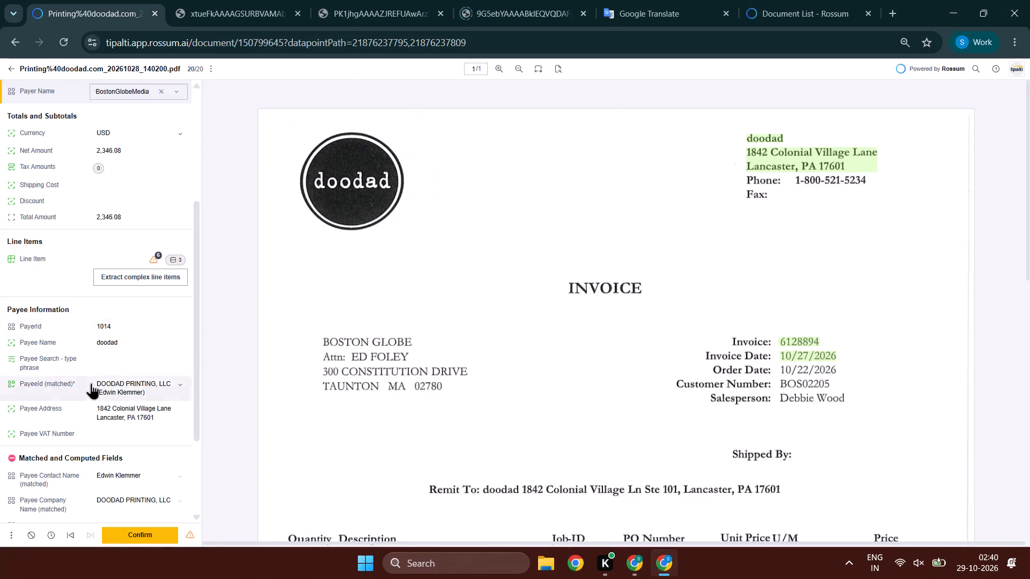
{"action": "key", "text": "ctrl+c"}
{"action": "key", "text": "alt+Tab"}
{"action": "key", "text": "ctrl+v"}
{"action": "key", "text": "Tab"}
Copy invoice number 6128894 into the DBR form and enter the invoice date 27/10/2026.
{"action": "key", "text": "alt+Tab"}
{"action": "scroll", "coordinate": [56, 286], "scroll_direction": "up", "scroll_amount": 9}
{"action": "left_click_drag", "start_coordinate": [138, 167], "coordinate": [104, 167]}
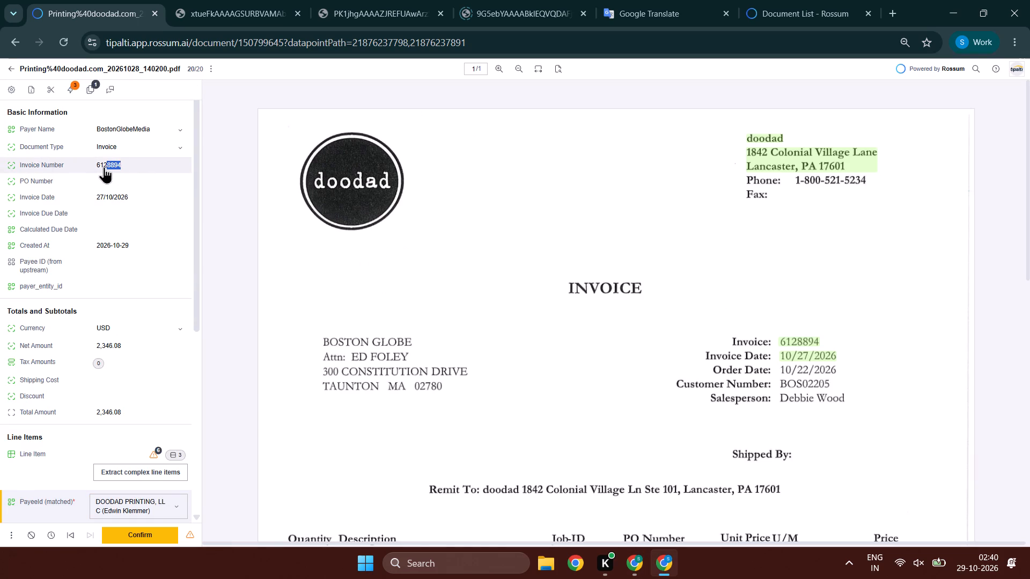
{"action": "left_click_drag", "start_coordinate": [104, 167], "coordinate": [98, 167]}
{"action": "key", "text": "ctrl+c"}
{"action": "key", "text": "ctrl+c"}
{"action": "key", "text": "ctrl+c"}
{"action": "key", "text": "ctrl+c"}
{"action": "key", "text": "alt+Tab"}
{"action": "key", "text": "ctrl+v"}
{"action": "key", "text": "Tab"}
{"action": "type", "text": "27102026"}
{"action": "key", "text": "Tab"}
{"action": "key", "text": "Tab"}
Copy the doodad invoice's total amount, 2,346.08, into the DBR form's Total Amt, leaving PO # and Tax Amt blank.
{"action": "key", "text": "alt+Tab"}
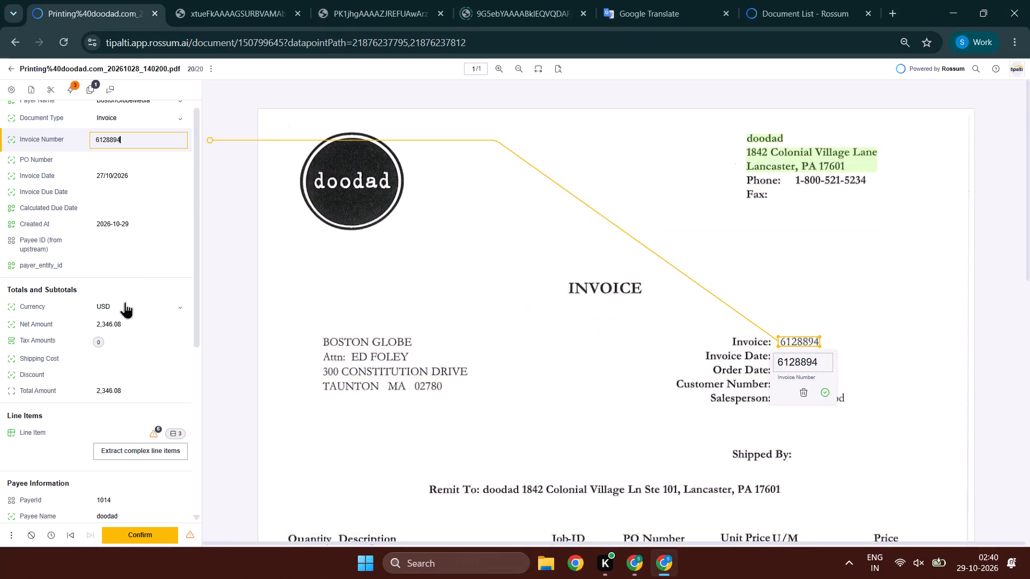
{"action": "left_click_drag", "start_coordinate": [124, 332], "coordinate": [88, 333]}
{"action": "key", "text": "ctrl+c"}
{"action": "left_click", "coordinate": [96, 329], "text": "ctrl"}
{"action": "left_click_drag", "start_coordinate": [157, 216], "coordinate": [95, 216]}
{"action": "key", "text": "ctrl+c"}
{"action": "key", "text": "ctrl+c"}
{"action": "key", "text": "ctrl+c"}
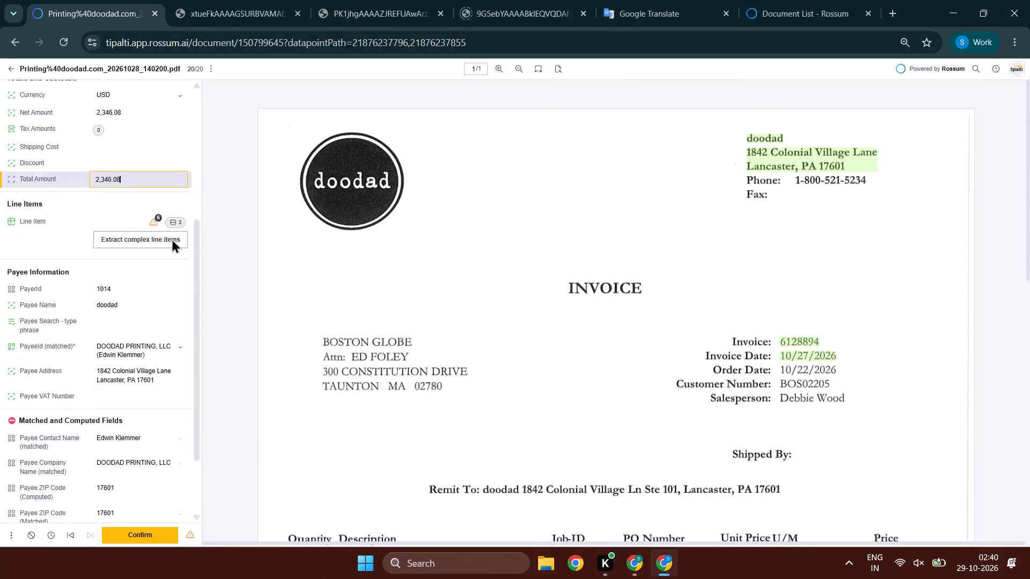
{"action": "key", "text": "alt+Tab"}
{"action": "scroll", "coordinate": [364, 247], "scroll_direction": "down", "scroll_amount": 5}
{"action": "key", "text": "Tab"}
{"action": "key", "text": "Tab"}
{"action": "left_click", "coordinate": [396, 412]}
{"action": "key", "text": "Tab"}
{"action": "key", "text": "Tab"}
{"action": "key", "text": "Tab"}
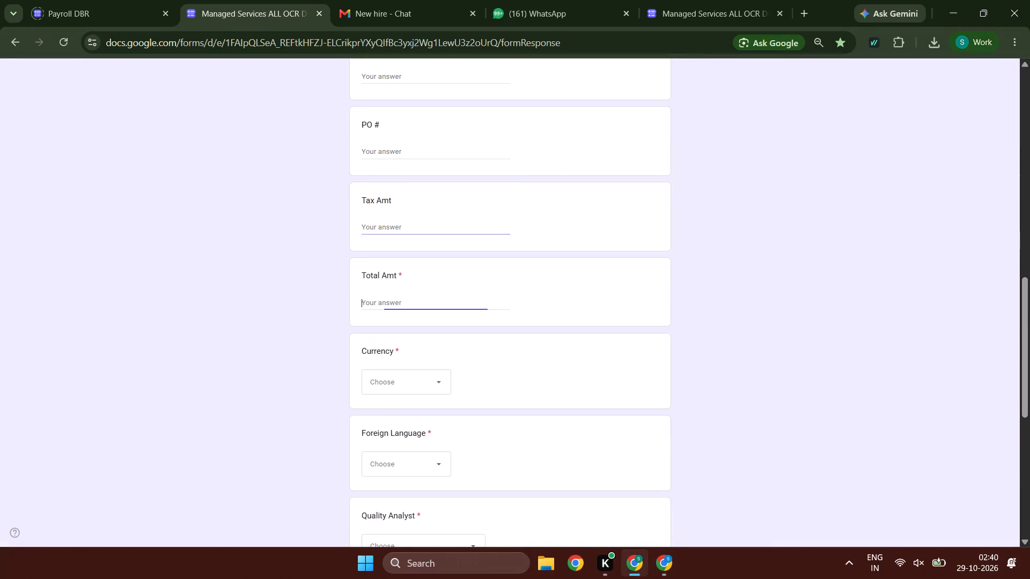
{"action": "key", "text": "ctrl+v"}
{"action": "key", "text": "Tab"}
Set the currency to USD, complete the foreign language, quality analyst and remaining answers, and submit the DBR form.
{"action": "key", "text": "alt+Tab"}
{"action": "scroll", "coordinate": [94, 343], "scroll_direction": "up", "scroll_amount": 2}
{"action": "key", "text": "alt+Tab"}
{"action": "type", "text": "us"}
{"action": "key", "text": "Tab"}
{"action": "type", "text": "nn"}
{"action": "key", "text": "Tab"}
{"action": "type", "text": "nnn"}
{"action": "key", "text": "Tab"}
{"action": "key", "text": "1"}
{"action": "key", "text": "Tab"}
{"action": "key", "text": "n"}
{"action": "key", "text": "Tab"}
{"action": "key", "text": "Tab"}
{"action": "key", "text": "space"}
{"action": "key", "text": "Tab"}
{"action": "key", "text": "Tab"}
{"action": "key", "text": "space"}
Check the second line item from unit price through net amount and confirm the doodad invoice.
{"action": "key", "text": "alt+Tab"}
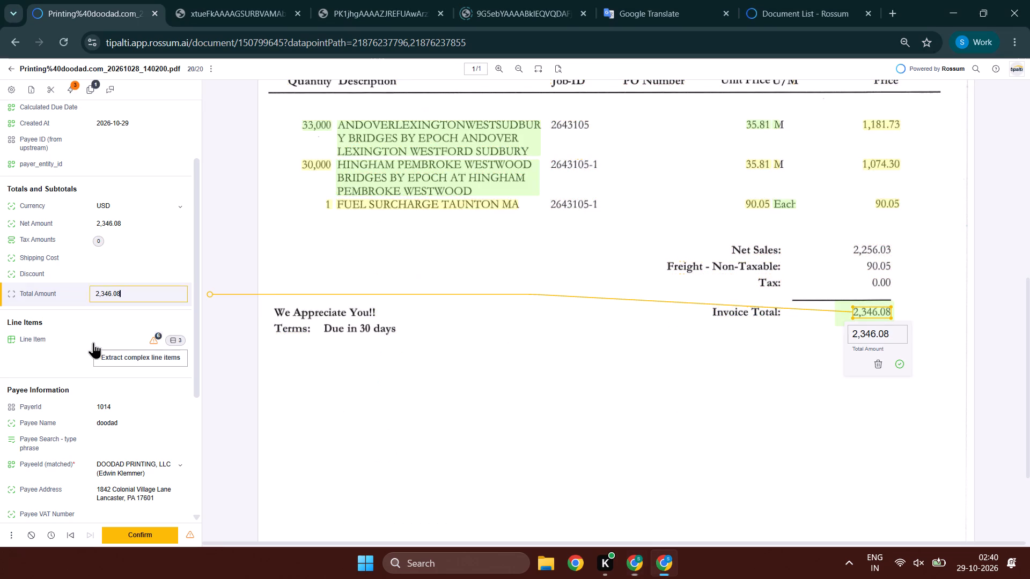
{"action": "left_click", "coordinate": [115, 337]}
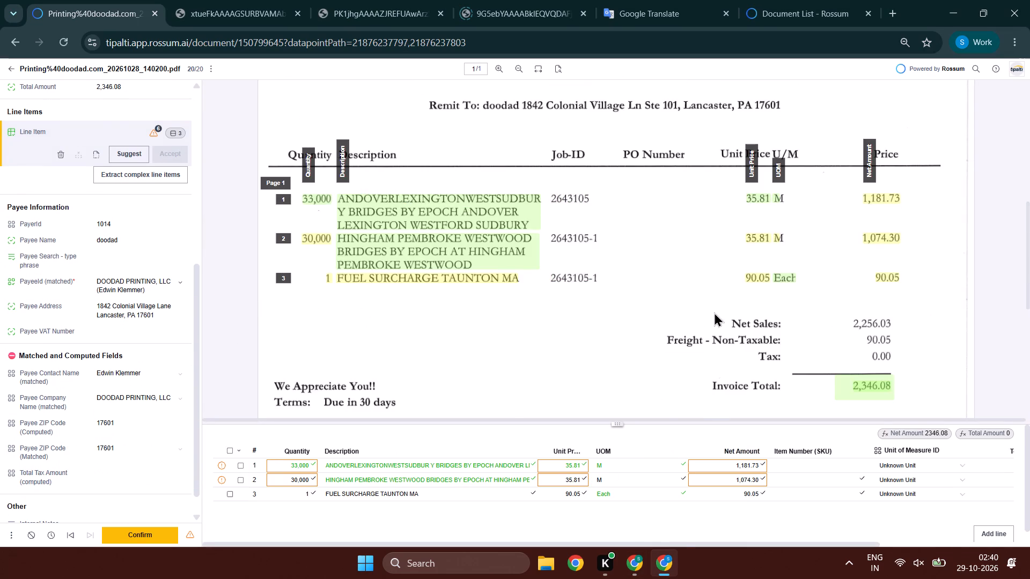
{"action": "left_click", "coordinate": [557, 484]}
{"action": "key", "text": "Tab"}
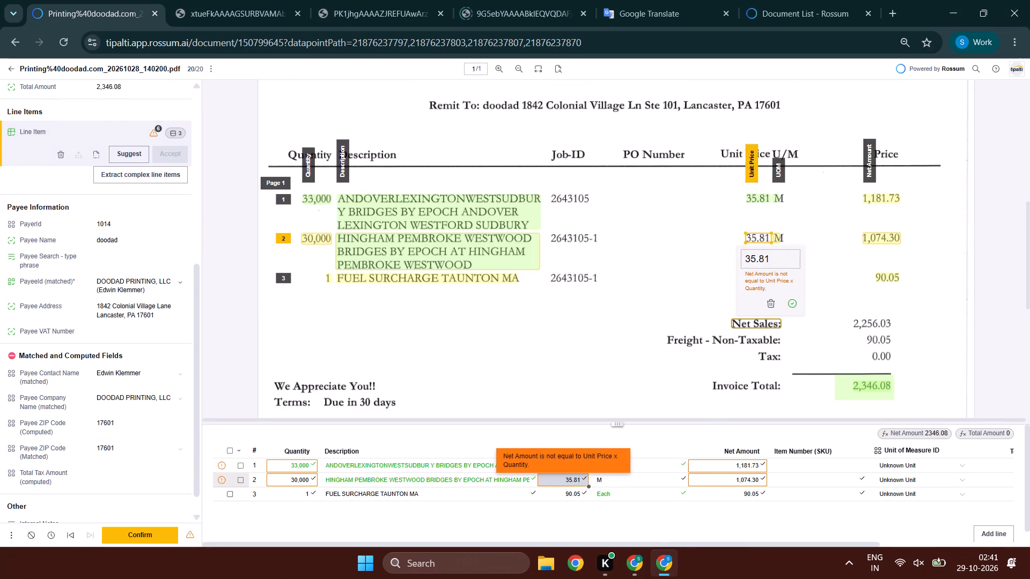
{"action": "key", "text": "Tab"}
{"action": "key", "text": "Tab"}
{"action": "key", "text": "shift+Tab"}
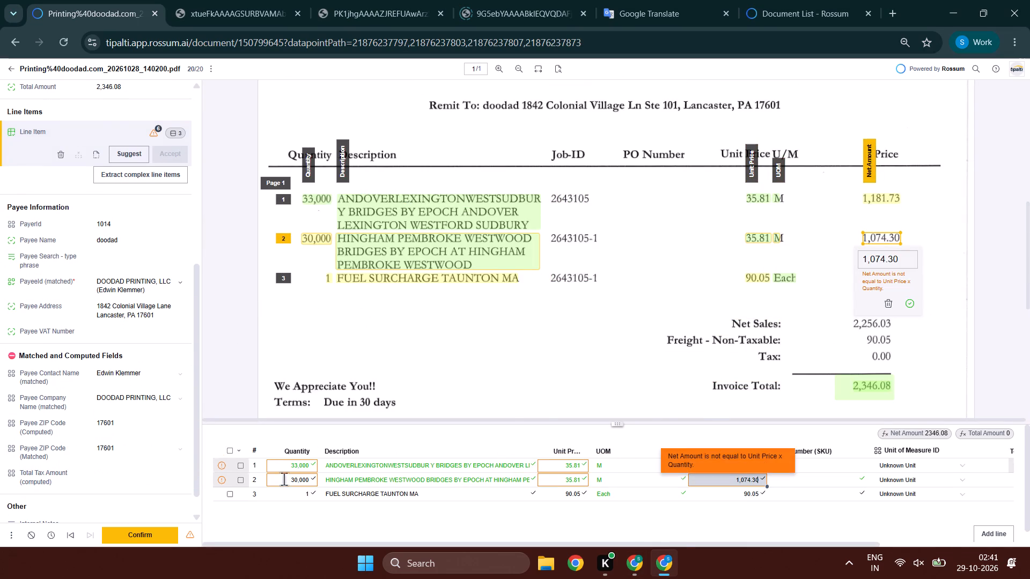
{"action": "double_click", "coordinate": [147, 538]}
Start another DBR response with the account email included, choose Rossum as the OCR, and advance to the Rossum section.
{"action": "key", "text": "alt+Tab"}
{"action": "triple_click", "coordinate": [422, 133]}
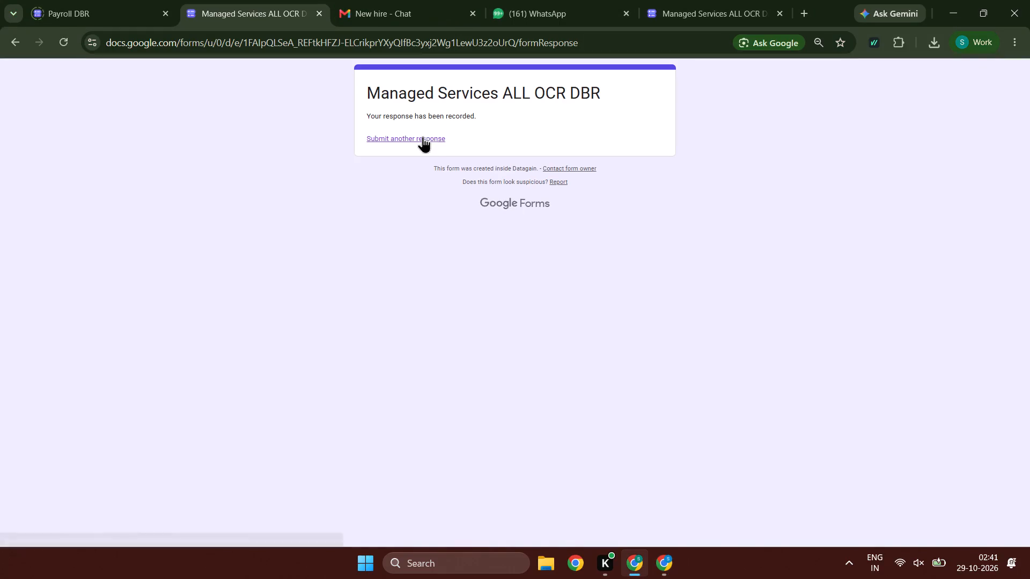
{"action": "key", "text": "alt+Tab"}
{"action": "key", "text": "alt+Tab"}
{"action": "left_click", "coordinate": [390, 238]}
{"action": "left_click", "coordinate": [402, 229]}
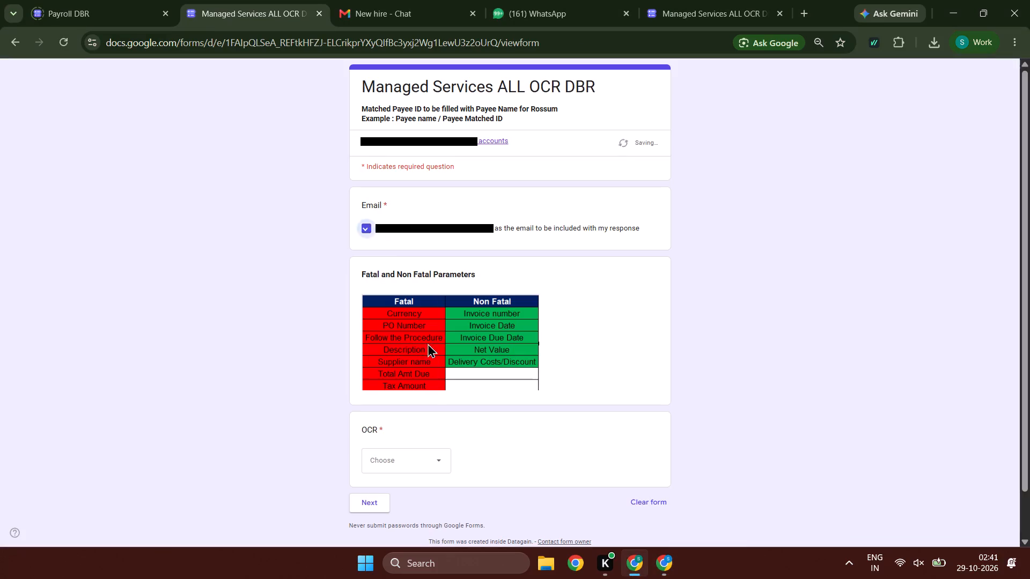
{"action": "left_click", "coordinate": [422, 449]}
{"action": "left_click", "coordinate": [431, 453]}
{"action": "left_click", "coordinate": [424, 442]}
{"action": "left_click", "coordinate": [431, 462]}
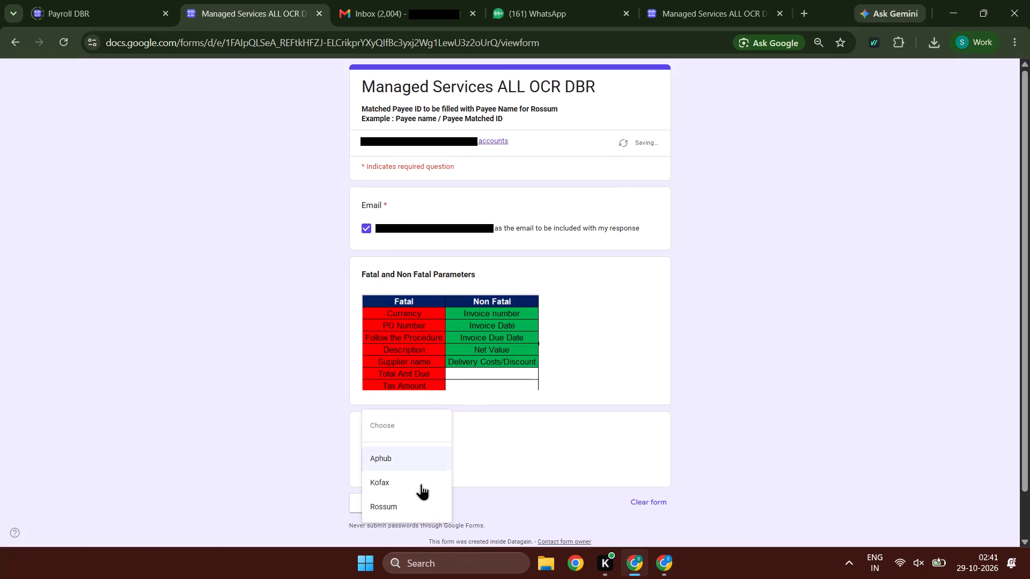
{"action": "left_click", "coordinate": [417, 504]}
{"action": "left_click", "coordinate": [371, 508]}
{"action": "left_click", "coordinate": [362, 508]}
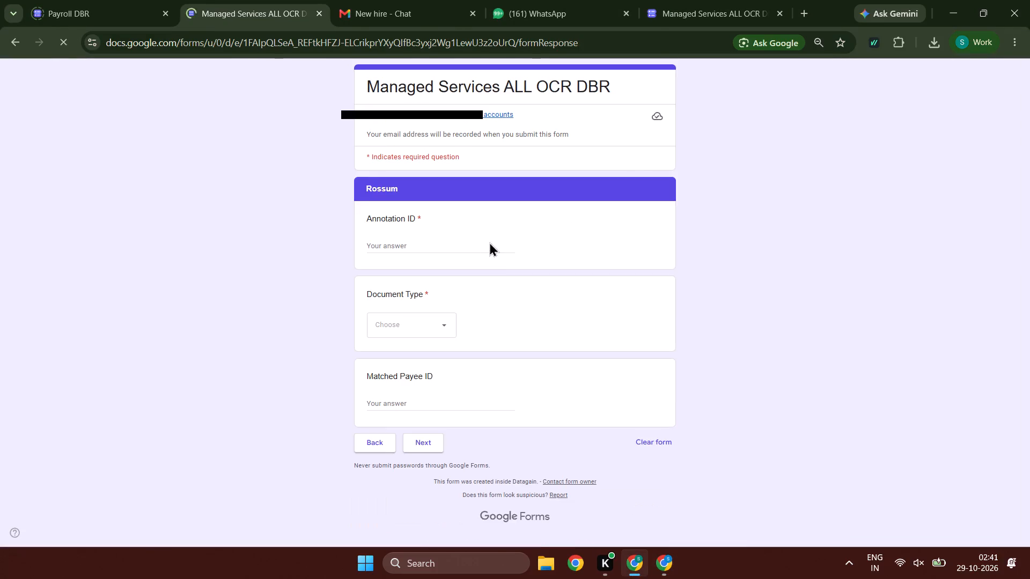
Open Invoice #4542049 from the Rossum document list, with the DBR form's Annotation ID answer ready for its entry.
{"action": "double_click", "coordinate": [489, 242]}
{"action": "key", "text": "alt+Tab"}
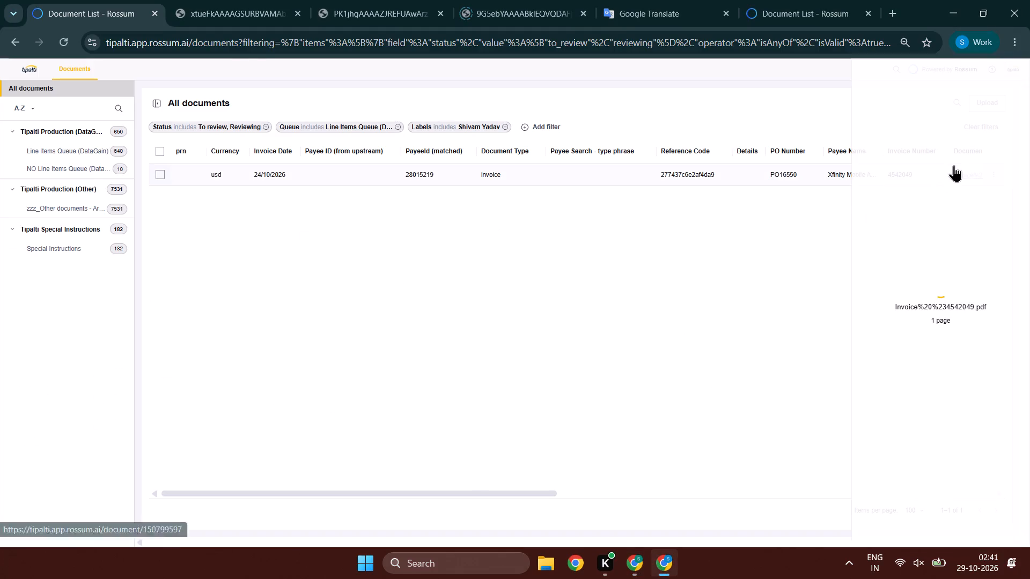
{"action": "left_click", "coordinate": [955, 166]}
{"action": "key", "text": "alt+Tab"}
{"action": "left_click", "coordinate": [450, 246]}
{"action": "key", "text": "alt+Tab"}
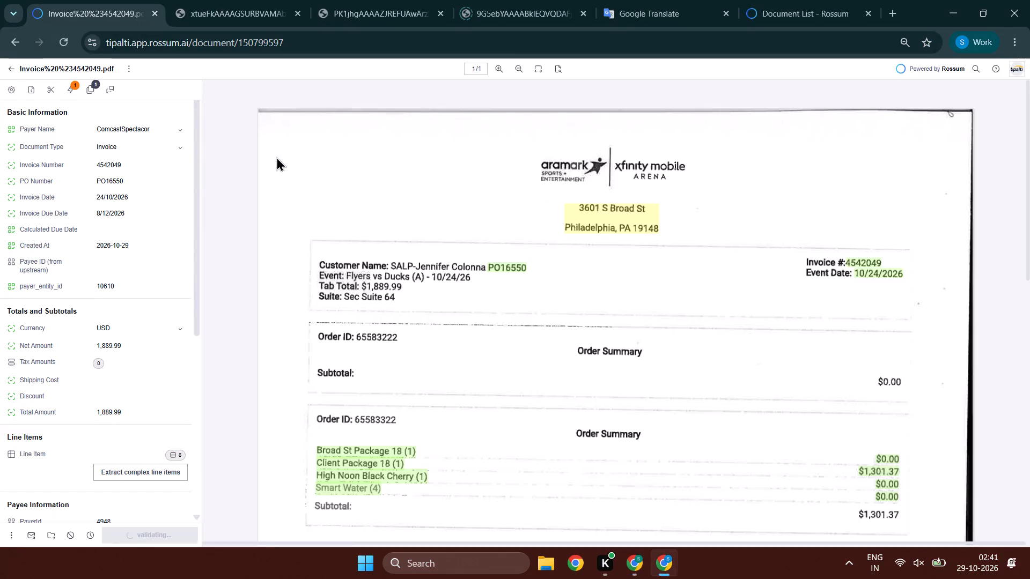
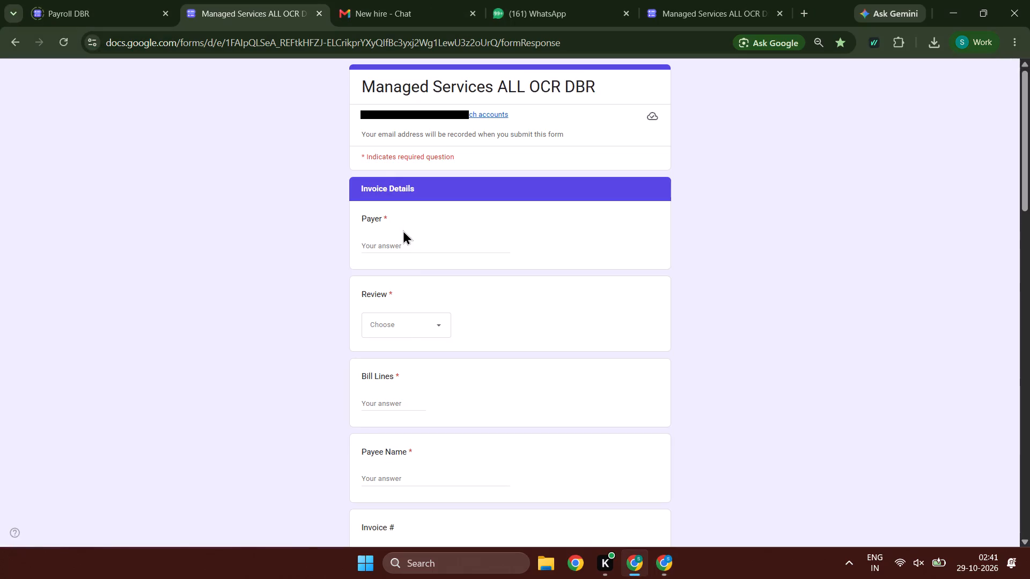
Fill in the DBR form's Payer with the copied name ComcastSpectacor and choose the Review option.
{"action": "left_click", "coordinate": [408, 241], "text": "ctrl"}
{"action": "key", "text": "ctrl+v"}
{"action": "left_click", "coordinate": [402, 330]}
{"action": "left_click", "coordinate": [398, 352]}
Check invoice 4542049's line items in Rossum and enter 6 as the DBR form's Bill Lines.
{"action": "left_click", "coordinate": [371, 399]}
{"action": "key", "text": "alt+Tab"}
{"action": "scroll", "coordinate": [0, 288], "scroll_direction": "down", "scroll_amount": 2}
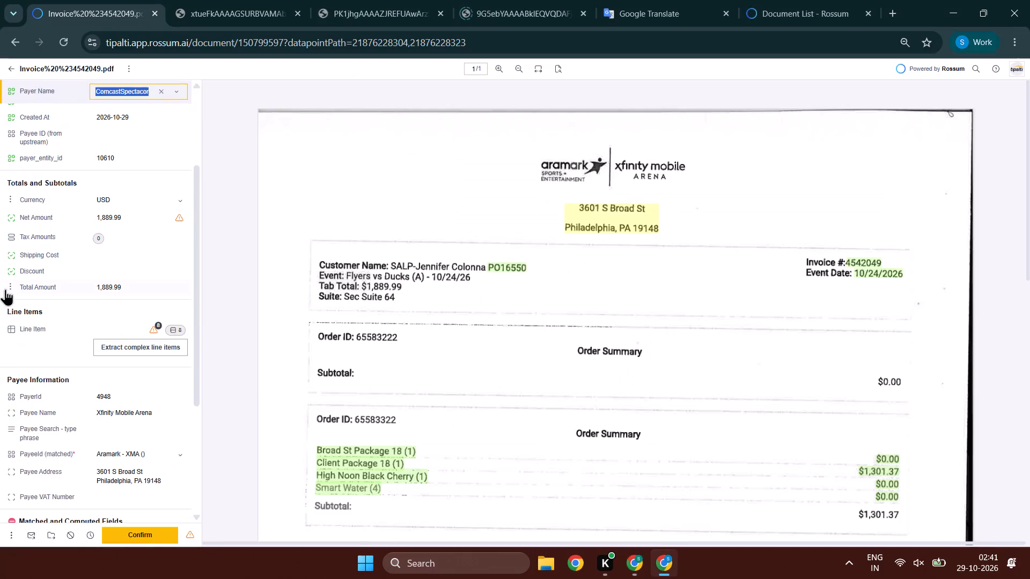
{"action": "key", "text": "alt+Tab"}
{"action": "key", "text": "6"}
Move on to the DBR form's Payee Name and go back to invoice 4542049 in Rossum for the payee details.
{"action": "key", "text": "Tab"}
{"action": "key", "text": "alt+Tab"}
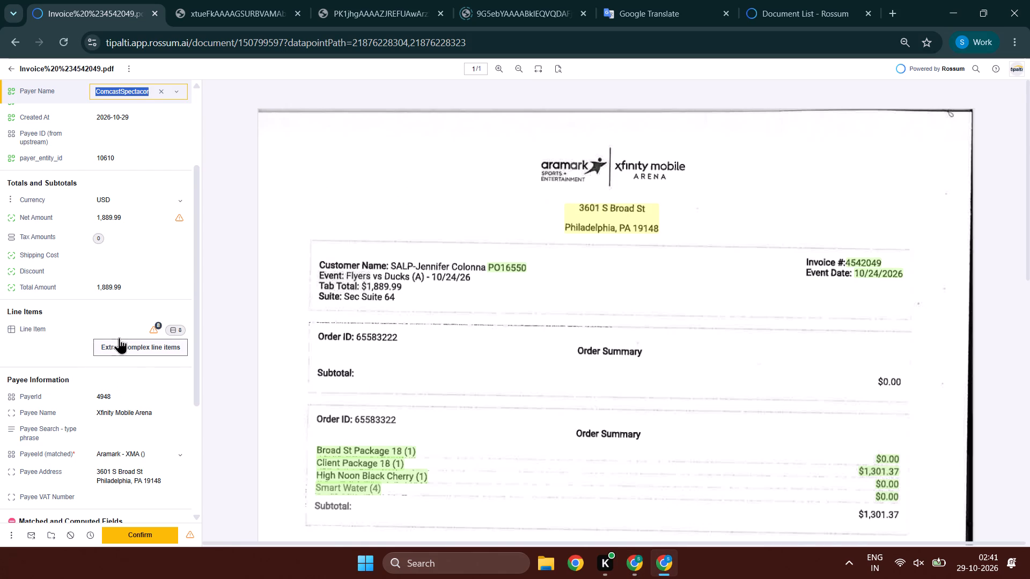
In invoice 4542049's line items, recapture line 7's description as Alcohol Tax and line 8's as Fee from the document.
{"action": "left_click", "coordinate": [121, 328]}
{"action": "scroll", "coordinate": [532, 285], "scroll_direction": "down", "scroll_amount": 2}
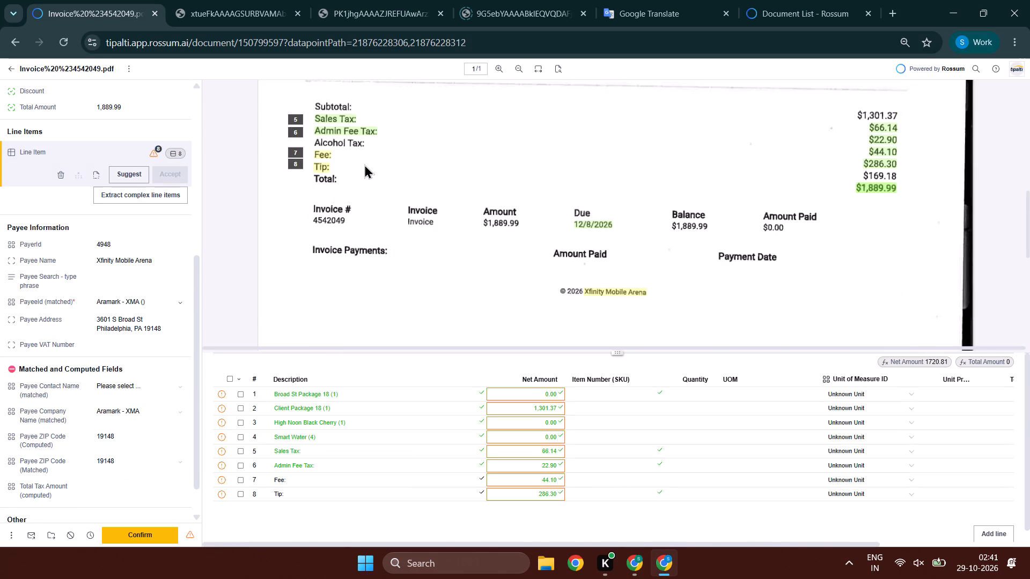
{"action": "key", "text": "ctrl+shift+a"}
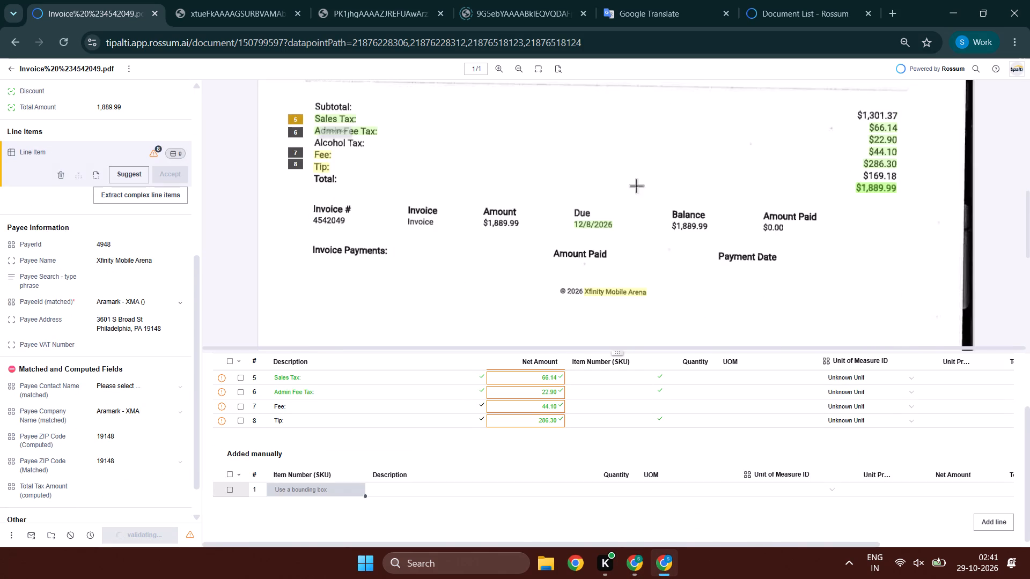
{"action": "left_click", "coordinate": [322, 153]}
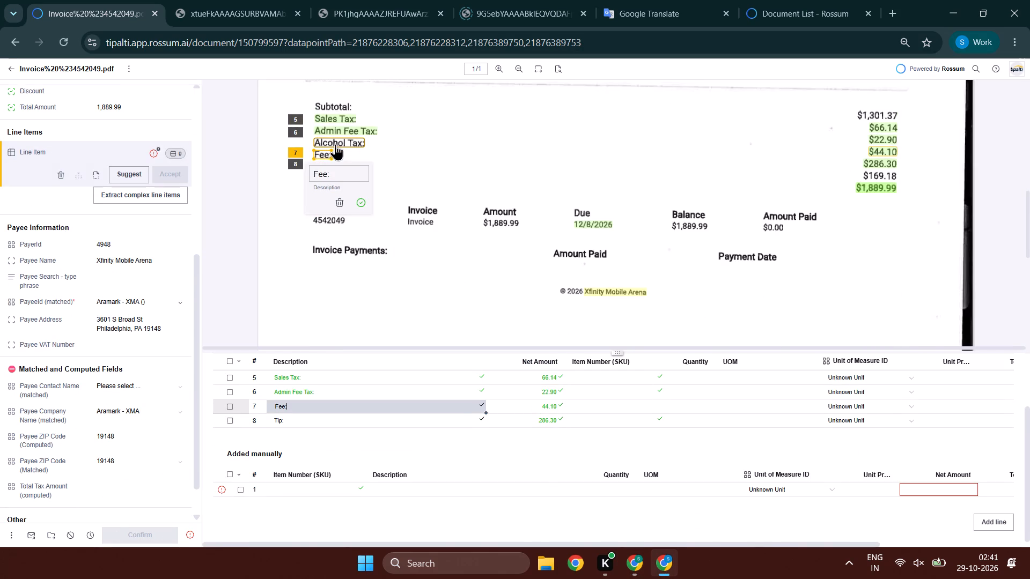
{"action": "left_click", "coordinate": [335, 144]}
{"action": "key", "text": "Tab"}
{"action": "left_click", "coordinate": [320, 169]}
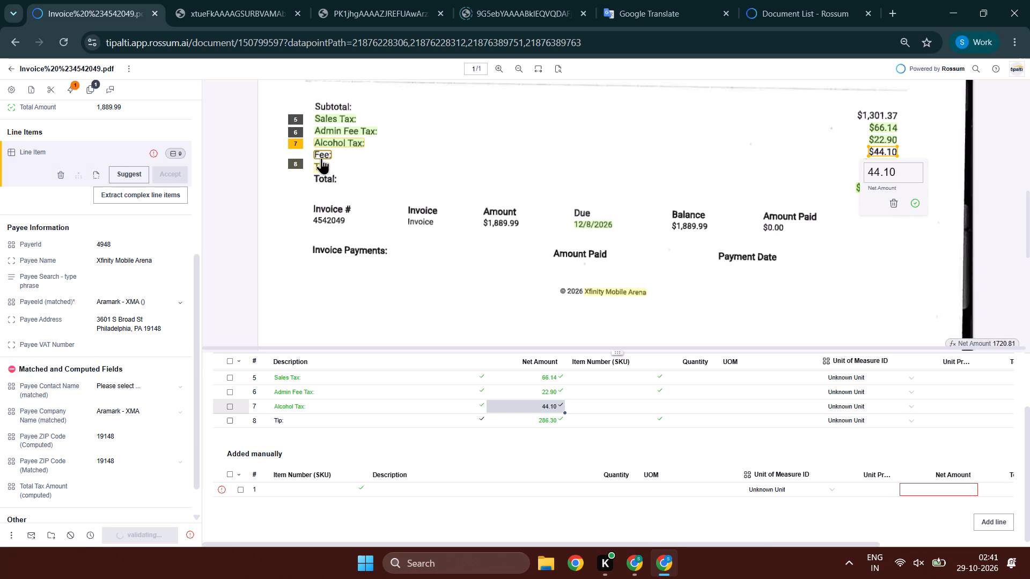
{"action": "left_click", "coordinate": [321, 158]}
Add a line item capturing Tip as the description and 169.18 as the net amount from the invoice.
{"action": "key", "text": "ctrl+shift+a"}
{"action": "key", "text": "Tab"}
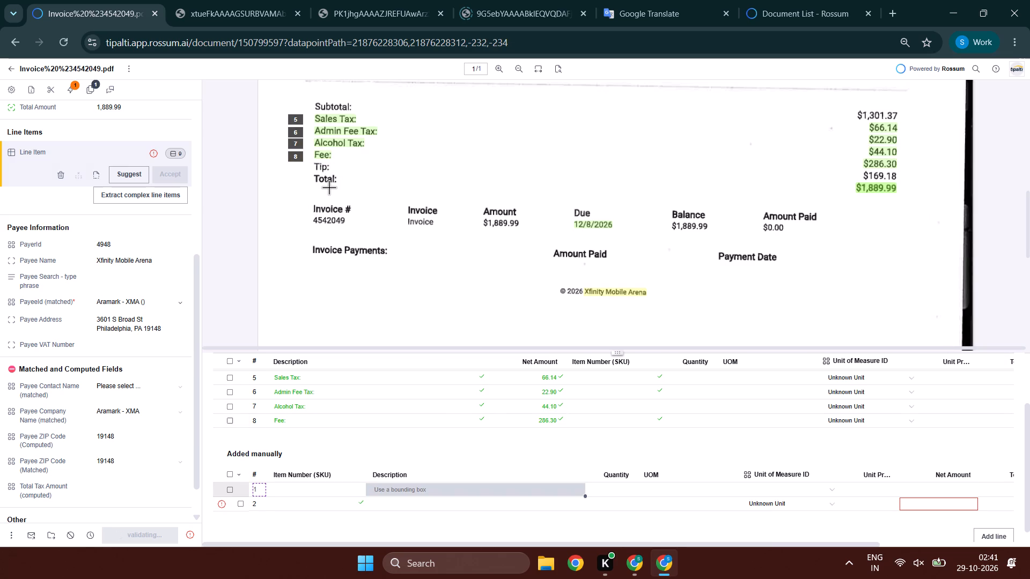
{"action": "left_click", "coordinate": [323, 172]}
{"action": "key", "text": "Tab"}
{"action": "left_click", "coordinate": [887, 178]}
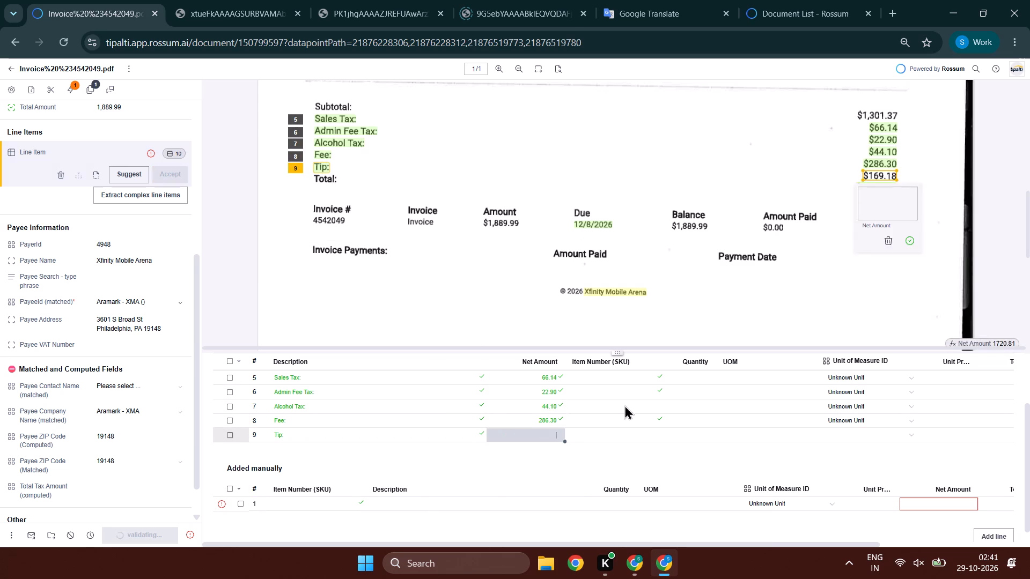
{"action": "key", "text": "Tab"}
Delete the empty manually added line item.
{"action": "left_click", "coordinate": [240, 503]}
{"action": "left_click", "coordinate": [338, 380]}
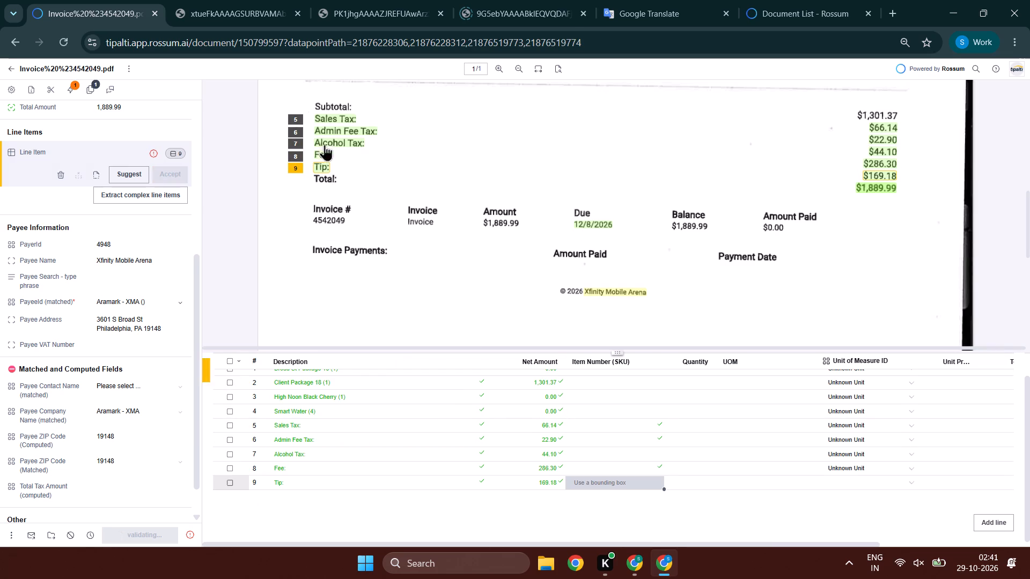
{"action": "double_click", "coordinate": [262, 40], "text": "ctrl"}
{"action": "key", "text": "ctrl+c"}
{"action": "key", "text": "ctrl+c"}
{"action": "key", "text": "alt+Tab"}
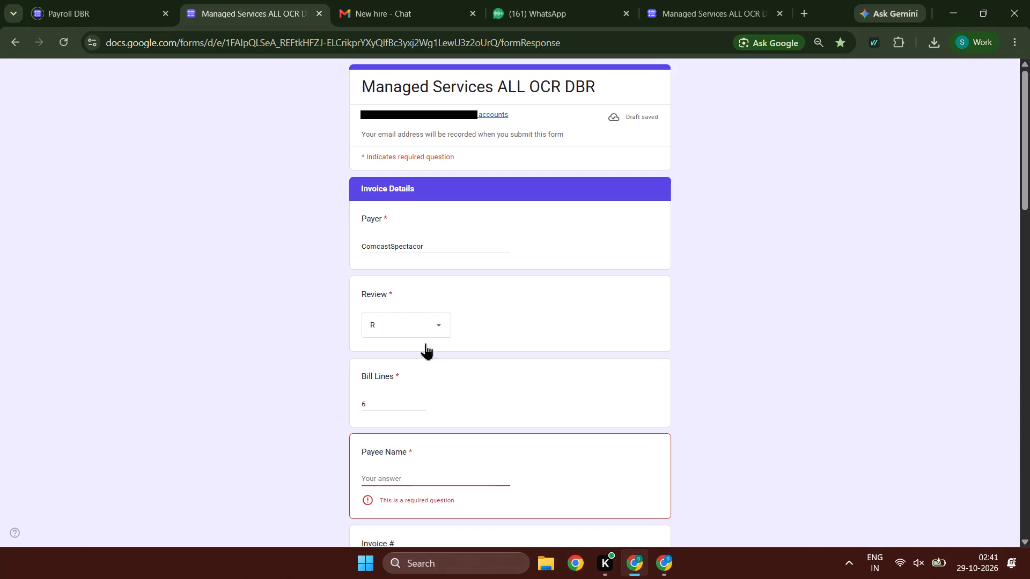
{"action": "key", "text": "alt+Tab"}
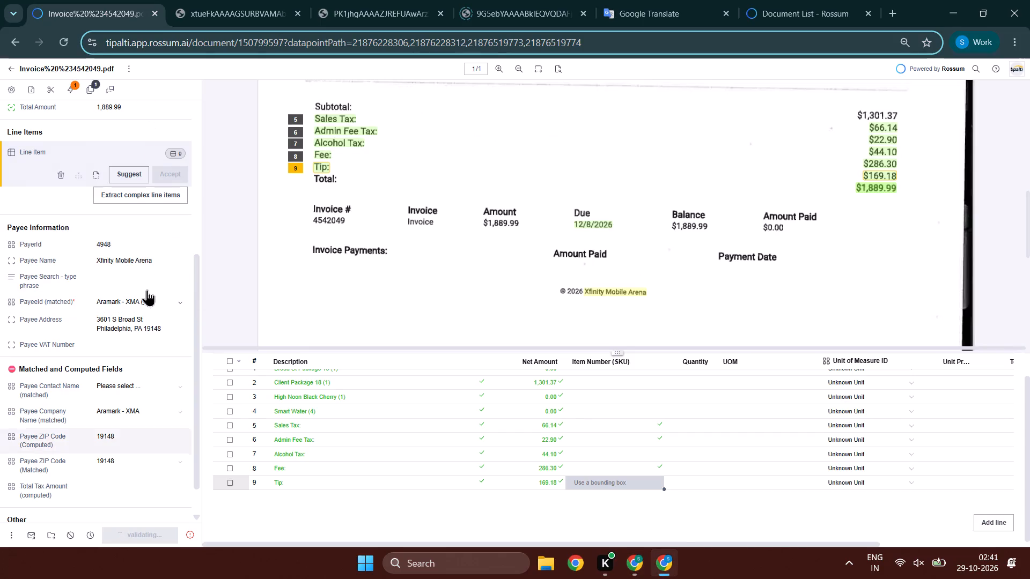
Copy the matched payee, Aramark - XMA (), from the Rossum document into the DBR form's Payee Name.
{"action": "scroll", "coordinate": [139, 278], "scroll_direction": "up", "scroll_amount": 1}
{"action": "left_click", "coordinate": [141, 367]}
{"action": "key", "text": "ctrl+c"}
{"action": "key", "text": "ctrl+c"}
{"action": "key", "text": "alt+Tab"}
{"action": "key", "text": "ctrl+v"}
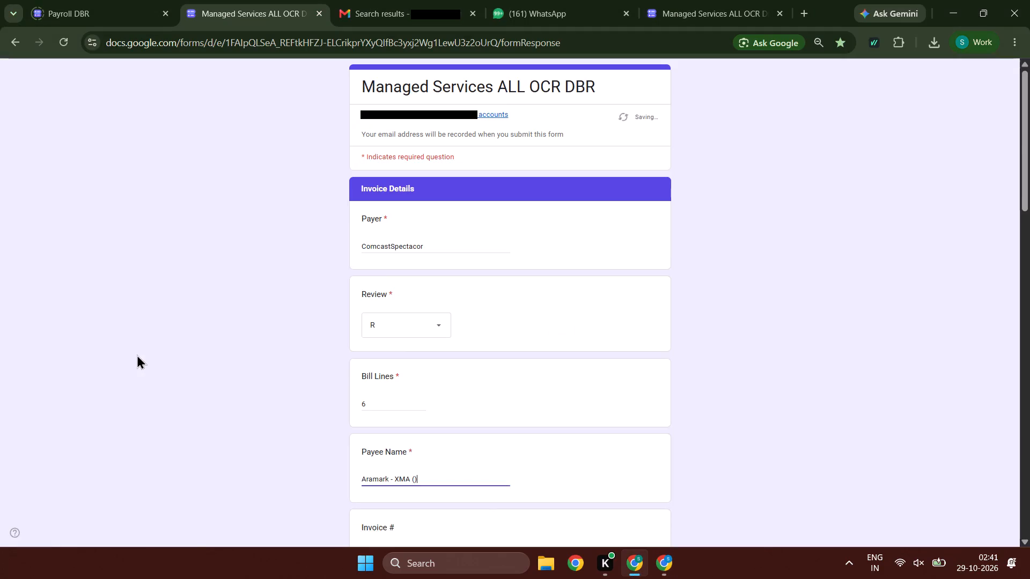
{"action": "key", "text": "Tab"}
Copy invoice number 4542049 from Rossum into the DBR form's Invoice #.
{"action": "key", "text": "alt+Tab"}
{"action": "scroll", "coordinate": [90, 261], "scroll_direction": "up", "scroll_amount": 8}
{"action": "left_click_drag", "start_coordinate": [137, 169], "coordinate": [94, 171]}
{"action": "key", "text": "ctrl+c"}
{"action": "key", "text": "ctrl+c"}
{"action": "key", "text": "alt+Tab"}
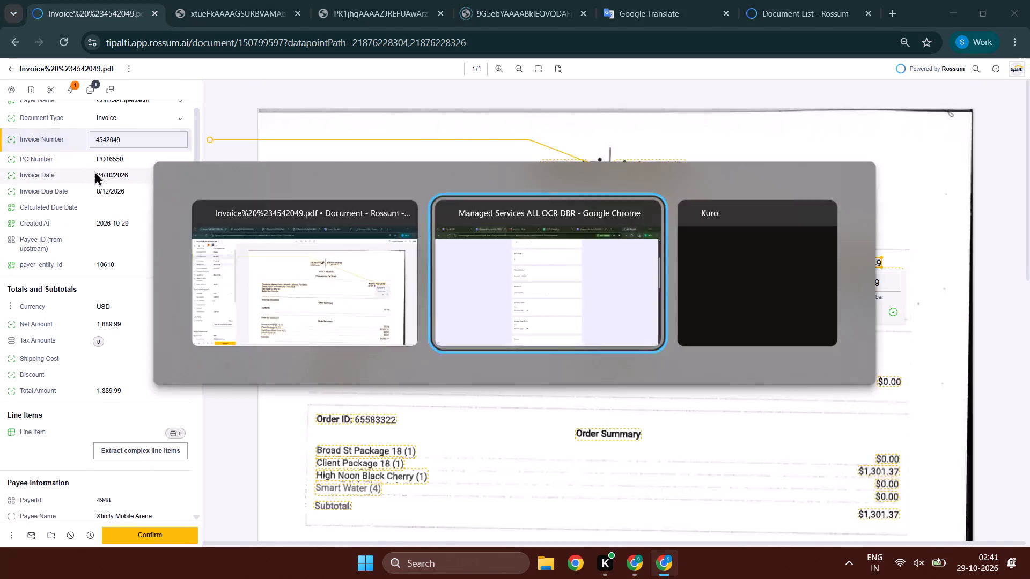
{"action": "key", "text": "ctrl+v"}
{"action": "key", "text": "Tab"}
Enter 24-10-2026 as the invoice date and 08-12-2026 as the invoice due date in the DBR form, using the Rossum dates.
{"action": "key", "text": "alt+Tab"}
{"action": "key", "text": "alt+Tab"}
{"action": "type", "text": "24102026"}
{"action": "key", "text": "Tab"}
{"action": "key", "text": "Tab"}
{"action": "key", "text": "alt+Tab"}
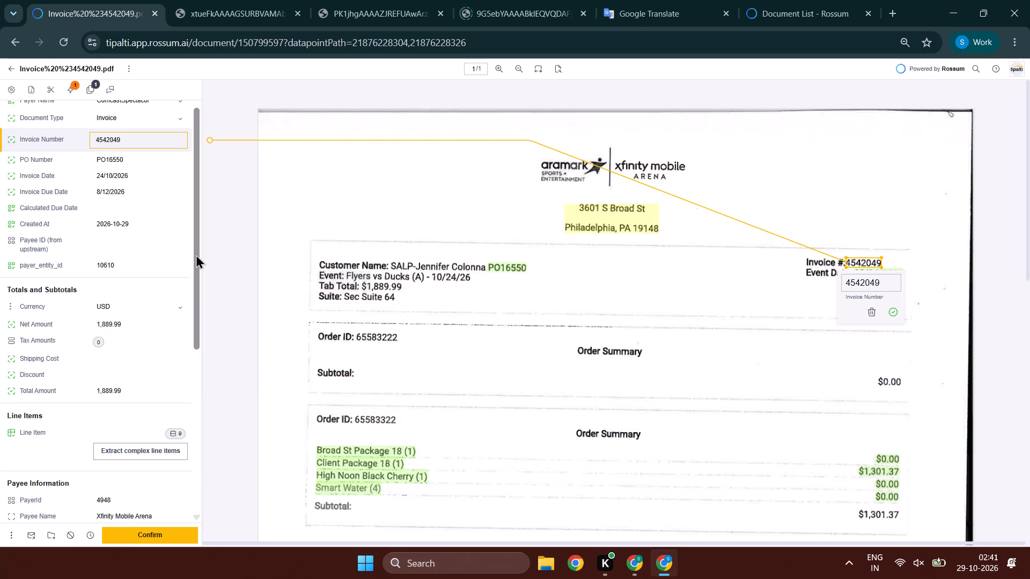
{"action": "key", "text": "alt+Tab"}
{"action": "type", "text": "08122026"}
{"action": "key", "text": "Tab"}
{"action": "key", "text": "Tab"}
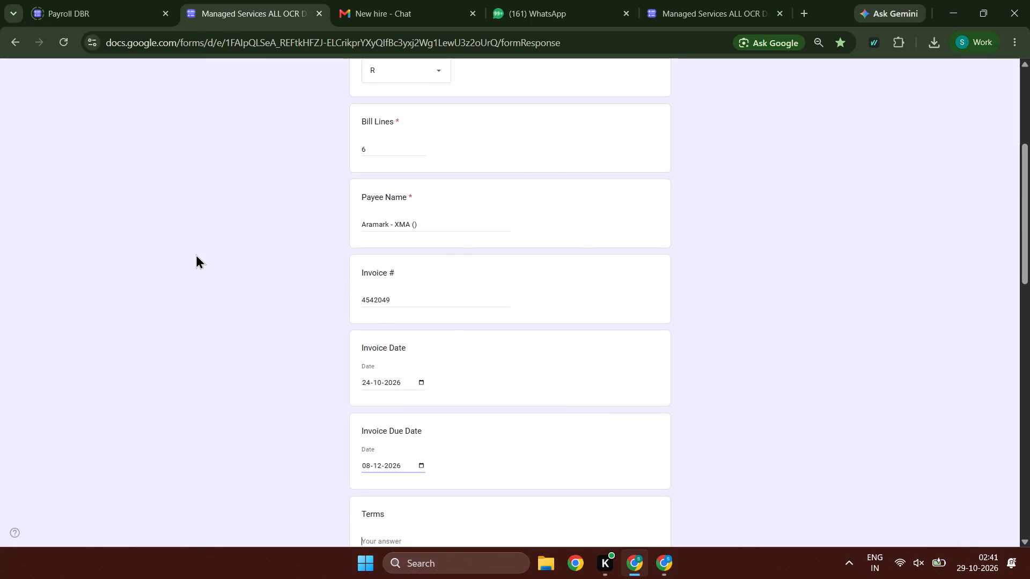
Leave Terms blank and copy PO number PO16550 from Rossum into the DBR form's PO #.
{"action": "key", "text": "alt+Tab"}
{"action": "left_click_drag", "start_coordinate": [128, 158], "coordinate": [86, 158]}
{"action": "key", "text": "ctrl+c"}
{"action": "key", "text": "alt+Tab"}
{"action": "scroll", "coordinate": [367, 272], "scroll_direction": "down", "scroll_amount": 2}
{"action": "key", "text": "Tab"}
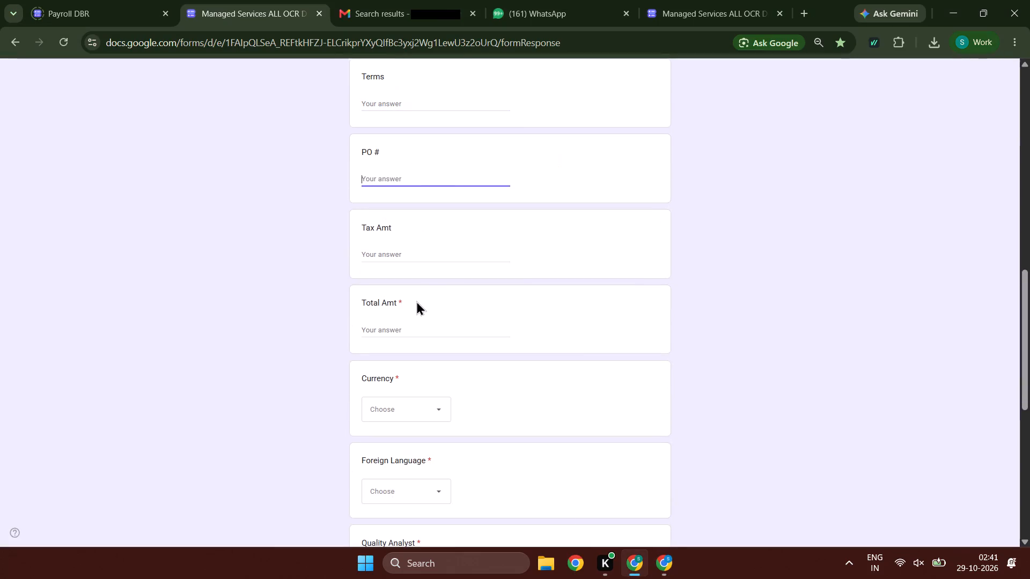
{"action": "key", "text": "ctrl+v"}
{"action": "key", "text": "Tab"}
Copy the amount 1,889.99 from Rossum into the DBR form's Total Amt, leaving Tax Amt blank.
{"action": "key", "text": "alt+Tab"}
{"action": "left_click_drag", "start_coordinate": [156, 301], "coordinate": [93, 301]}
{"action": "key", "text": "ctrl+c"}
{"action": "key", "text": "ctrl+c"}
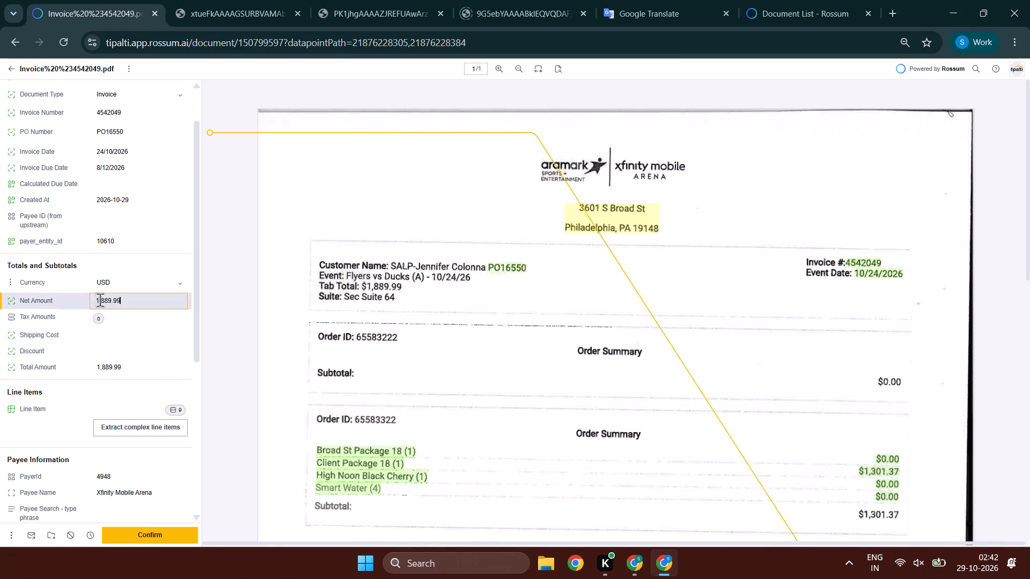
{"action": "key", "text": "alt+Tab"}
{"action": "key", "text": "Tab"}
{"action": "key", "text": "ctrl+v"}
{"action": "key", "text": "Tab"}
Set the currency to USD, foreign language and quality analyst to NA, invoice pages to 1, and multiple payees to No.
{"action": "key", "text": "alt+Tab"}
{"action": "scroll", "coordinate": [61, 272], "scroll_direction": "up", "scroll_amount": 1}
{"action": "key", "text": "alt+Tab"}
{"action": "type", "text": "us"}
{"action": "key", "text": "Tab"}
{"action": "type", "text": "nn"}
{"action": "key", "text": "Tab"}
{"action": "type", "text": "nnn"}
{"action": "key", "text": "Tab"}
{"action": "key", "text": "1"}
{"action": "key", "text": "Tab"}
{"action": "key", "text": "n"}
Leave Comments blank, turn on sending a copy of the responses, and submit the DBR form.
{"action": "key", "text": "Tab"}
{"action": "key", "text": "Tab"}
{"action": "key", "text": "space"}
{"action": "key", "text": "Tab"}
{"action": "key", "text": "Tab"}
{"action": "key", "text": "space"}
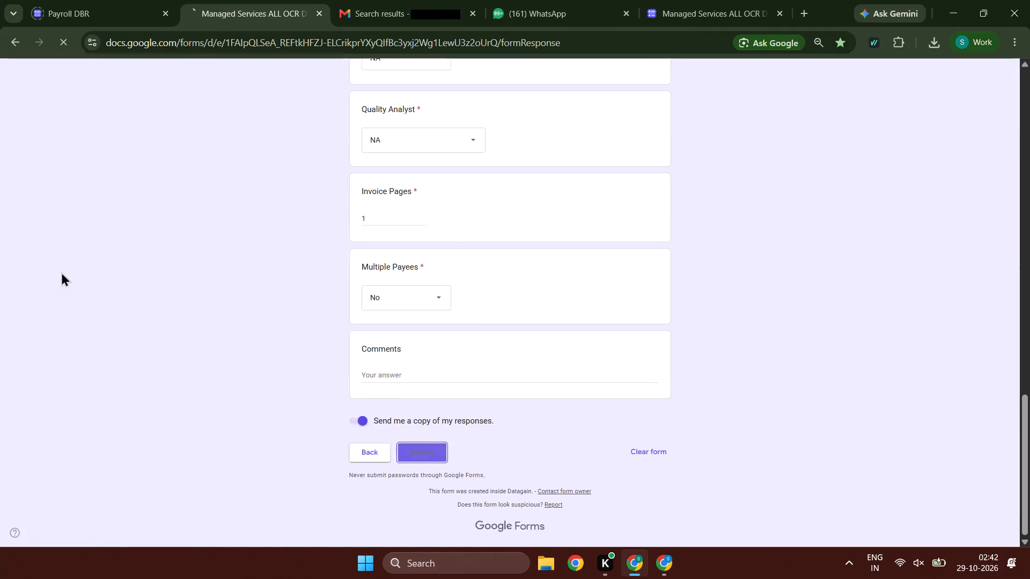
Switch to Rossum and confirm the completed invoice 4542049.
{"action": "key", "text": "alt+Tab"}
{"action": "left_click", "coordinate": [136, 533]}
{"action": "scroll", "coordinate": [152, 433], "scroll_direction": "up", "scroll_amount": 7}
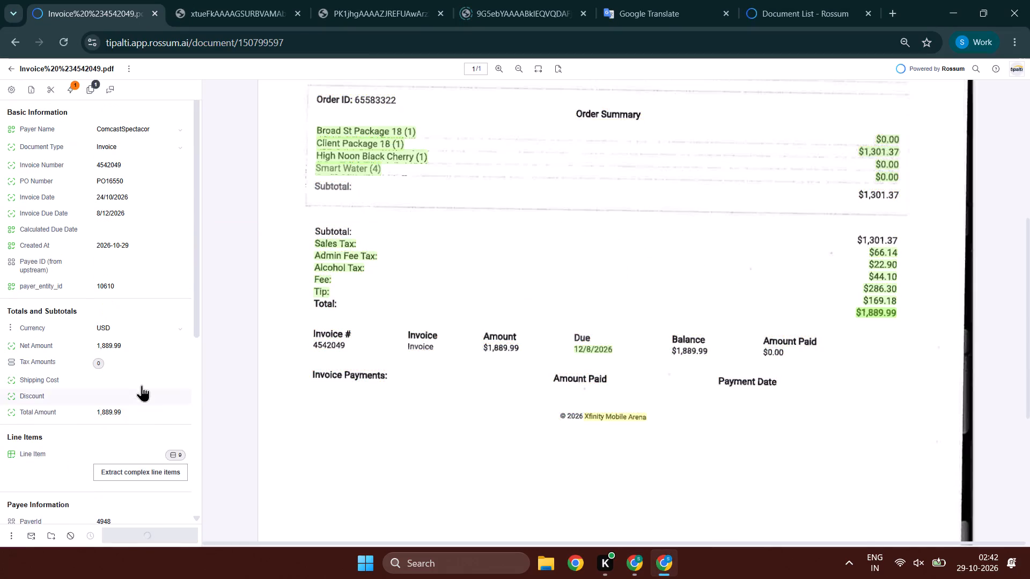
Start another Managed Services ALL OCR DBR response with the email included and OCR set to Rossum, and continue to the next section.
{"action": "key", "text": "alt+Tab"}
{"action": "triple_click", "coordinate": [414, 134]}
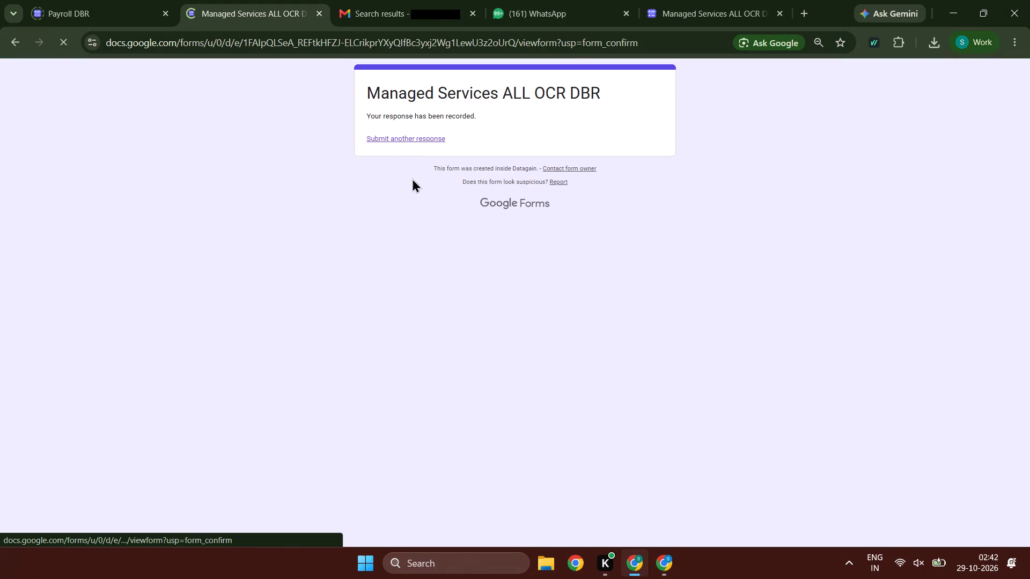
{"action": "left_click", "coordinate": [392, 227]}
{"action": "left_click", "coordinate": [418, 454]}
{"action": "left_click_drag", "start_coordinate": [413, 489], "coordinate": [411, 507]}
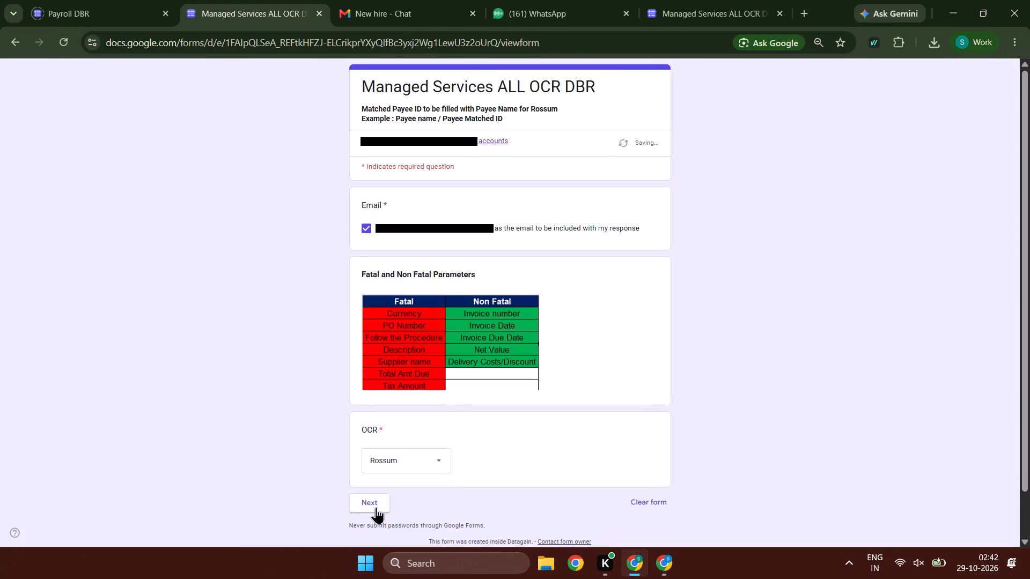
{"action": "double_click", "coordinate": [376, 507]}
{"action": "left_click", "coordinate": [360, 0]}
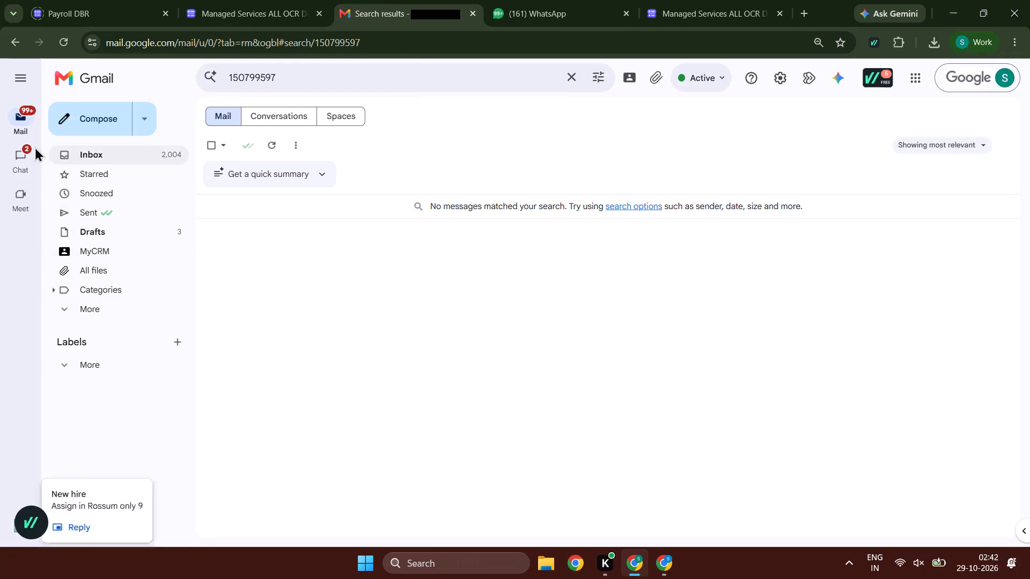
{"action": "left_click", "coordinate": [26, 153]}
{"action": "left_click", "coordinate": [91, 450]}
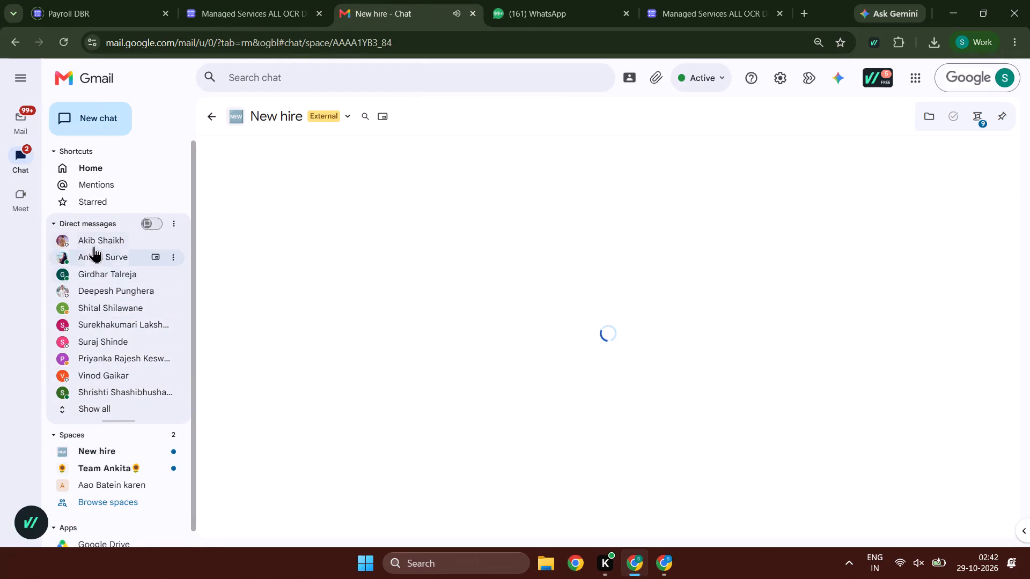
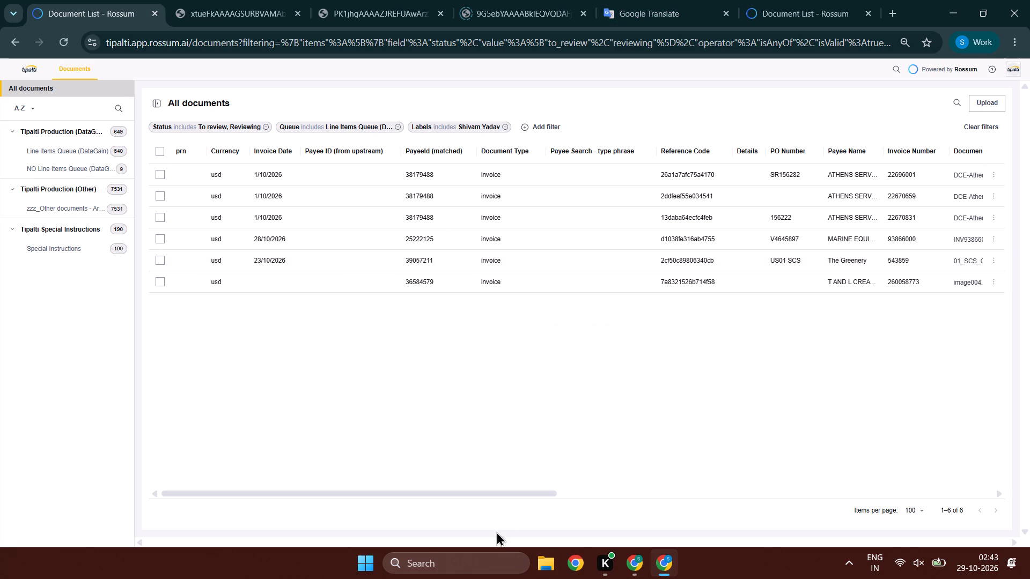
Look across the document list columns and open the first Athens Services invoice, DCE-Athens-6701.
{"action": "left_click_drag", "start_coordinate": [502, 494], "coordinate": [1020, 461]}
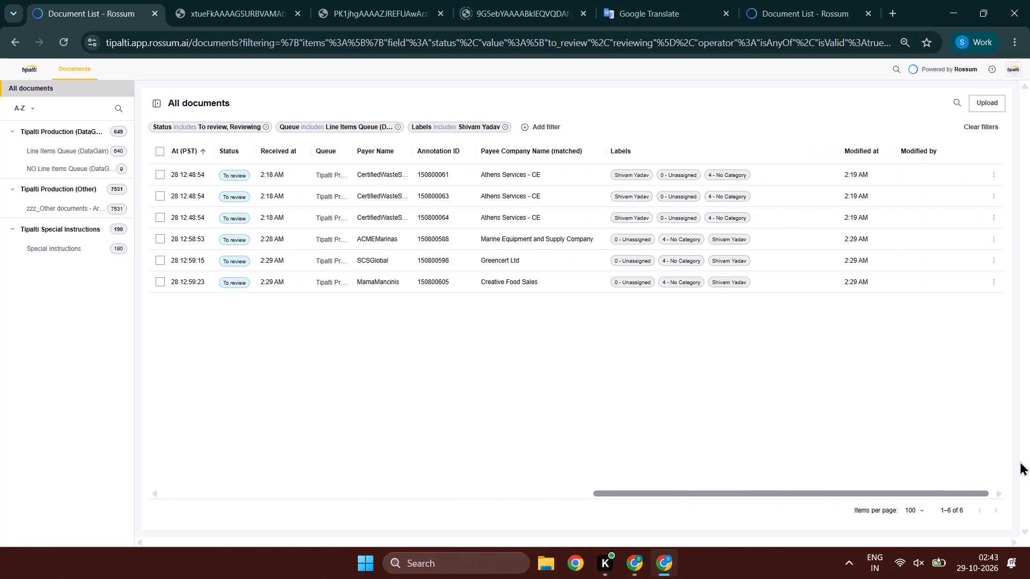
{"action": "left_click_drag", "start_coordinate": [1020, 461], "coordinate": [1029, 456]}
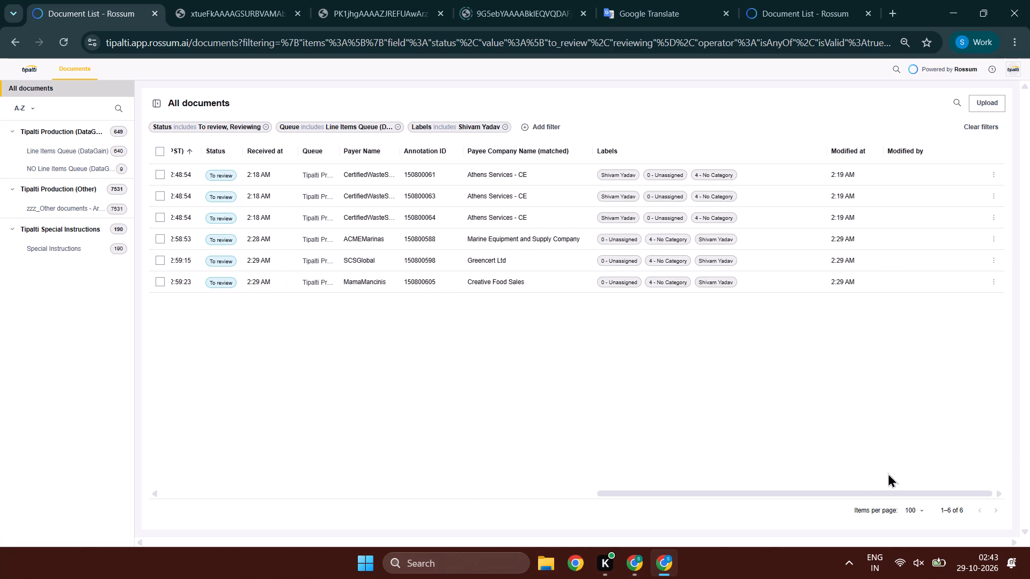
{"action": "left_click_drag", "start_coordinate": [833, 489], "coordinate": [705, 480]}
{"action": "left_click", "coordinate": [304, 175]}
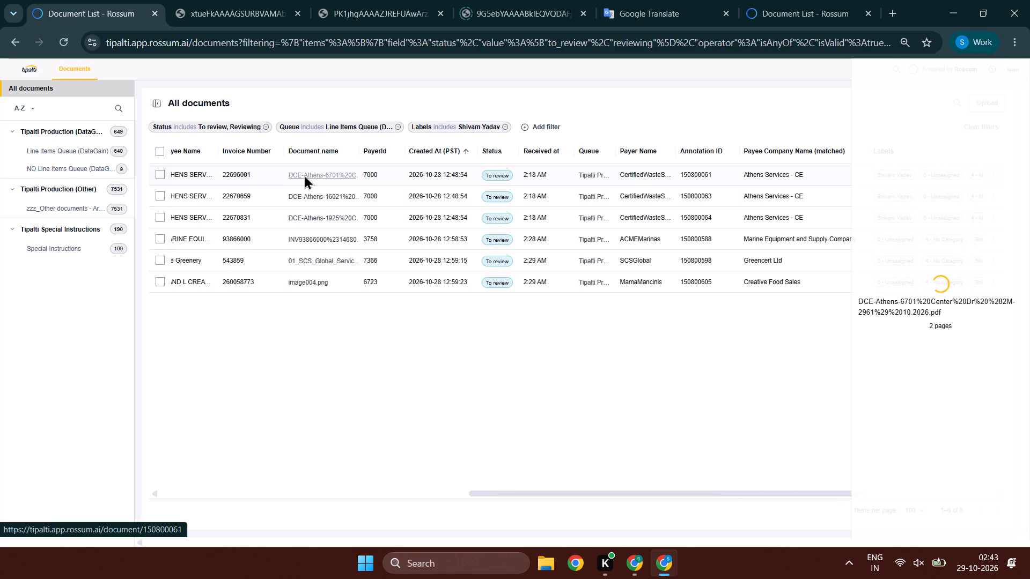
Switch to Gmail chat, check the New hire and Team Ankita spaces for messages, and return to Rossum.
{"action": "key", "text": "alt+Tab"}
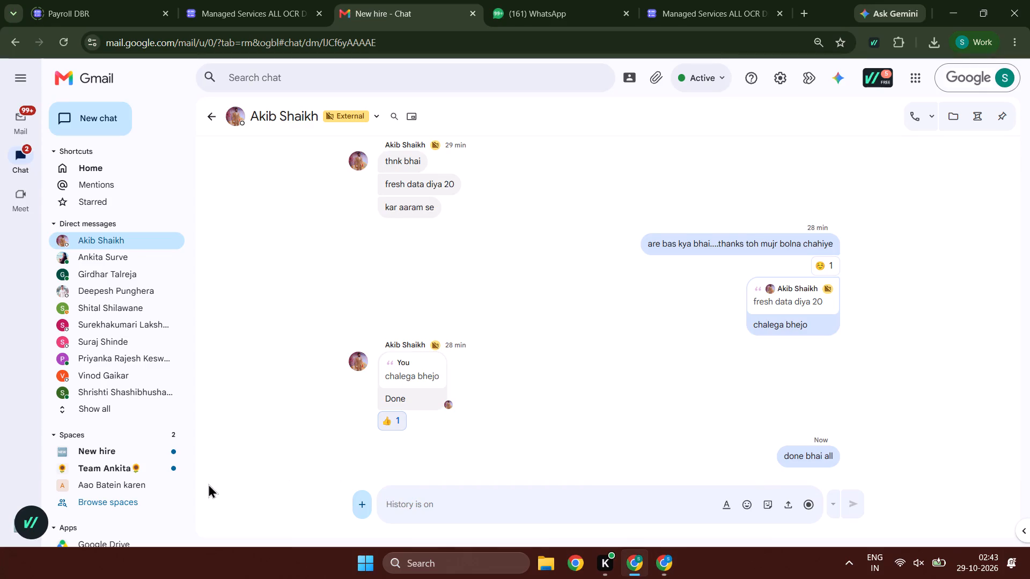
{"action": "left_click", "coordinate": [102, 456]}
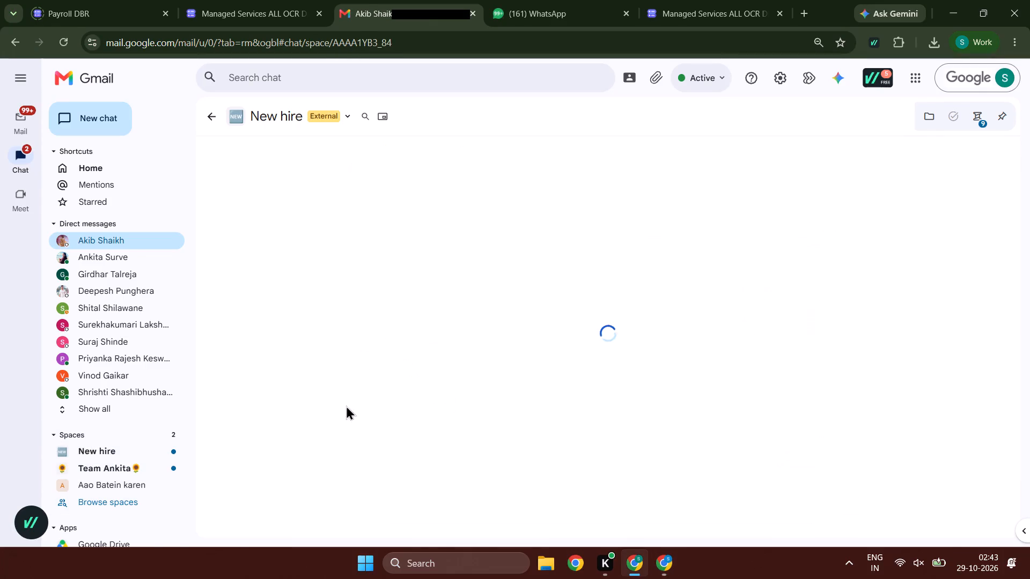
{"action": "left_click", "coordinate": [109, 469]}
{"action": "key", "text": "alt+Tab"}
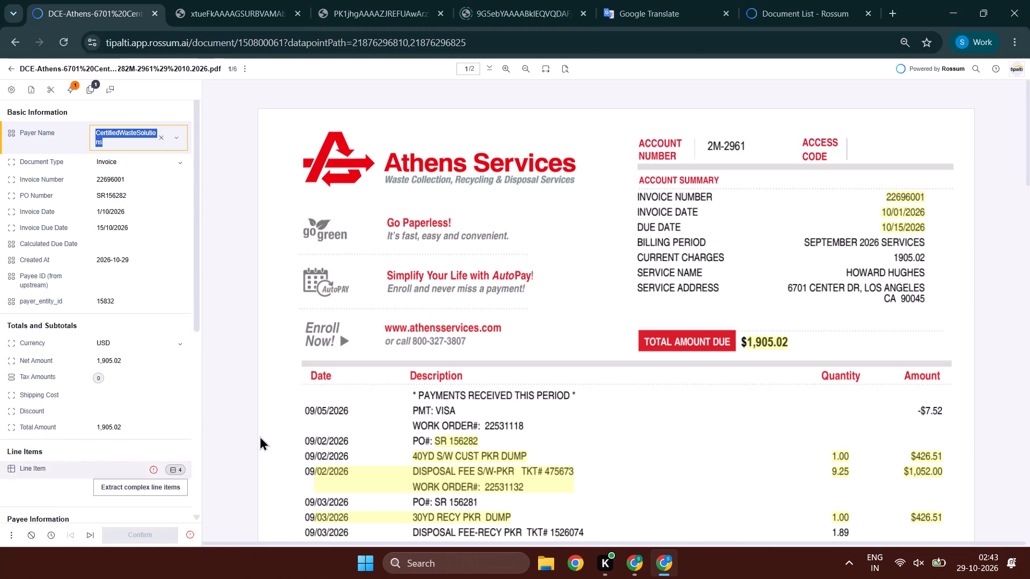
Validate the invoice number and recapture the PO number from the invoice page as SR 156282.
{"action": "left_click", "coordinate": [122, 183]}
{"action": "key", "text": "Tab"}
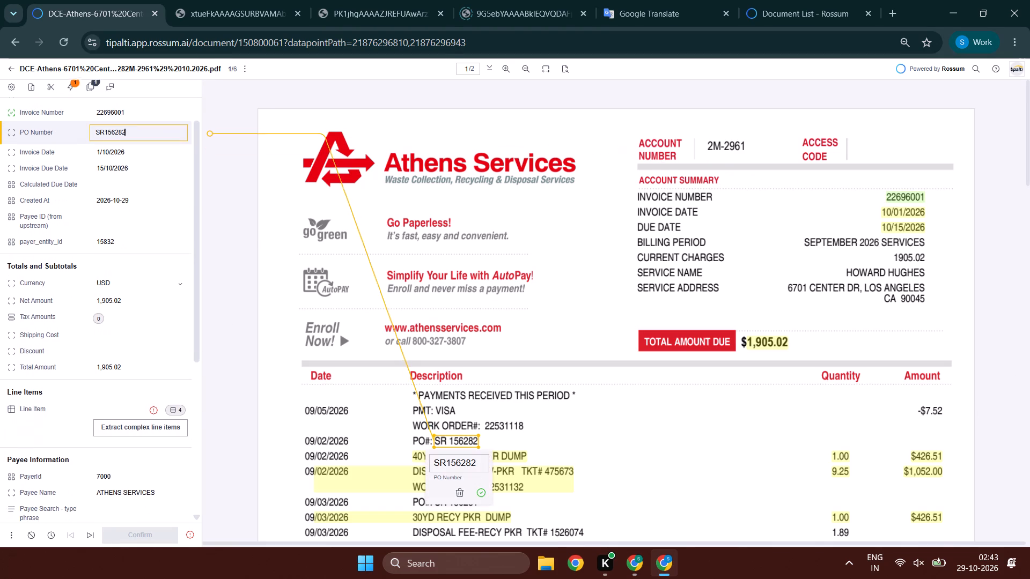
{"action": "key", "text": "Tab"}
{"action": "key", "text": "shift+Tab"}
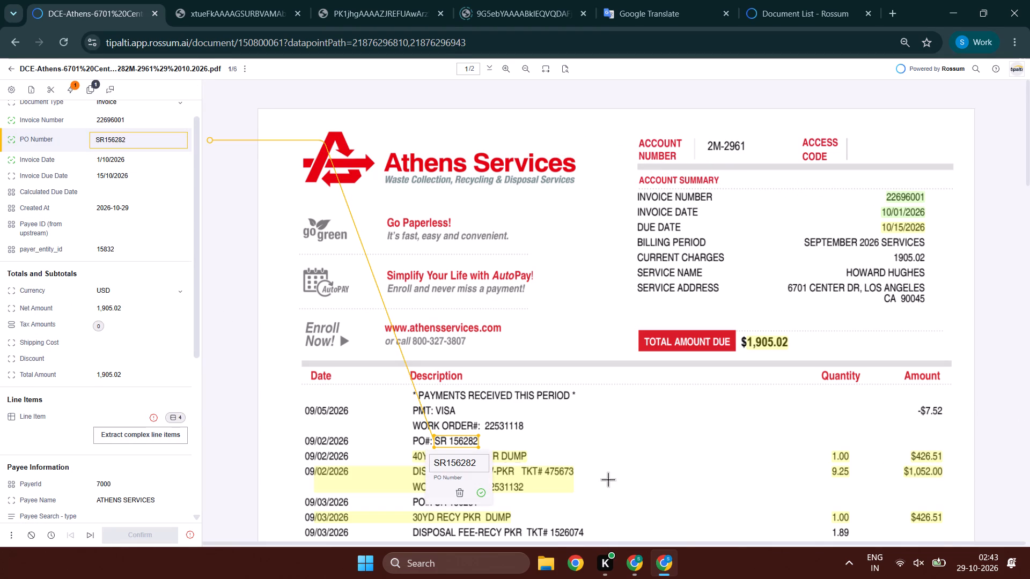
{"action": "left_click", "coordinate": [473, 435]}
{"action": "key", "text": "Tab"}
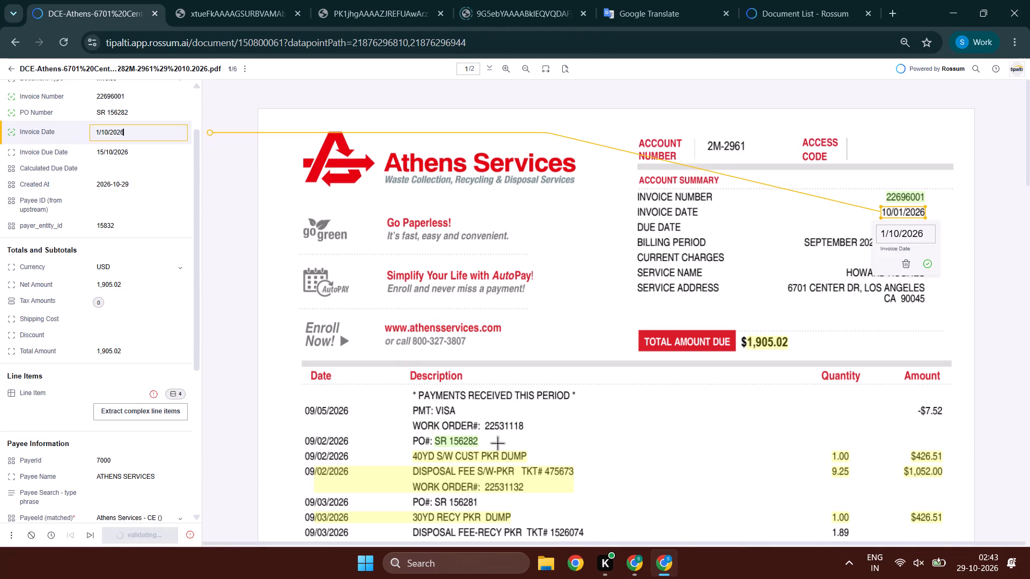
Validate the remaining basic information and totals fields in order, from the invoice date through the total amount.
{"action": "key", "text": "Tab"}
{"action": "key", "text": "Tab"}
{"action": "key", "text": "Tab"}
{"action": "key", "text": "Tab"}
{"action": "key", "text": "Tab"}
{"action": "key", "text": "Tab"}
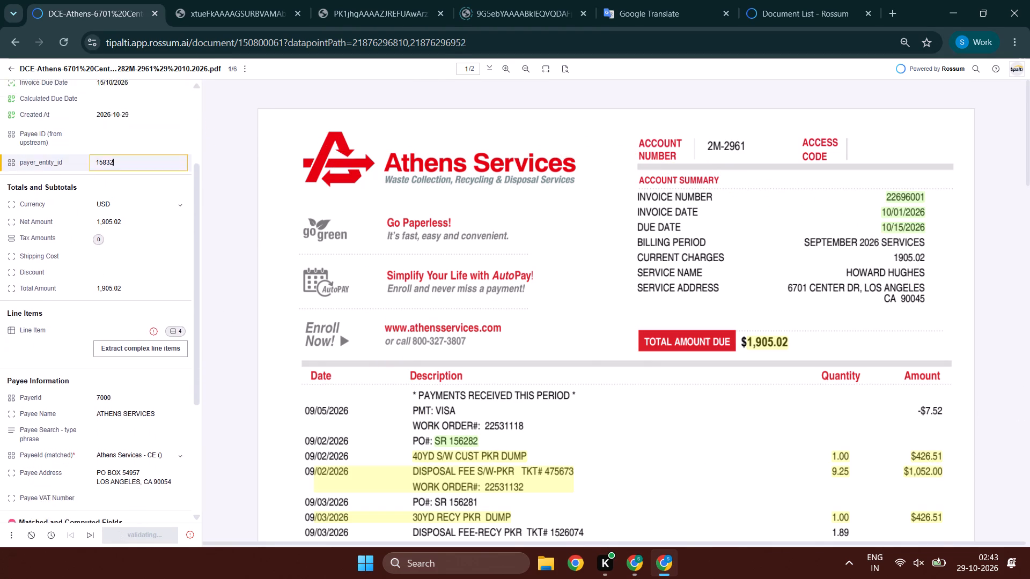
{"action": "key", "text": "Tab"}
{"action": "key", "text": "Tab"}
{"action": "key", "text": "Tab"}
{"action": "key", "text": "Tab"}
{"action": "key", "text": "Tab"}
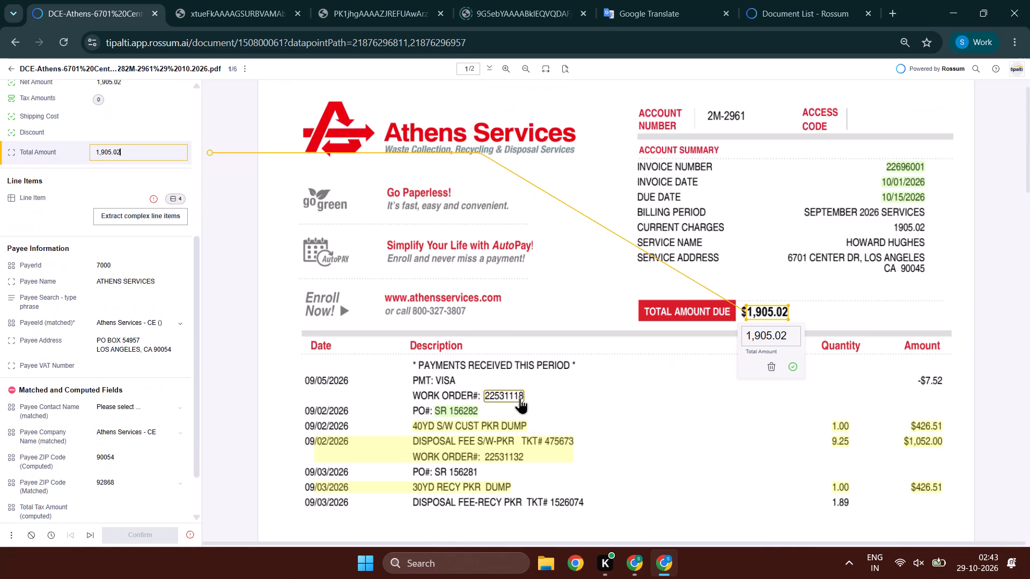
{"action": "key", "text": "Tab"}
Delete the wrongly captured fourth line item, described as 31 - 60 Days.
{"action": "left_click", "coordinate": [326, 504]}
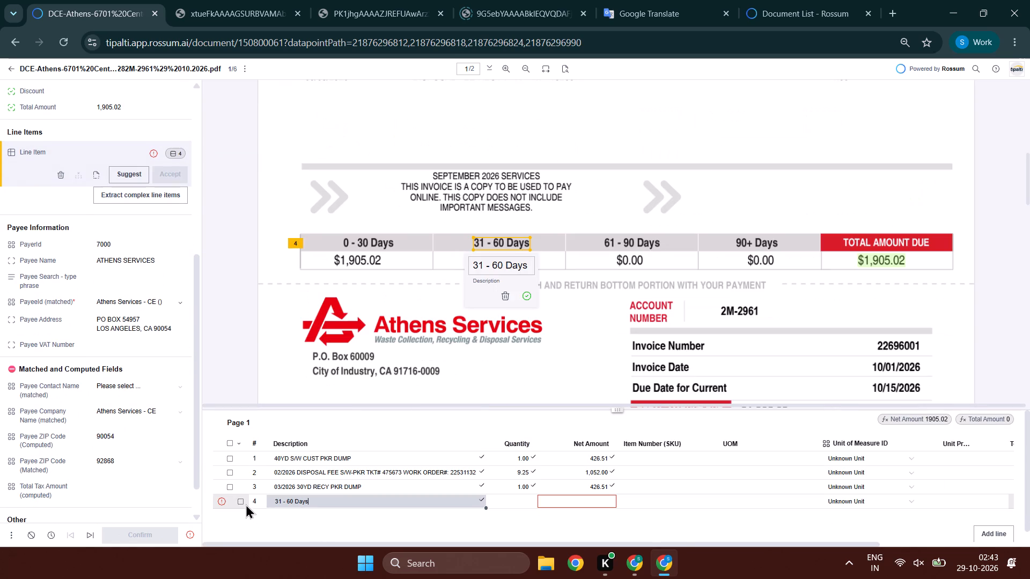
{"action": "left_click", "coordinate": [246, 504]}
{"action": "left_click", "coordinate": [242, 501]}
{"action": "left_click", "coordinate": [329, 419]}
Trim the date from the second line item's captured description, leaving DISPOSAL FEE S/W-PKR TKT# 475673 WORK ORDER#: 22531132.
{"action": "scroll", "coordinate": [532, 313], "scroll_direction": "up", "scroll_amount": 4}
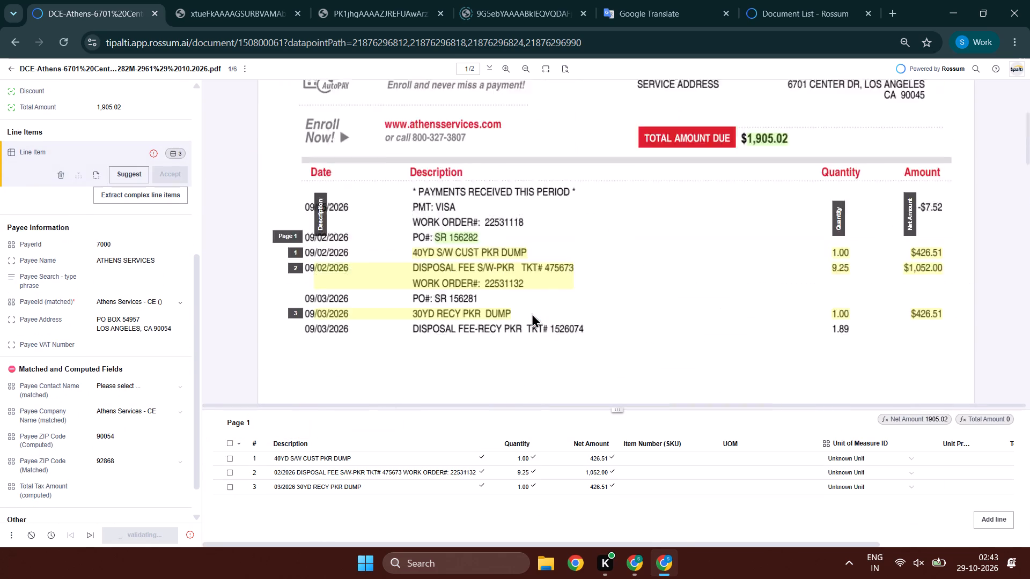
{"action": "scroll", "coordinate": [536, 313], "scroll_direction": "down", "scroll_amount": 1}
{"action": "left_click", "coordinate": [490, 276]}
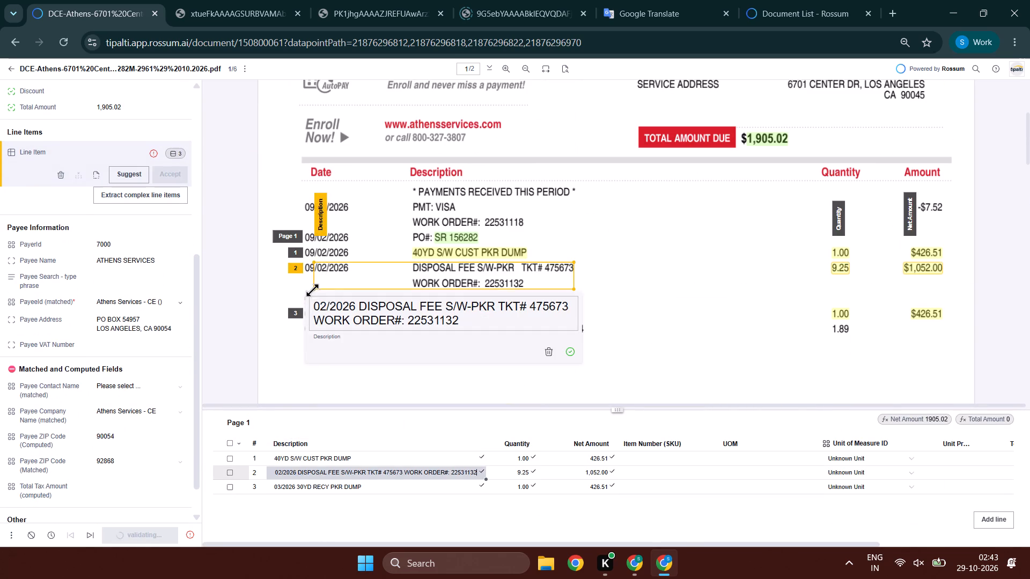
{"action": "left_click_drag", "start_coordinate": [312, 289], "coordinate": [374, 293]}
{"action": "key", "text": "Tab"}
Open the captured description of the third line item, 30YD RECY PKR DUMP, for editing.
{"action": "left_click", "coordinate": [366, 313]}
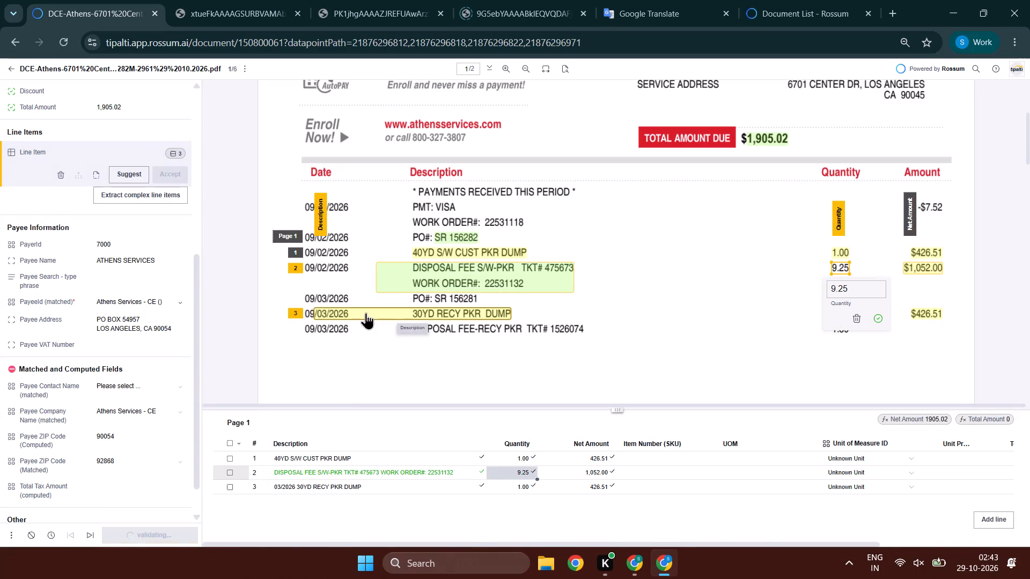
Correct the third line item's description so it captures only 30YD RECY PKR DUMP.
{"action": "left_click_drag", "start_coordinate": [372, 320], "coordinate": [373, 327]}
{"action": "left_click_drag", "start_coordinate": [422, 314], "coordinate": [419, 333]}
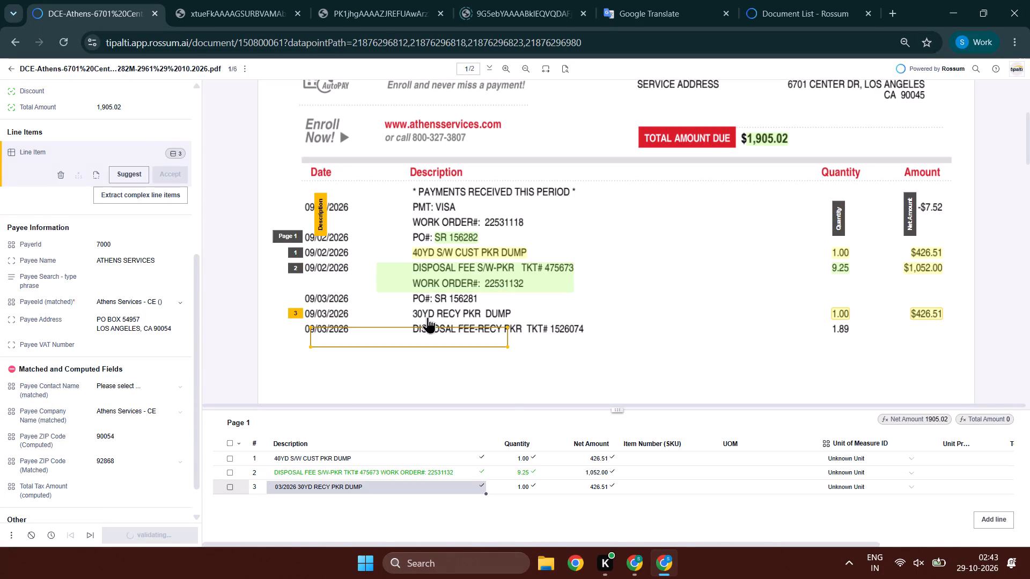
{"action": "left_click", "coordinate": [428, 317]}
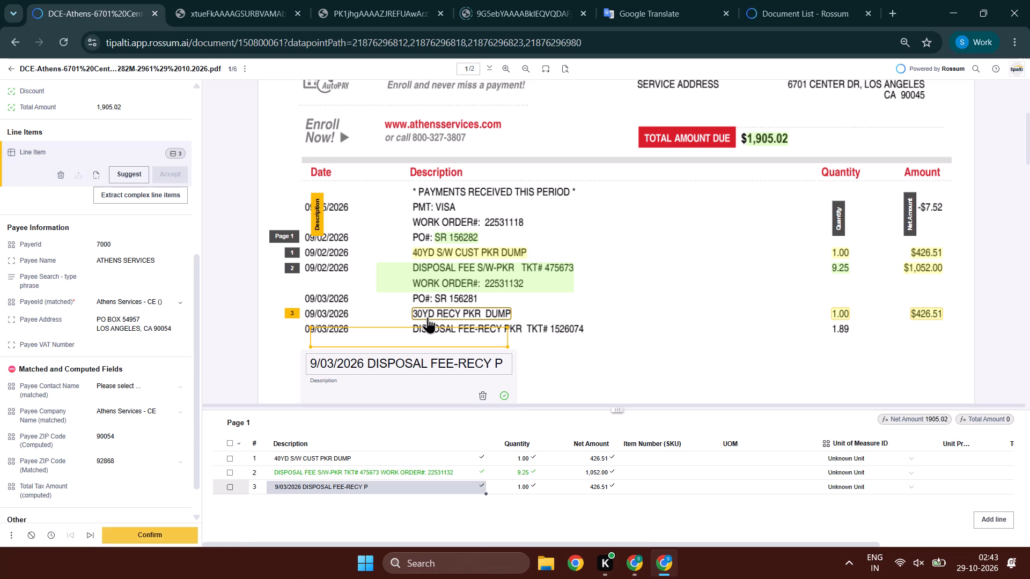
{"action": "left_click", "coordinate": [428, 317]}
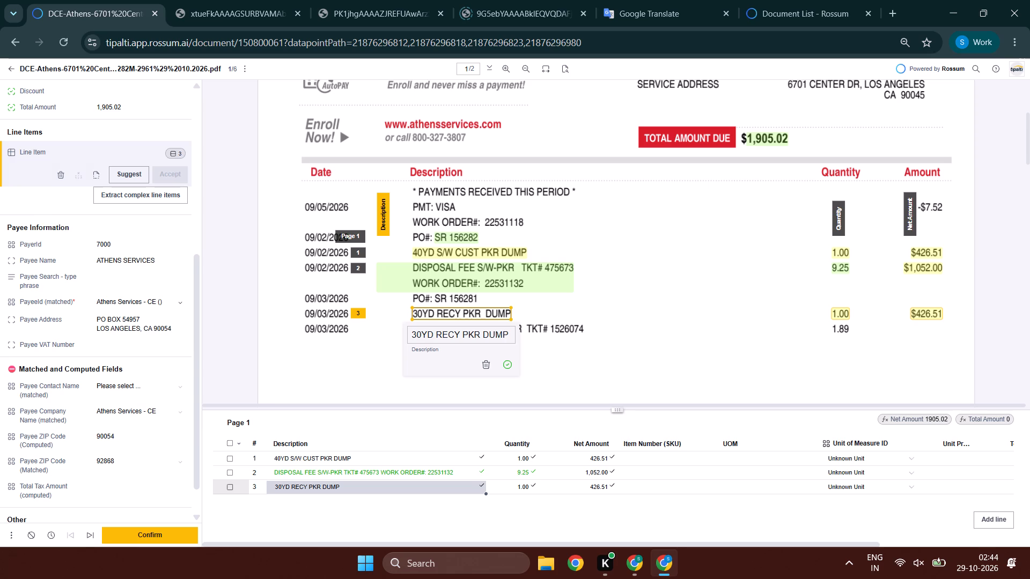
Validate the captured description, quantity and net amount of the third line item, 30YD RECY PKR DUMP.
{"action": "key", "text": "Tab"}
{"action": "key", "text": "Tab"}
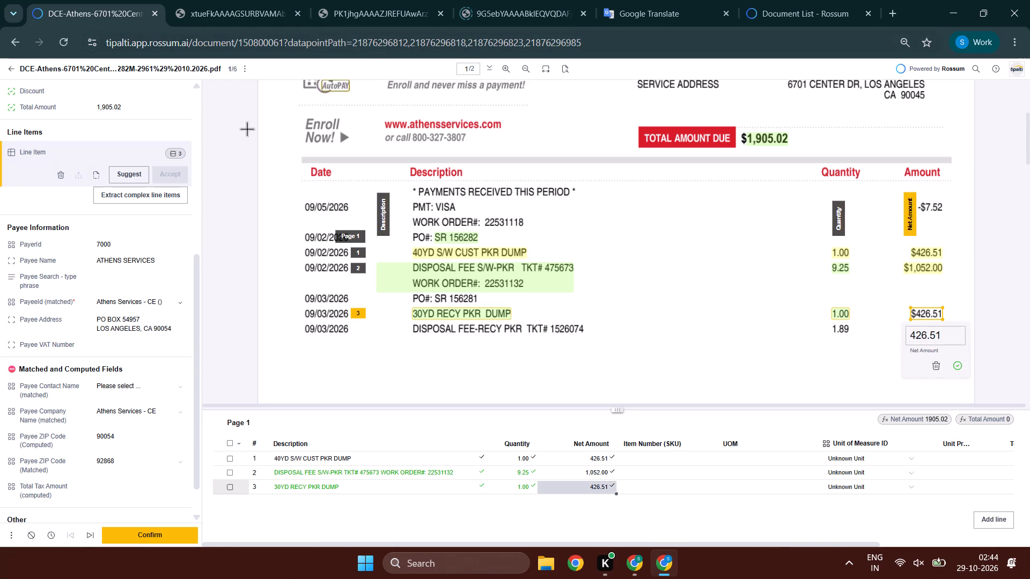
{"action": "key", "text": "Tab"}
{"action": "scroll", "coordinate": [0, 155], "scroll_direction": "up", "scroll_amount": 1}
{"action": "scroll", "coordinate": [578, 130], "scroll_direction": "down", "scroll_amount": 1}
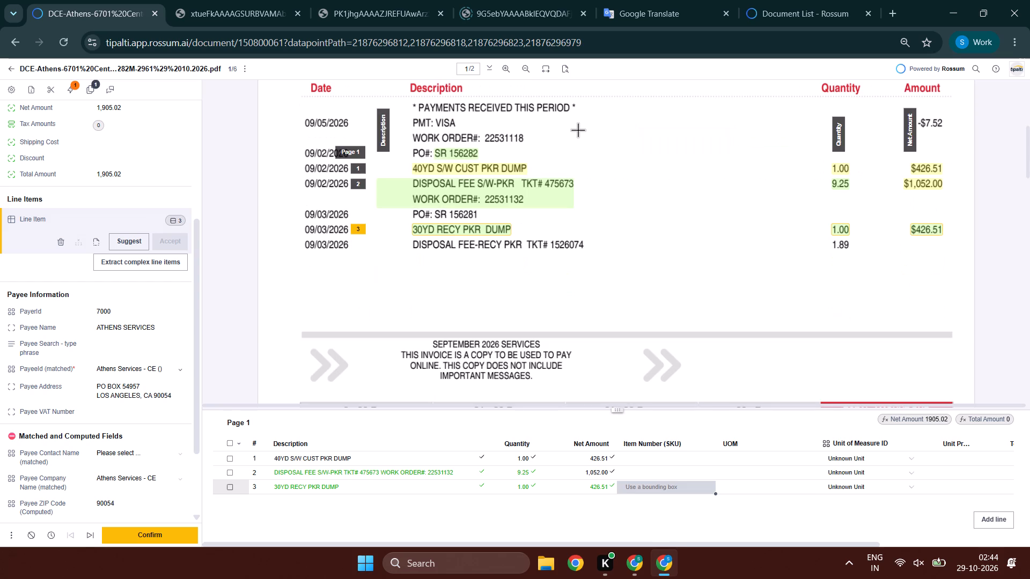
{"action": "key", "text": "Tab"}
Check the captured line items against the invoice's charge table, including the second line's disposal fee description.
{"action": "double_click", "coordinate": [246, 226]}
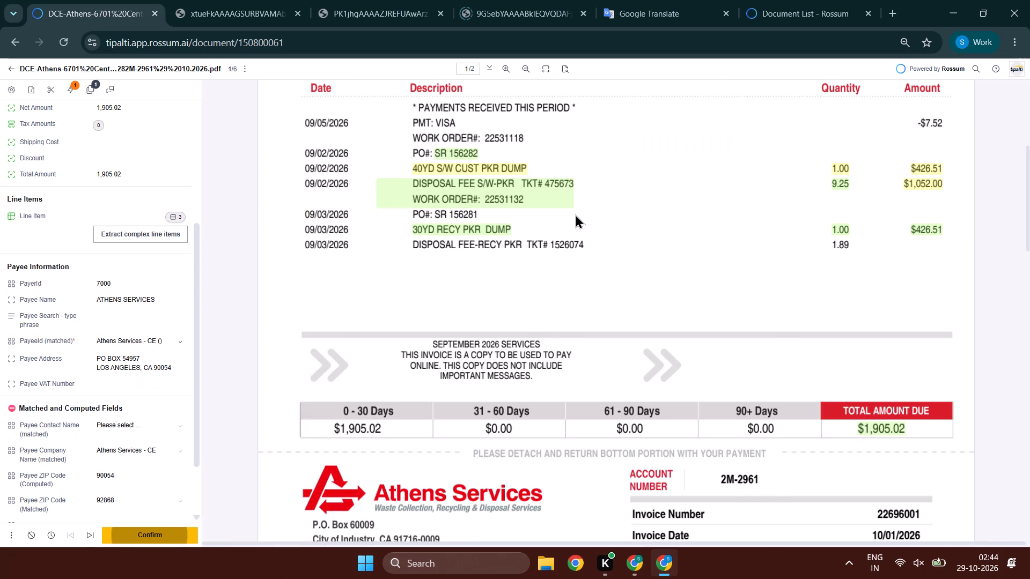
{"action": "scroll", "coordinate": [575, 214], "scroll_direction": "down", "scroll_amount": 1}
{"action": "scroll", "coordinate": [577, 221], "scroll_direction": "up", "scroll_amount": 1}
{"action": "scroll", "coordinate": [649, 257], "scroll_direction": "up", "scroll_amount": 2}
{"action": "scroll", "coordinate": [649, 257], "scroll_direction": "down", "scroll_amount": 2}
{"action": "scroll", "coordinate": [649, 258], "scroll_direction": "up", "scroll_amount": 1}
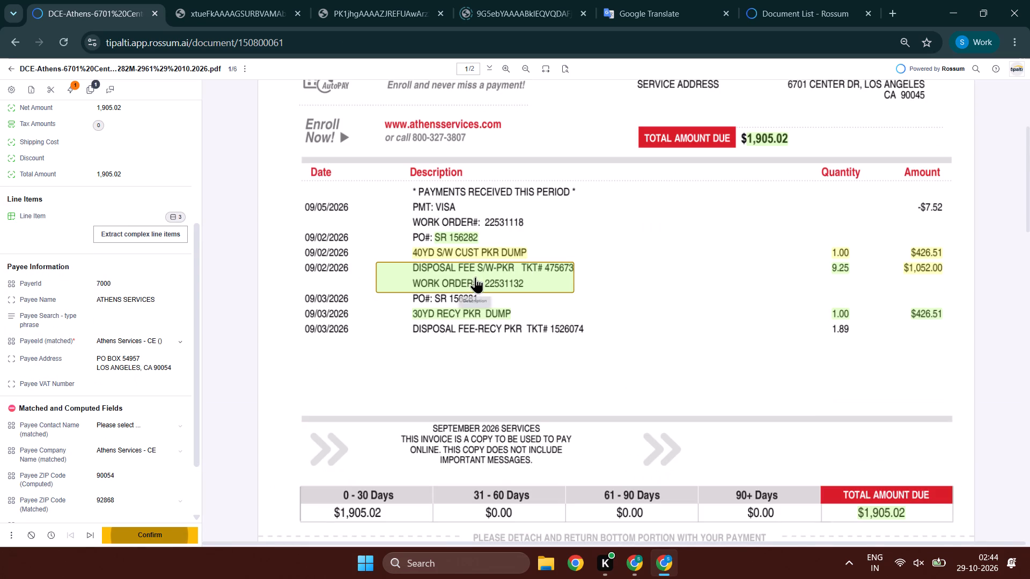
{"action": "left_click", "coordinate": [475, 277]}
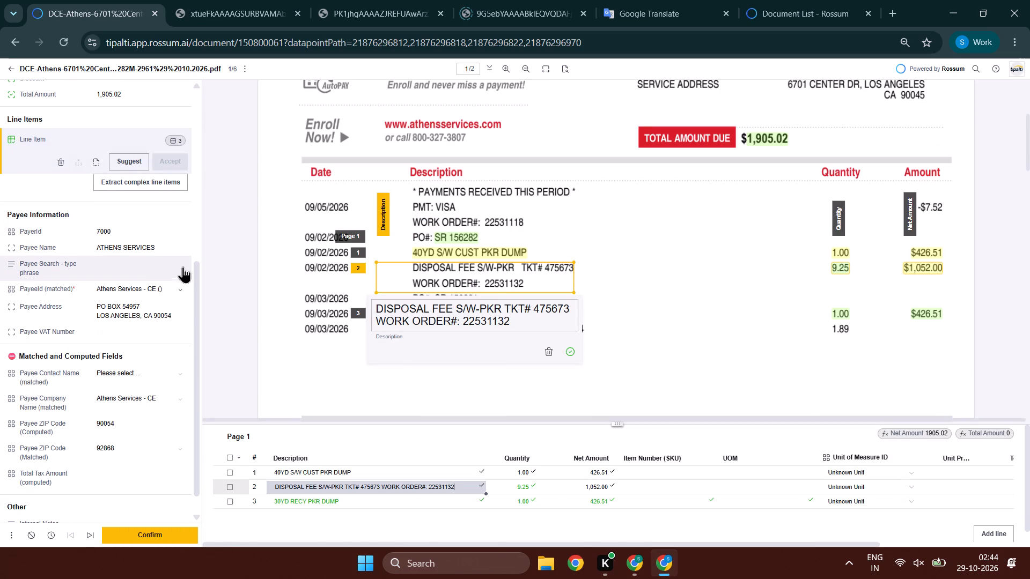
Validate the payee name, payee search, matched payee ID and payee address fields for Athens Services.
{"action": "left_click", "coordinate": [159, 253]}
{"action": "key", "text": "Tab"}
{"action": "key", "text": "Tab"}
{"action": "key", "text": "Tab"}
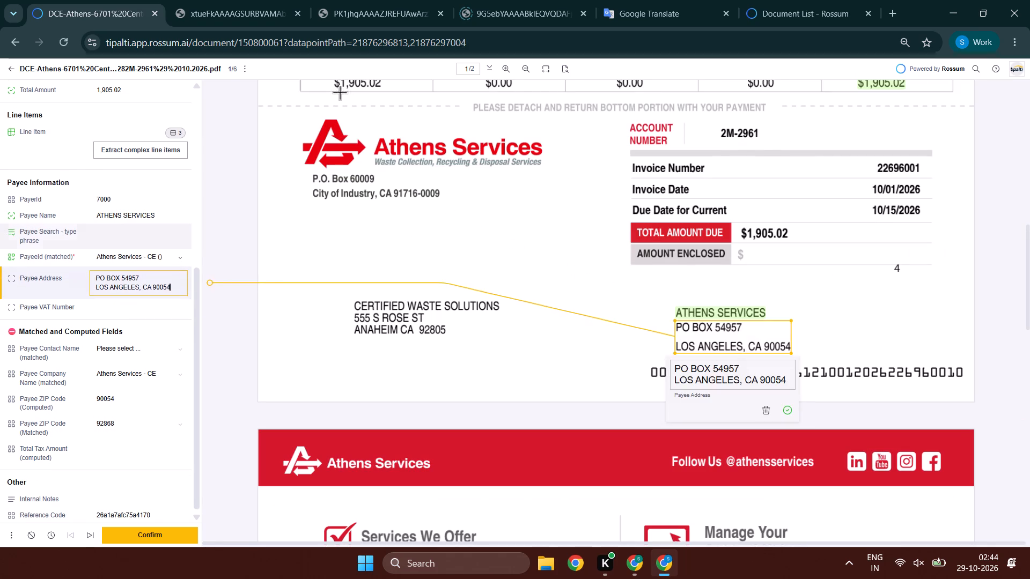
{"action": "key", "text": "Tab"}
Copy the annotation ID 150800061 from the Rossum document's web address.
{"action": "double_click", "coordinate": [270, 41]}
{"action": "key", "text": "ctrl+c"}
{"action": "key", "text": "ctrl+c"}
{"action": "key", "text": "alt+Tab"}
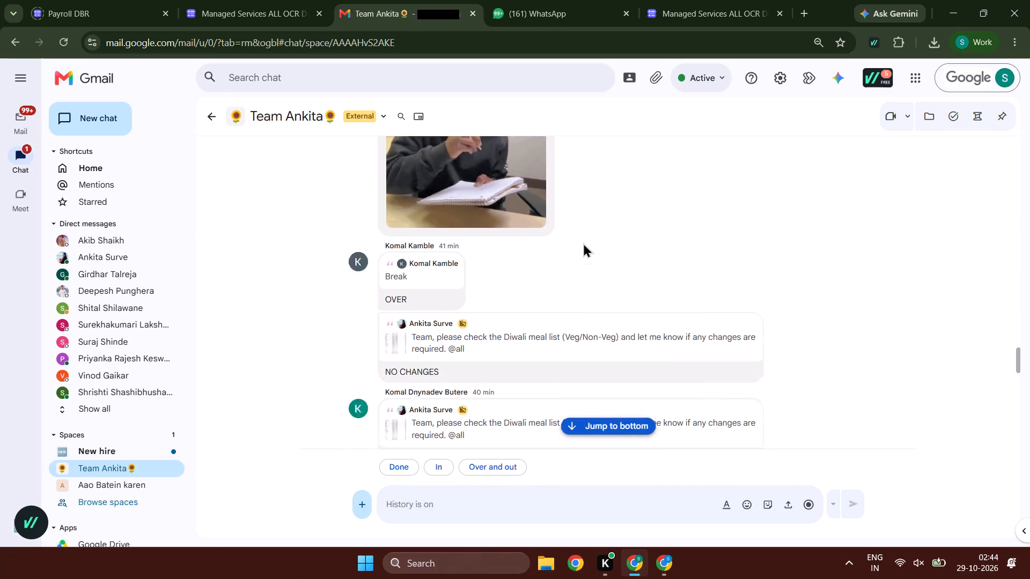
{"action": "scroll", "coordinate": [590, 251], "scroll_direction": "down", "scroll_amount": 1}
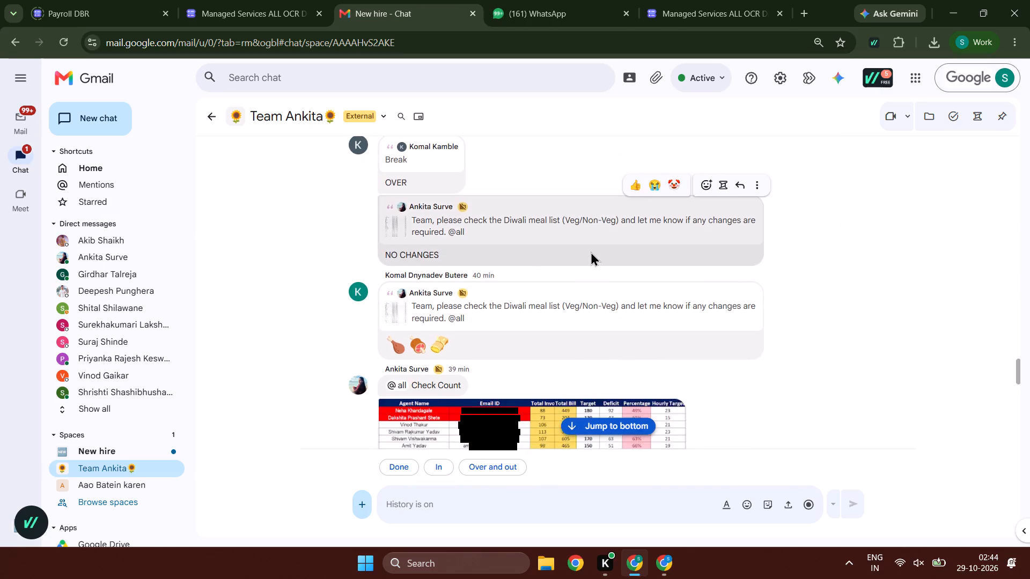
{"action": "scroll", "coordinate": [591, 251], "scroll_direction": "down", "scroll_amount": 1}
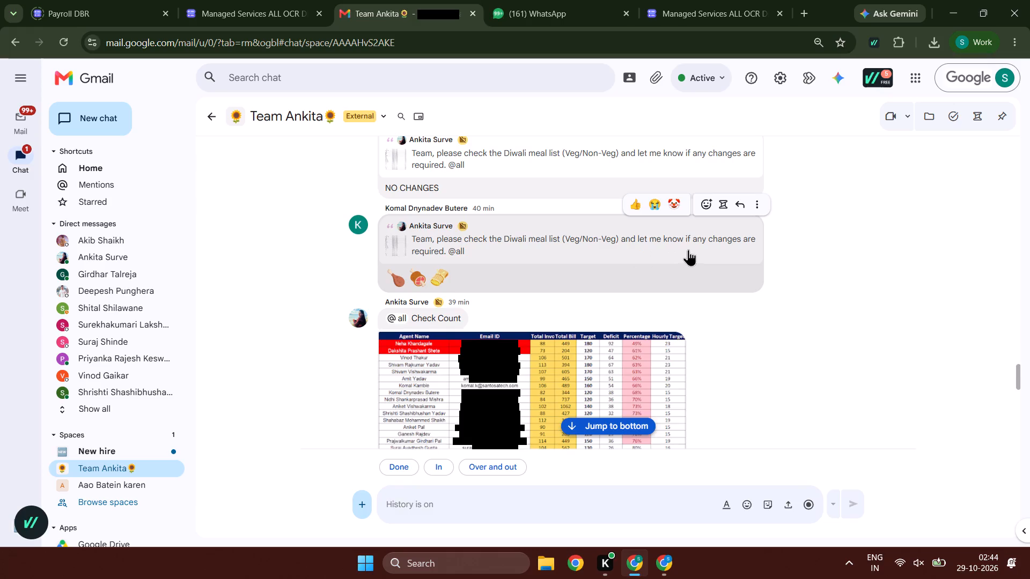
{"action": "scroll", "coordinate": [762, 247], "scroll_direction": "down", "scroll_amount": 2}
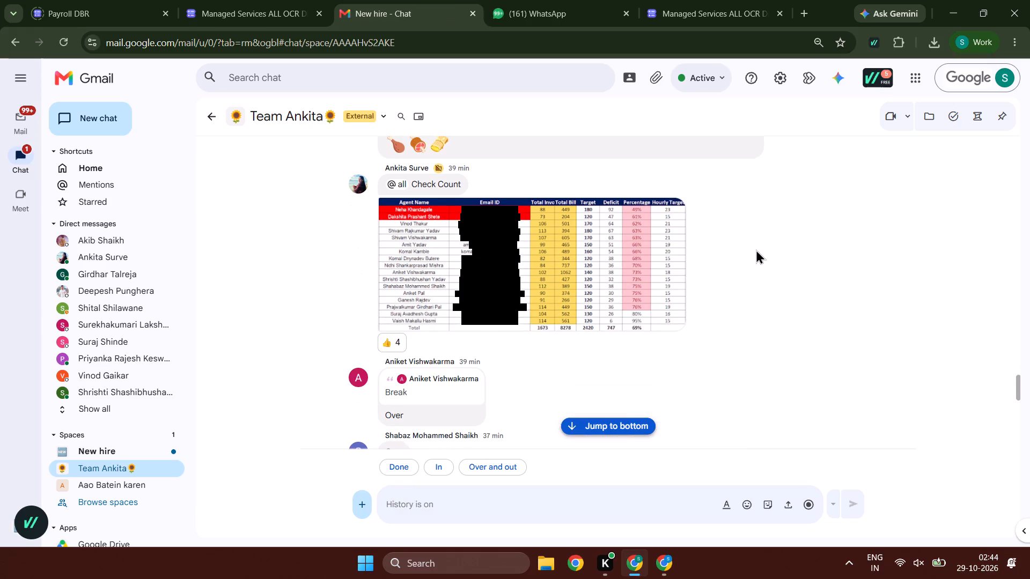
{"action": "scroll", "coordinate": [746, 262], "scroll_direction": "down", "scroll_amount": 6}
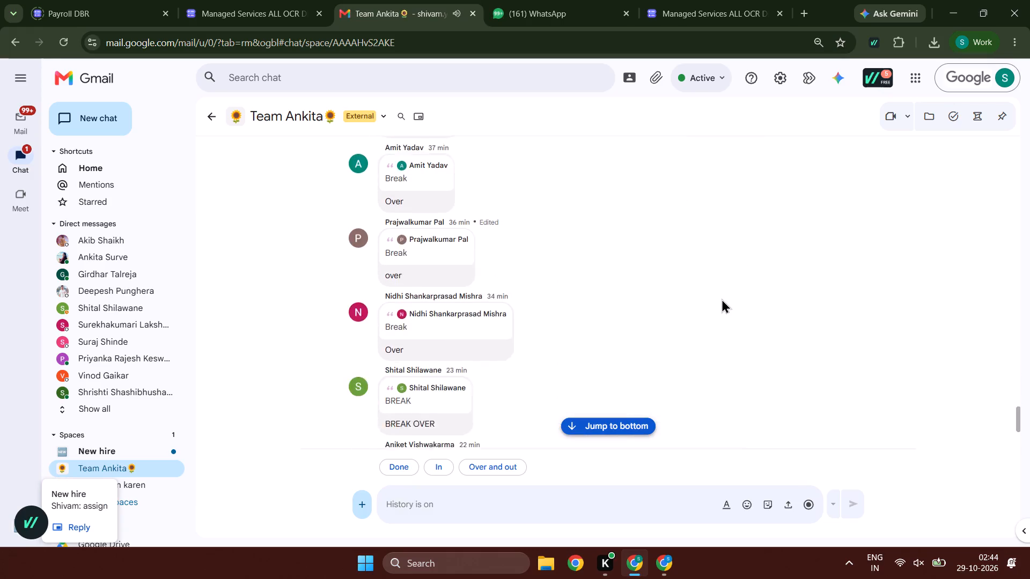
{"action": "scroll", "coordinate": [711, 303], "scroll_direction": "down", "scroll_amount": 5}
{"action": "scroll", "coordinate": [681, 175], "scroll_direction": "down", "scroll_amount": 1}
{"action": "scroll", "coordinate": [629, 221], "scroll_direction": "down", "scroll_amount": 4}
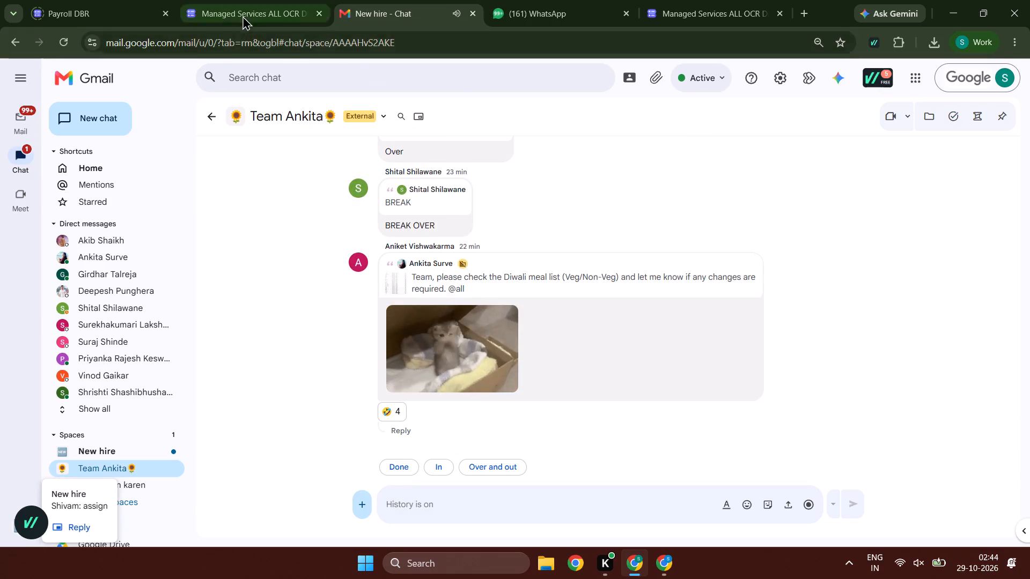
In the Managed Services ALL OCR DBR form, enter annotation ID 150800061, set the document type to Invoice, and continue to the following page.
{"action": "left_click", "coordinate": [242, 16]}
{"action": "key", "text": "ctrl+v"}
{"action": "left_click", "coordinate": [406, 243], "text": "ctrl"}
{"action": "key", "text": "ctrl+v"}
{"action": "left_click", "coordinate": [410, 309]}
{"action": "left_click", "coordinate": [407, 327]}
{"action": "left_click", "coordinate": [407, 351]}
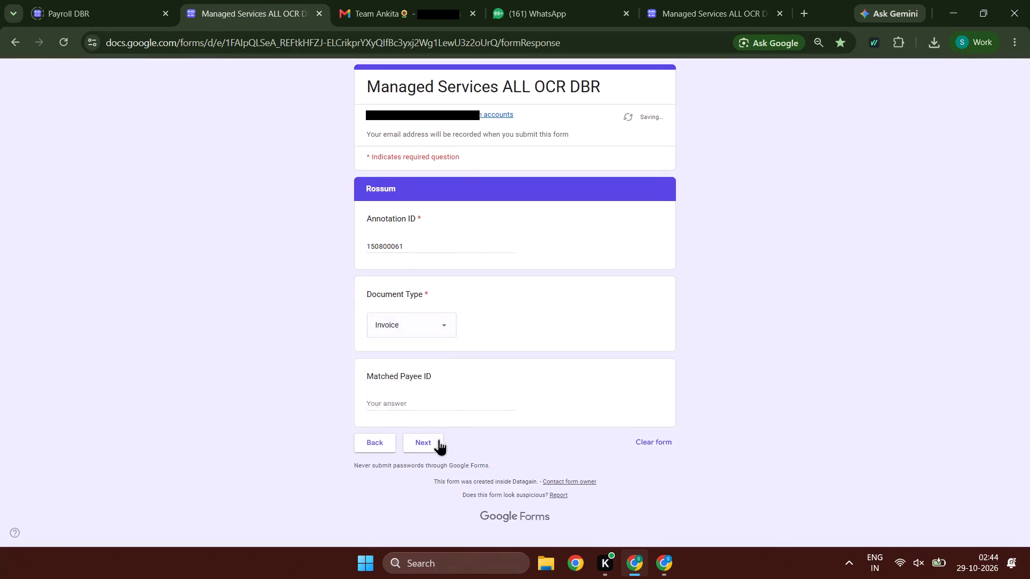
{"action": "left_click", "coordinate": [437, 443]}
Switch back to Rossum and copy the payer name CertifiedWasteSolutions for the DBR form.
{"action": "key", "text": "alt+Tab"}
{"action": "scroll", "coordinate": [65, 268], "scroll_direction": "up", "scroll_amount": 8}
{"action": "left_click", "coordinate": [120, 118], "text": "ctrl"}
{"action": "key", "text": "ctrl+c"}
{"action": "left_click", "coordinate": [130, 122], "text": "ctrl"}
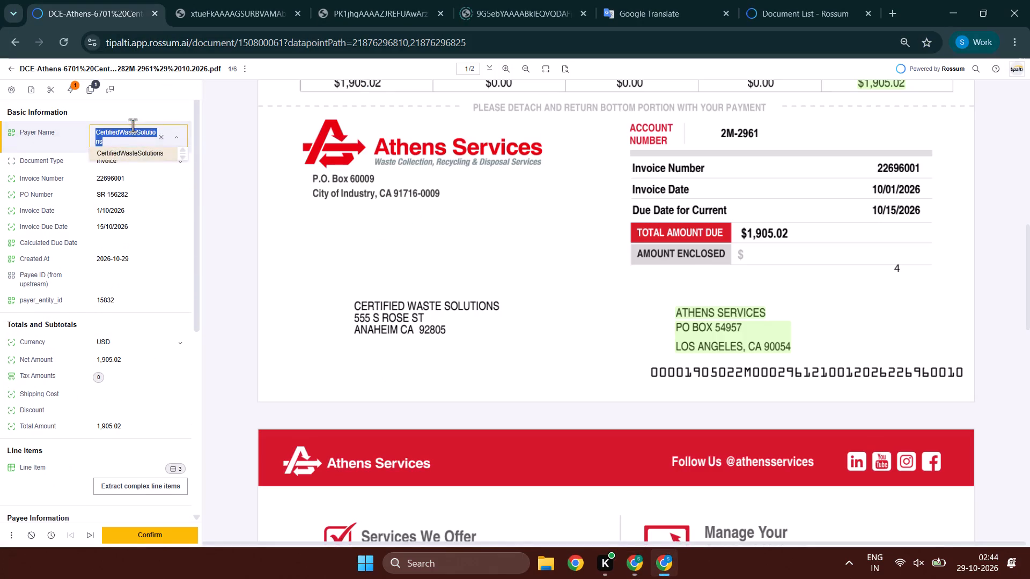
Copy payer name CertifiedWasteSolutions from Rossum into the DBR form's Payer and set Review to R.
{"action": "key", "text": "ctrl+c"}
{"action": "key", "text": "alt+Tab"}
{"action": "left_click", "coordinate": [417, 243]}
{"action": "left_click", "coordinate": [423, 250]}
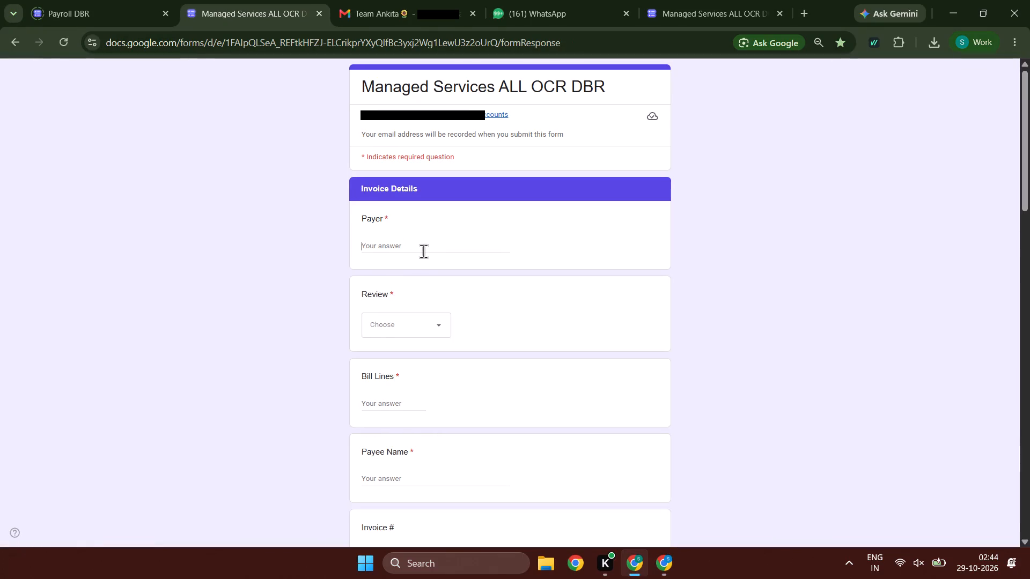
{"action": "key", "text": "ctrl+v"}
{"action": "left_click_drag", "start_coordinate": [399, 322], "coordinate": [396, 330]}
{"action": "left_click", "coordinate": [389, 359]}
Check the line item count in Rossum and enter 3 as Bill Lines in the DBR form.
{"action": "left_click", "coordinate": [380, 405]}
{"action": "key", "text": "alt+Tab"}
{"action": "scroll", "coordinate": [15, 296], "scroll_direction": "down", "scroll_amount": 2}
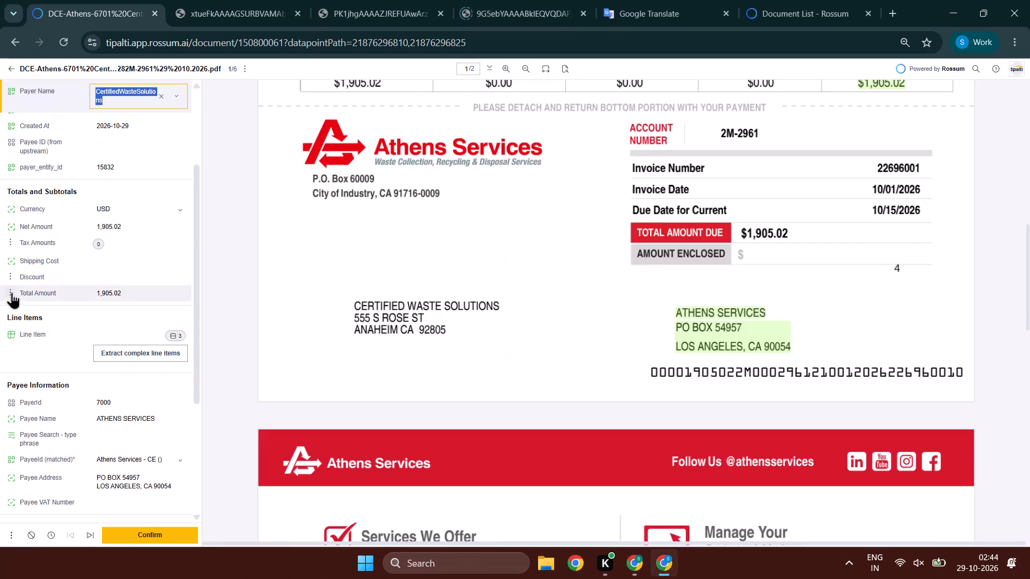
{"action": "key", "text": "alt+Tab"}
{"action": "key", "text": "3"}
{"action": "key", "text": "Tab"}
Copy the matched payee Athens Services - CE () from Rossum into the DBR form's Payee Name.
{"action": "key", "text": "alt+Tab"}
{"action": "scroll", "coordinate": [38, 318], "scroll_direction": "down", "scroll_amount": 2}
{"action": "left_click", "coordinate": [143, 337]}
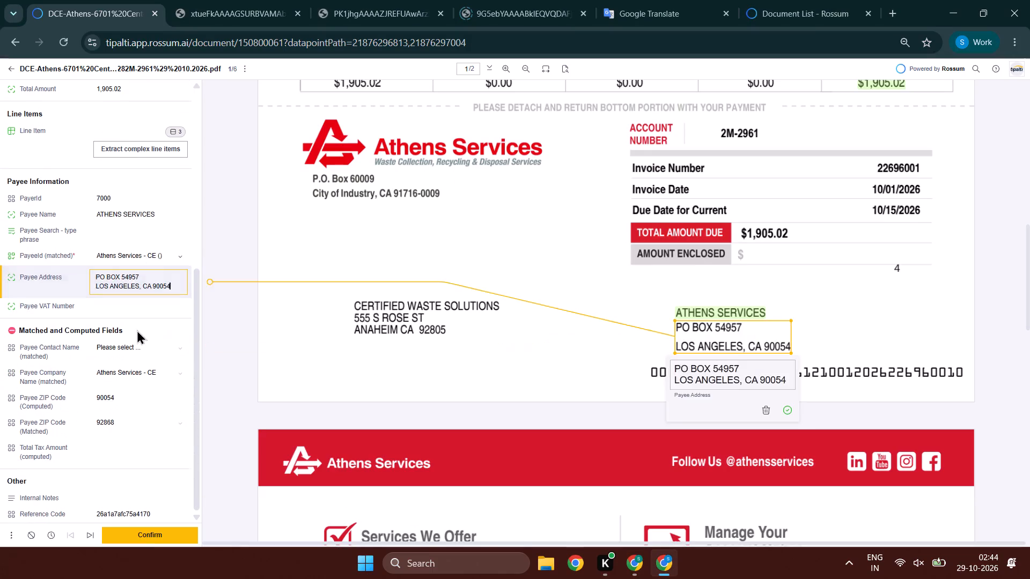
{"action": "key", "text": "shift+Tab"}
{"action": "key", "text": "ctrl+c"}
{"action": "key", "text": "alt+Tab"}
{"action": "key", "text": "ctrl+v"}
{"action": "key", "text": "Tab"}
Copy invoice number 22696001 from Rossum into the DBR form's Invoice #.
{"action": "key", "text": "alt+Tab"}
{"action": "scroll", "coordinate": [126, 232], "scroll_direction": "up", "scroll_amount": 9}
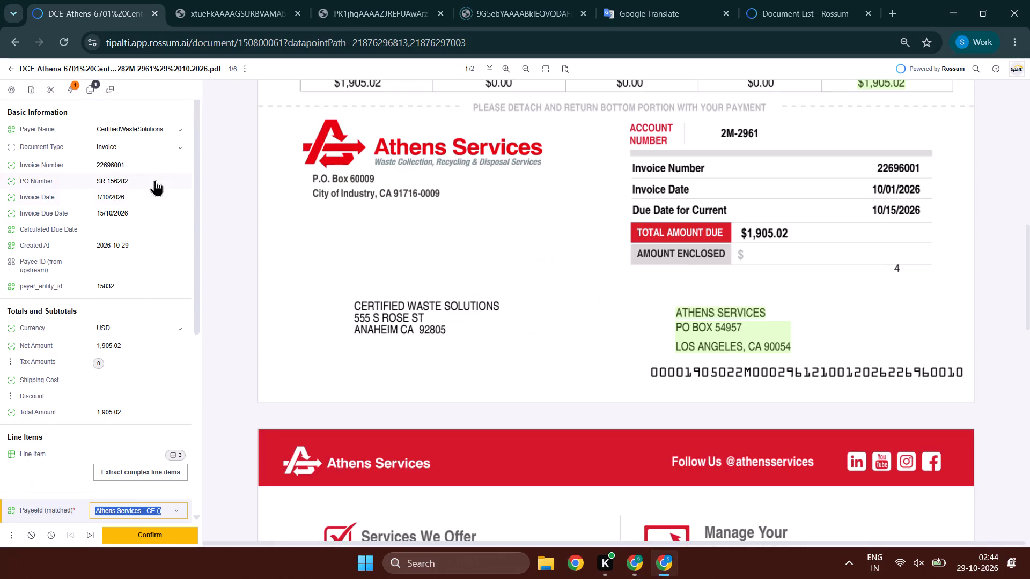
{"action": "left_click_drag", "start_coordinate": [149, 167], "coordinate": [71, 166]}
{"action": "key", "text": "ctrl+c"}
{"action": "key", "text": "ctrl+c"}
{"action": "key", "text": "alt+Tab"}
{"action": "key", "text": "ctrl+v"}
{"action": "key", "text": "Tab"}
Set the DBR form's invoice date to 01-10-2026 and invoice due date to 15-10-2026, matching Rossum.
{"action": "key", "text": "alt+Tab"}
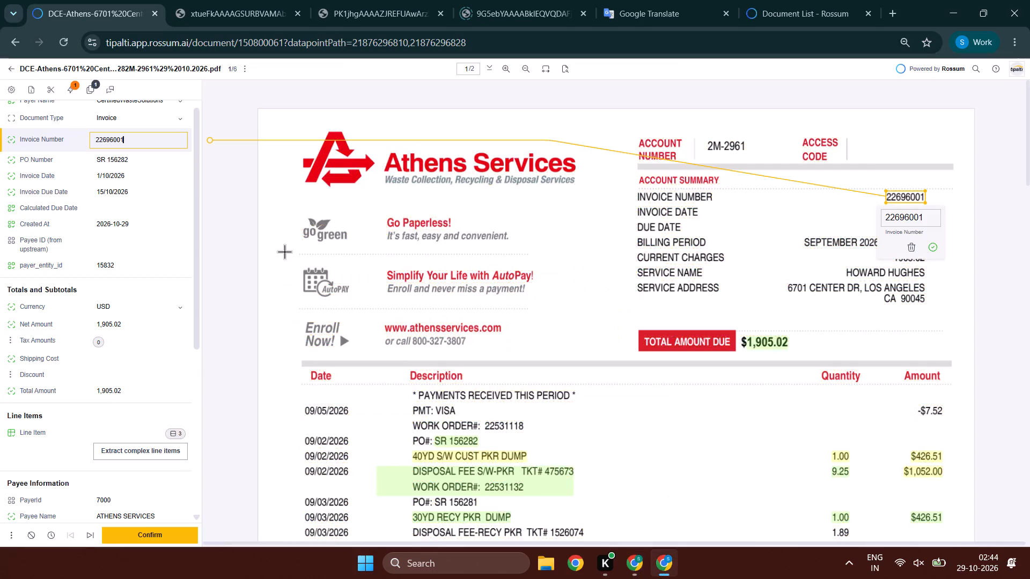
{"action": "key", "text": "alt+Tab"}
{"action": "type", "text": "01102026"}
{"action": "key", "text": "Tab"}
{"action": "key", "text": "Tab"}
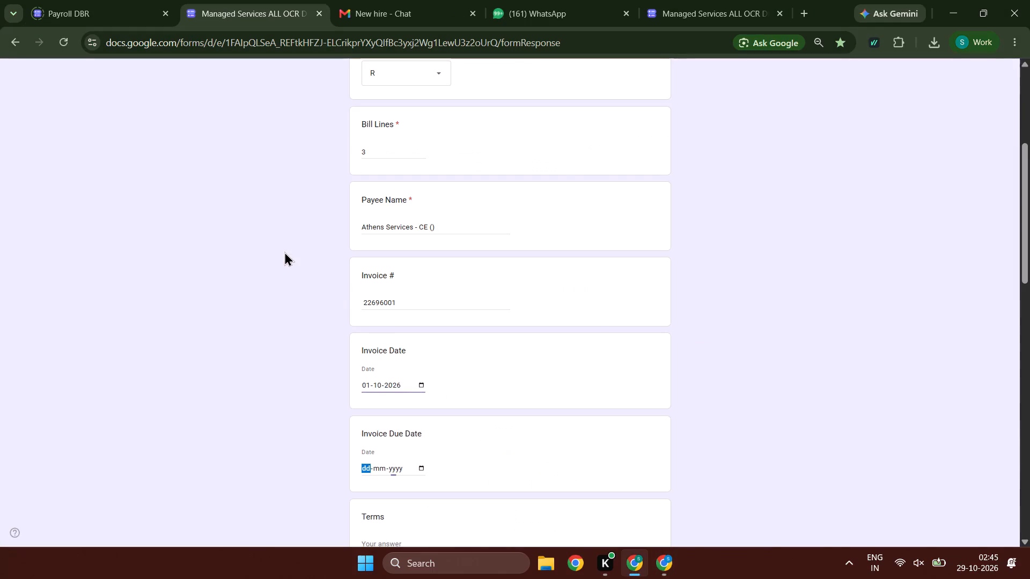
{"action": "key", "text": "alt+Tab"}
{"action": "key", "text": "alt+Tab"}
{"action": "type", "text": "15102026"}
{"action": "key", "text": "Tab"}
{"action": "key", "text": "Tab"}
Leave Terms blank and copy PO number SR 156282 from Rossum into the DBR form's PO #.
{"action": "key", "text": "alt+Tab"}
{"action": "left_click_drag", "start_coordinate": [142, 153], "coordinate": [90, 157]}
{"action": "key", "text": "ctrl+c"}
{"action": "key", "text": "alt+Tab"}
{"action": "scroll", "coordinate": [380, 264], "scroll_direction": "down", "scroll_amount": 3}
{"action": "key", "text": "Tab"}
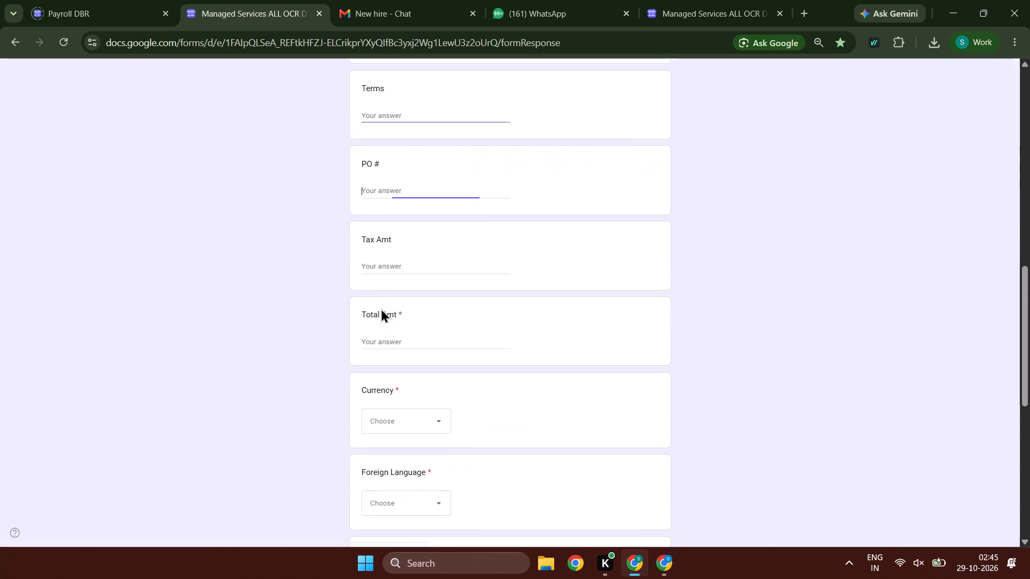
{"action": "key", "text": "alt+Tab"}
{"action": "key", "text": "alt+Tab"}
{"action": "key", "text": "ctrl+v"}
{"action": "key", "text": "Tab"}
Copy the amount 1,905.02 from Rossum into the DBR form's Total Amt, leaving Tax Amt blank.
{"action": "key", "text": "alt+Tab"}
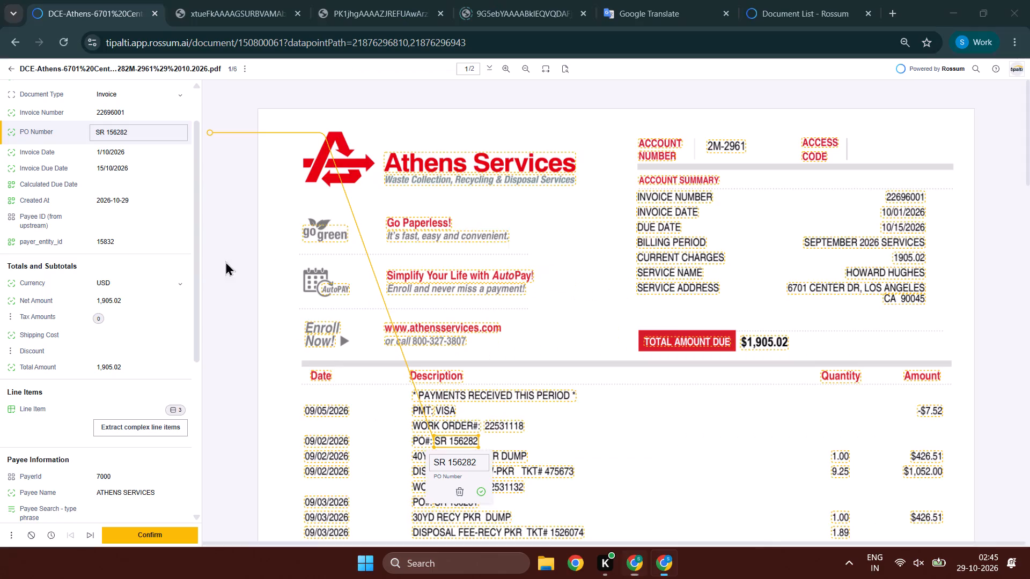
{"action": "left_click_drag", "start_coordinate": [134, 295], "coordinate": [95, 302]}
{"action": "key", "text": "ctrl+c"}
{"action": "key", "text": "alt+Tab"}
{"action": "key", "text": "Tab"}
{"action": "key", "text": "ctrl+v"}
{"action": "key", "text": "Tab"}
Set the DBR form's currency to USD.
{"action": "key", "text": "alt+Tab"}
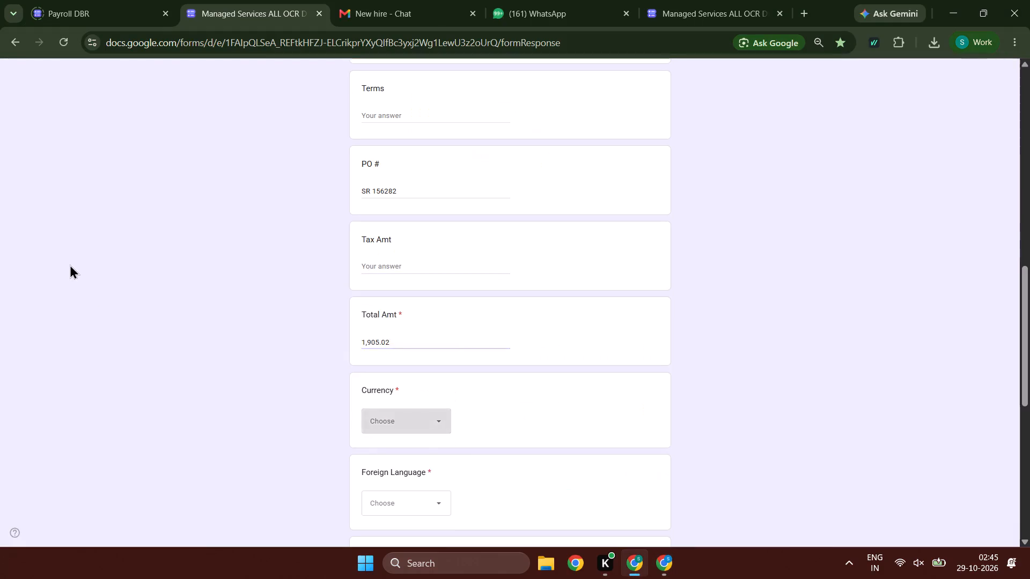
{"action": "key", "text": "alt+Tab"}
{"action": "type", "text": "us"}
{"action": "key", "text": "Tab"}
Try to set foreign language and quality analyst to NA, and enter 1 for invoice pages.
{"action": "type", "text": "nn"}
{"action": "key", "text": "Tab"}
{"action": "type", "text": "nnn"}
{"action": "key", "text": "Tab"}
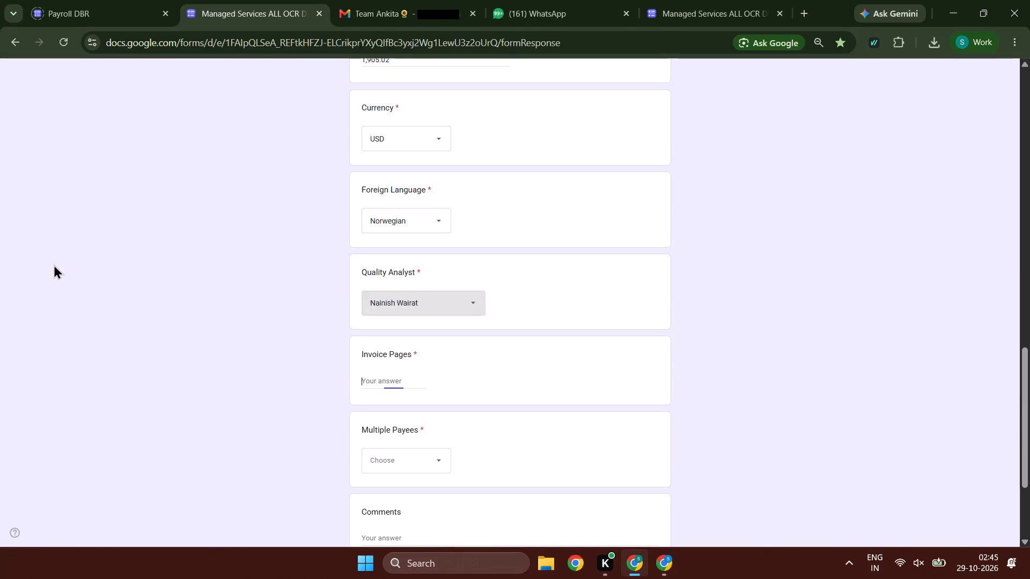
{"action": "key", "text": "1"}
Set foreign language and quality analyst to NA, invoice pages to 1, and multiple payees to No.
{"action": "key", "text": "shift+Tab"}
{"action": "key", "text": "shift+Tab"}
{"action": "type", "text": "nn"}
{"action": "key", "text": "Tab"}
{"action": "type", "text": "nnn"}
{"action": "key", "text": "Tab"}
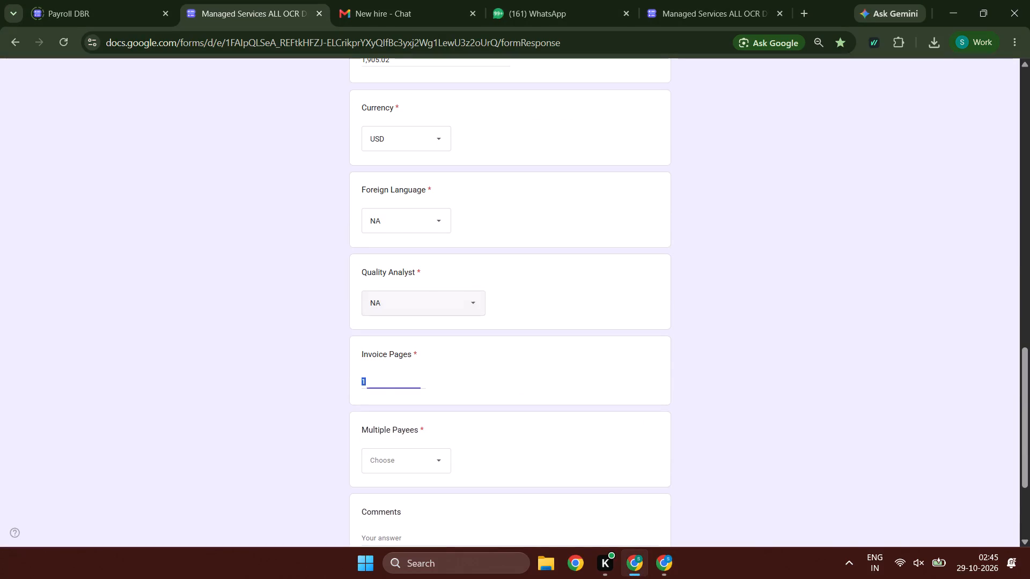
{"action": "key", "text": "1"}
{"action": "key", "text": "Tab"}
{"action": "key", "text": "n"}
Leave Comments blank, turn on sending a copy of the responses, and submit the DBR form.
{"action": "key", "text": "Tab"}
{"action": "key", "text": "Tab"}
{"action": "key", "text": "space"}
{"action": "key", "text": "Tab"}
{"action": "key", "text": "Tab"}
{"action": "key", "text": "space"}
Confirm Athens Services invoice 22696001 in Rossum.
{"action": "key", "text": "alt+Tab"}
{"action": "double_click", "coordinate": [161, 535]}
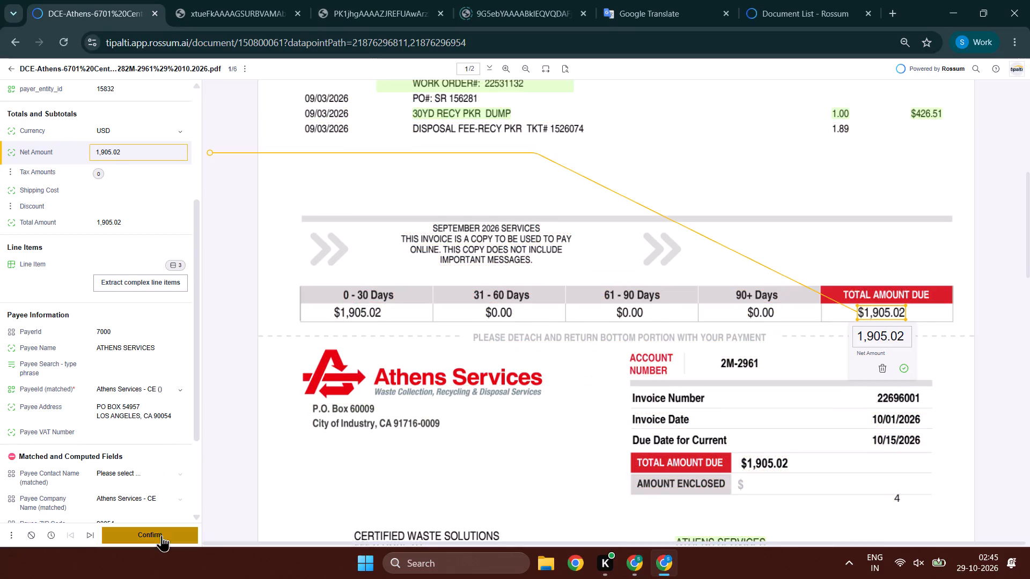
Start another DBR response with the account email included, OCR set to Rossum, and continue to the invoice details.
{"action": "key", "text": "alt+Tab"}
{"action": "left_click", "coordinate": [394, 137]}
{"action": "left_click", "coordinate": [396, 142]}
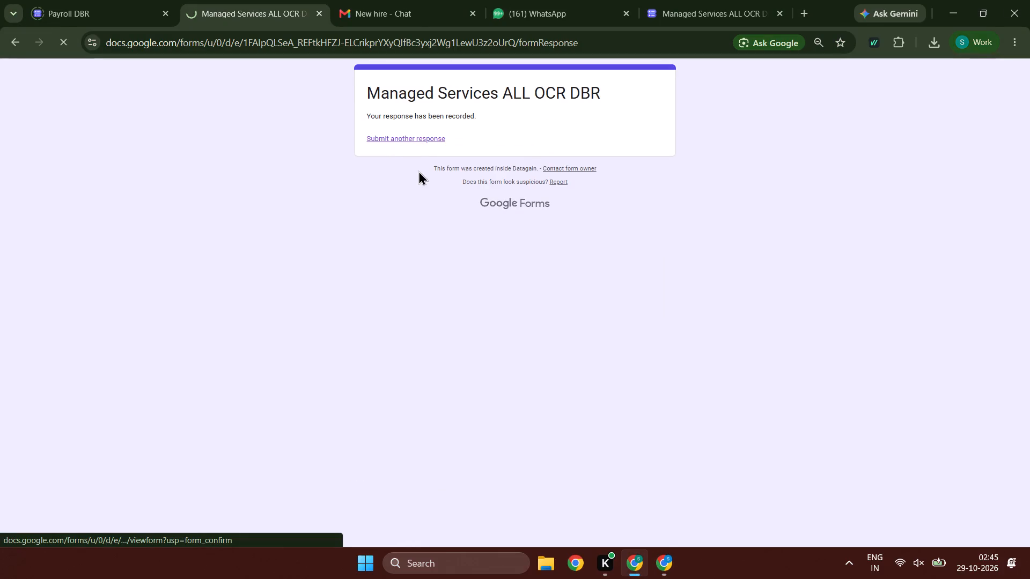
{"action": "left_click", "coordinate": [411, 133]}
{"action": "left_click", "coordinate": [388, 225]}
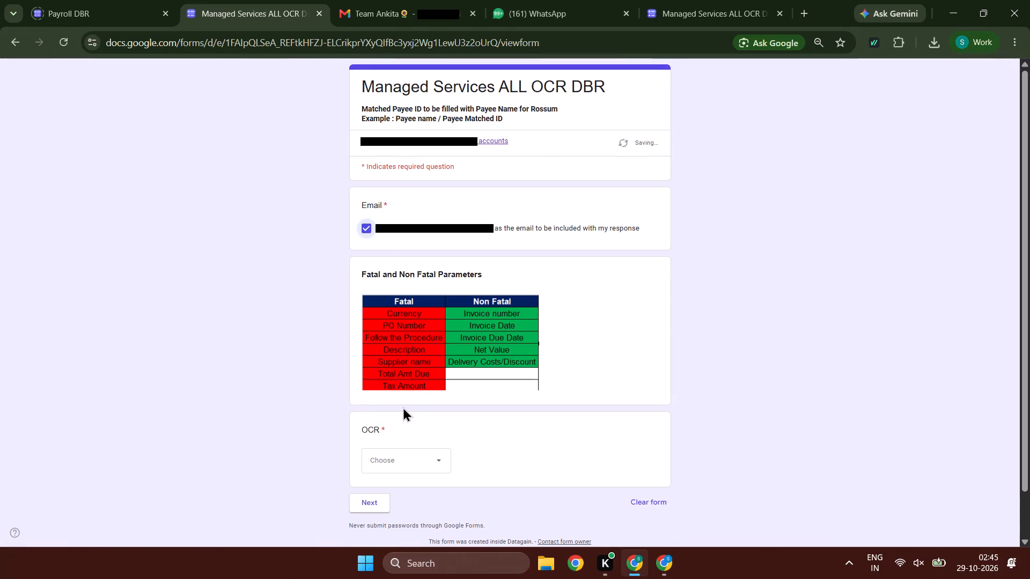
{"action": "left_click_drag", "start_coordinate": [395, 447], "coordinate": [393, 454]}
{"action": "left_click", "coordinate": [400, 461]}
{"action": "left_click", "coordinate": [399, 502]}
{"action": "left_click", "coordinate": [373, 502]}
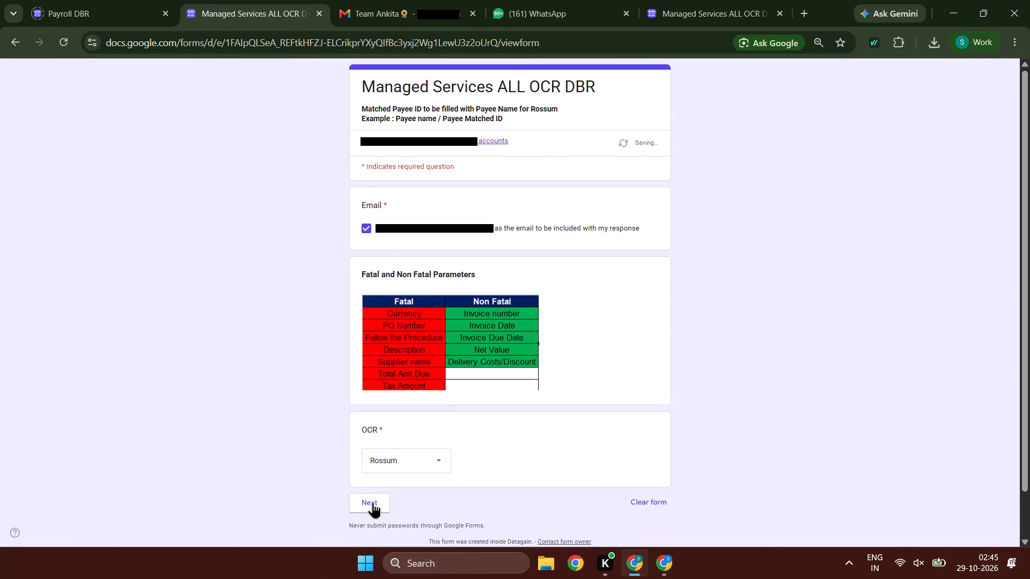
{"action": "left_click_drag", "start_coordinate": [372, 502], "coordinate": [364, 503]}
Validate the basic information fields of Athens Services invoice 22670659 in Rossum, from invoice number through payer_entity_id.
{"action": "key", "text": "alt+Tab"}
{"action": "left_click", "coordinate": [124, 179]}
{"action": "key", "text": "Tab"}
{"action": "key", "text": "Tab"}
{"action": "key", "text": "Tab"}
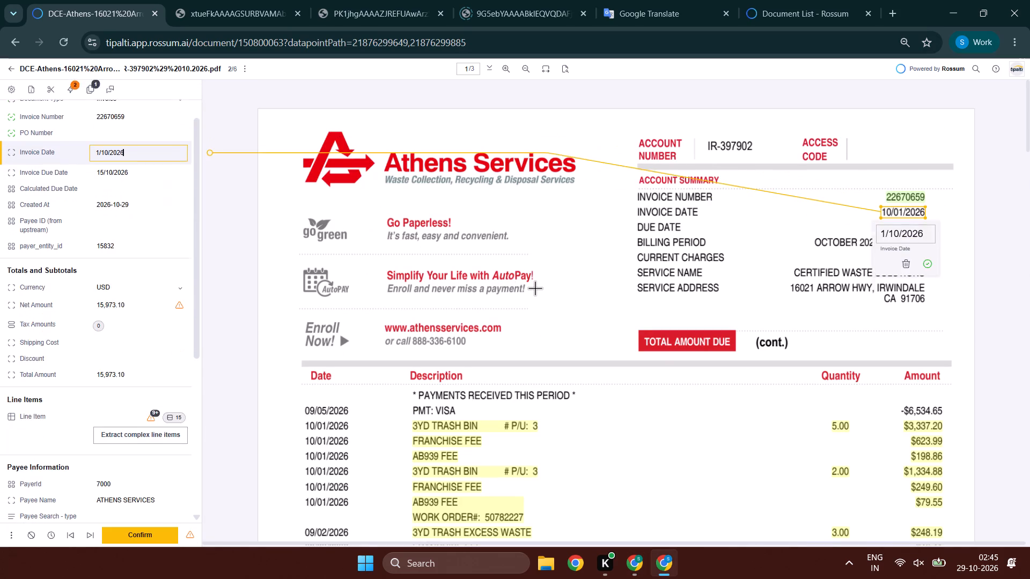
{"action": "key", "text": "Tab"}
{"action": "scroll", "coordinate": [540, 287], "scroll_direction": "down", "scroll_amount": 2}
{"action": "key", "text": "Tab"}
{"action": "key", "text": "Tab"}
{"action": "key", "text": "Tab"}
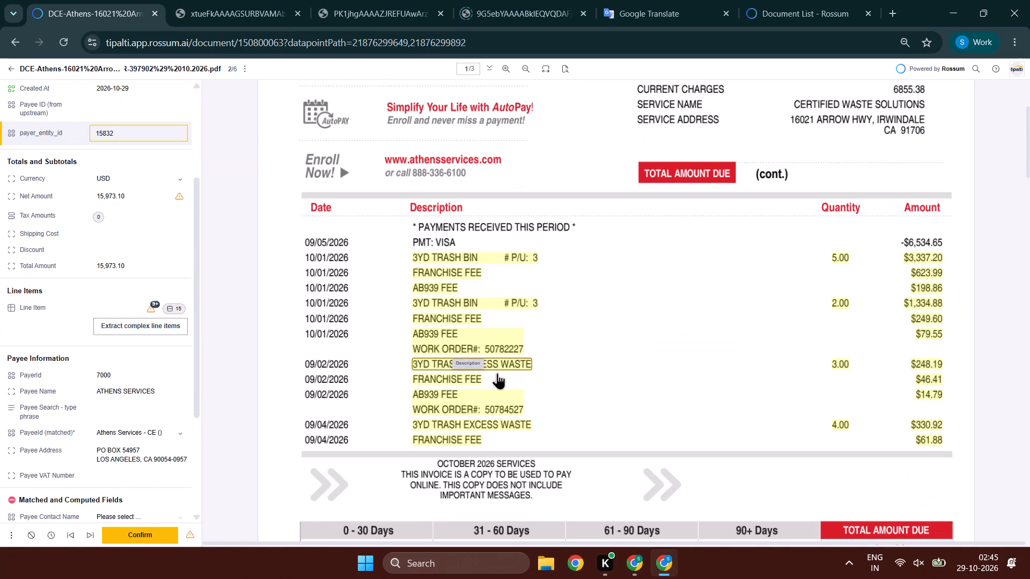
Validate the currency, amount and other totals fields of invoice 22670659 and open its line items.
{"action": "key", "text": "Tab"}
{"action": "key", "text": "Tab"}
{"action": "key", "text": "Tab"}
{"action": "key", "text": "Tab"}
{"action": "key", "text": "Tab"}
{"action": "key", "text": "Tab"}
{"action": "key", "text": "Tab"}
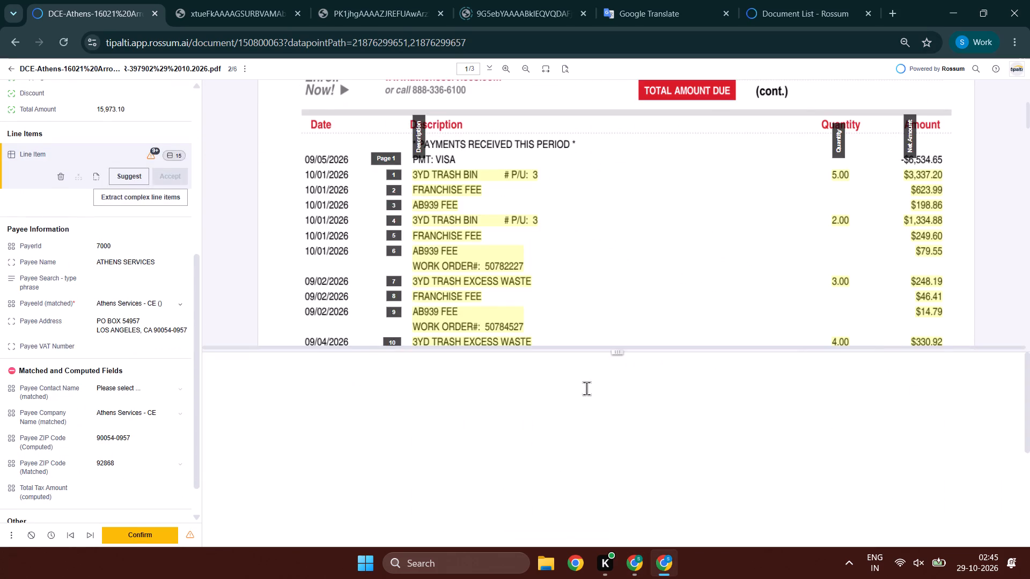
{"action": "key", "text": "shift+Tab"}
{"action": "key", "text": "Tab"}
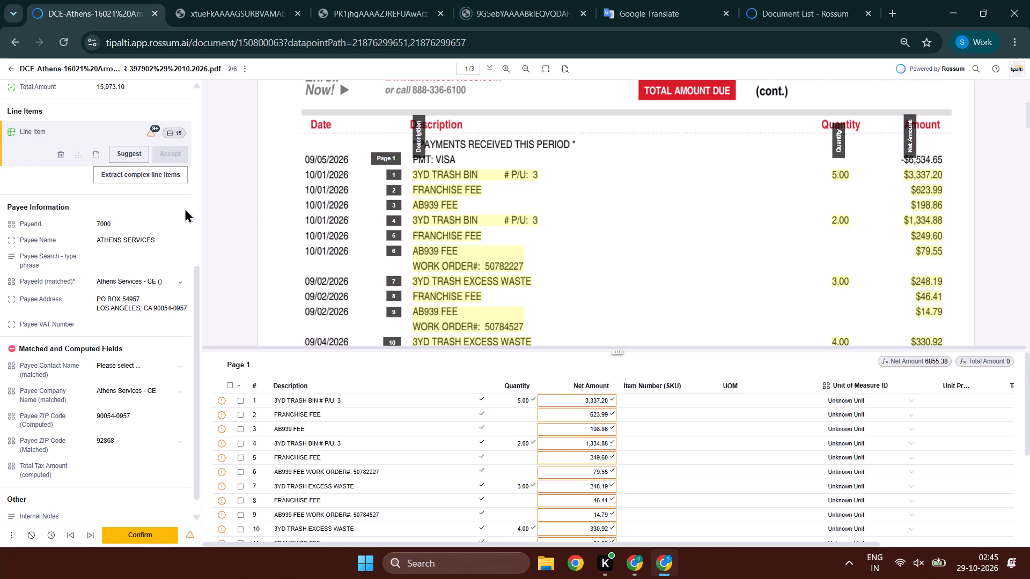
{"action": "scroll", "coordinate": [667, 229], "scroll_direction": "down", "scroll_amount": 1}
{"action": "scroll", "coordinate": [753, 230], "scroll_direction": "down", "scroll_amount": 2}
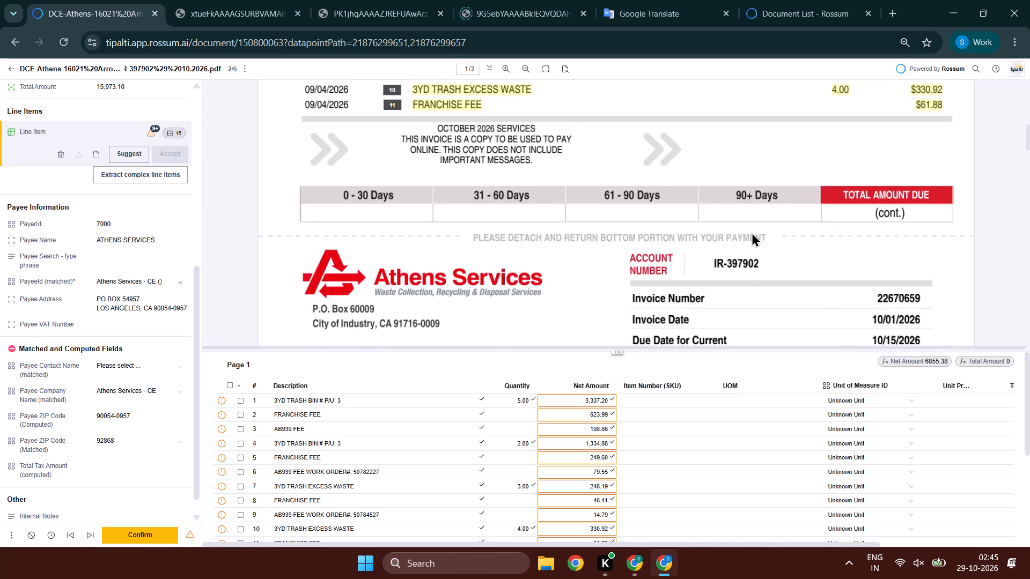
{"action": "scroll", "coordinate": [749, 234], "scroll_direction": "down", "scroll_amount": 7}
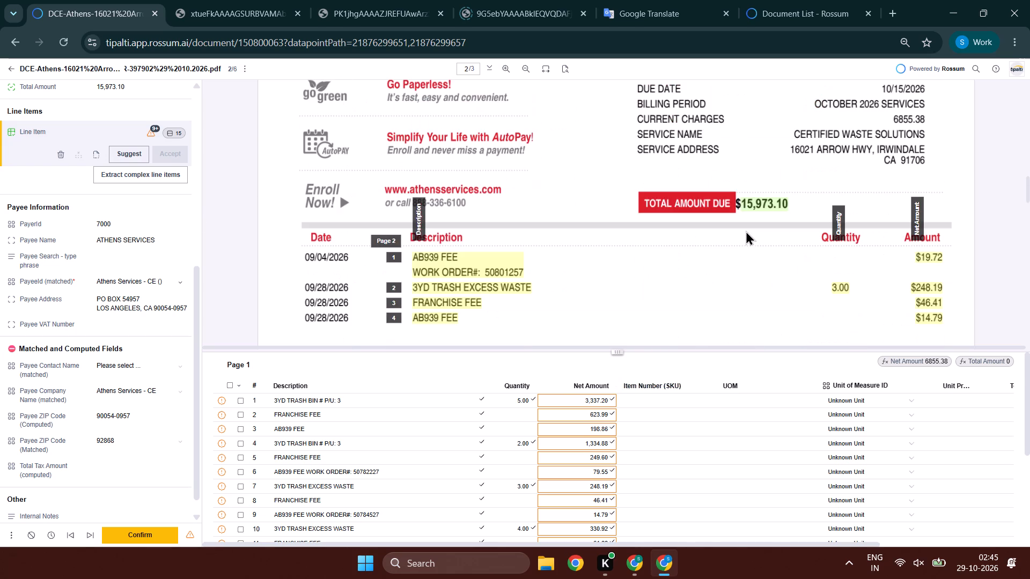
{"action": "scroll", "coordinate": [691, 234], "scroll_direction": "down", "scroll_amount": 6}
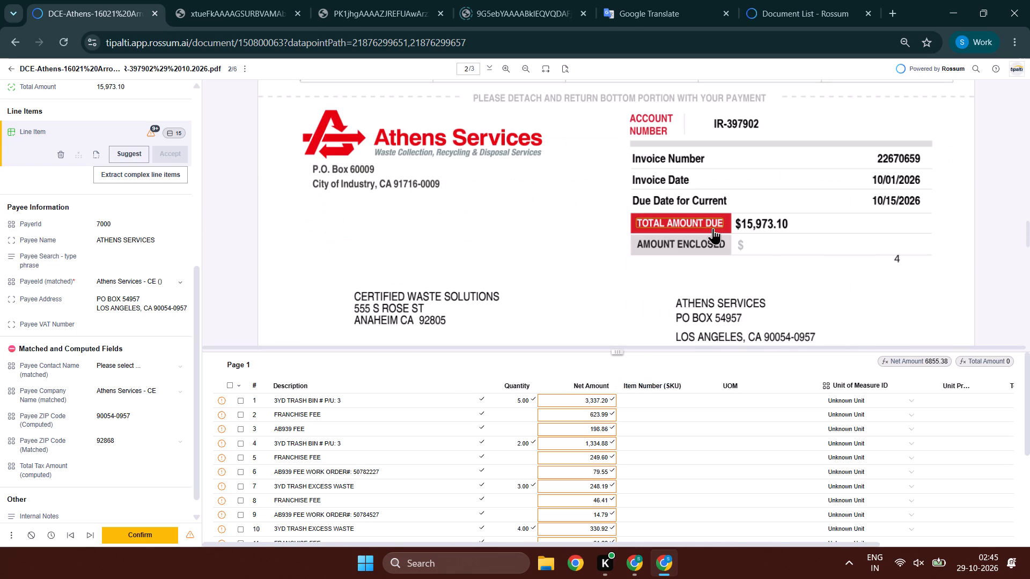
{"action": "scroll", "coordinate": [554, 402], "scroll_direction": "down", "scroll_amount": 4}
{"action": "scroll", "coordinate": [555, 400], "scroll_direction": "up", "scroll_amount": 3}
{"action": "scroll", "coordinate": [637, 278], "scroll_direction": "up", "scroll_amount": 4}
{"action": "scroll", "coordinate": [645, 272], "scroll_direction": "down", "scroll_amount": 1}
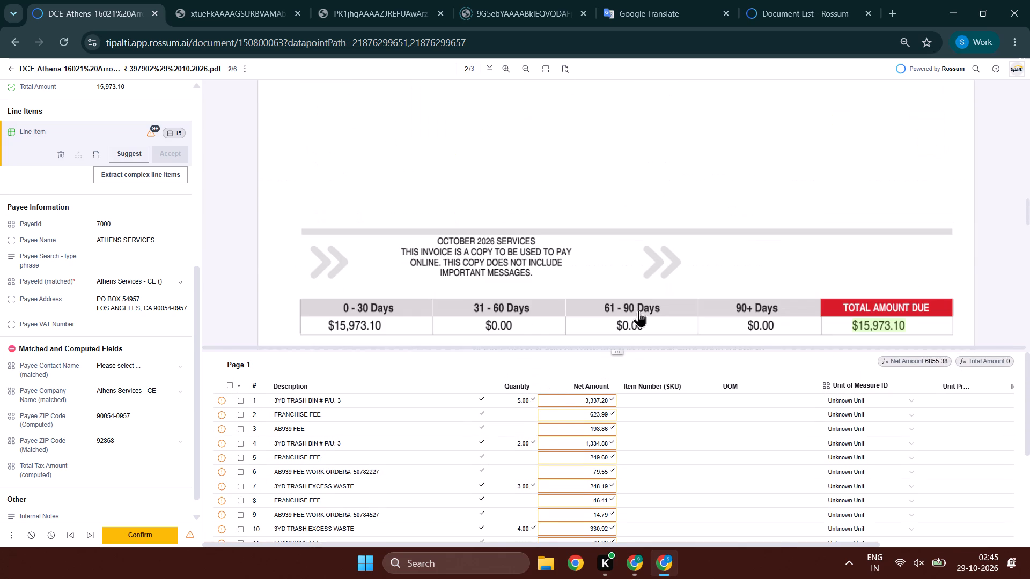
{"action": "scroll", "coordinate": [698, 256], "scroll_direction": "down", "scroll_amount": 3}
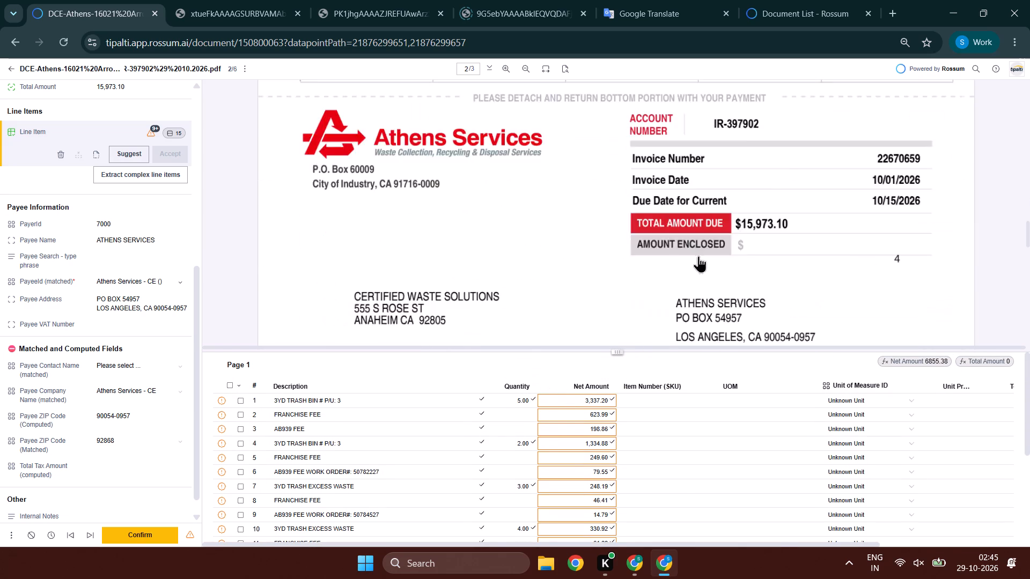
{"action": "scroll", "coordinate": [698, 256], "scroll_direction": "down", "scroll_amount": 7}
{"action": "scroll", "coordinate": [709, 248], "scroll_direction": "up", "scroll_amount": 6}
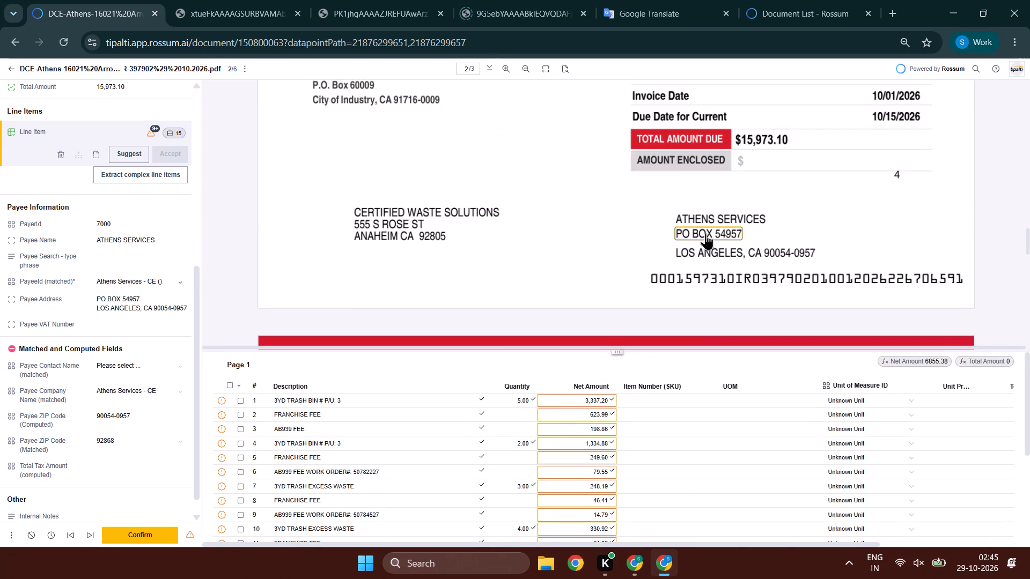
Compare the line items on both pages with the current charges in the first page's account summary.
{"action": "scroll", "coordinate": [705, 233], "scroll_direction": "up", "scroll_amount": 5}
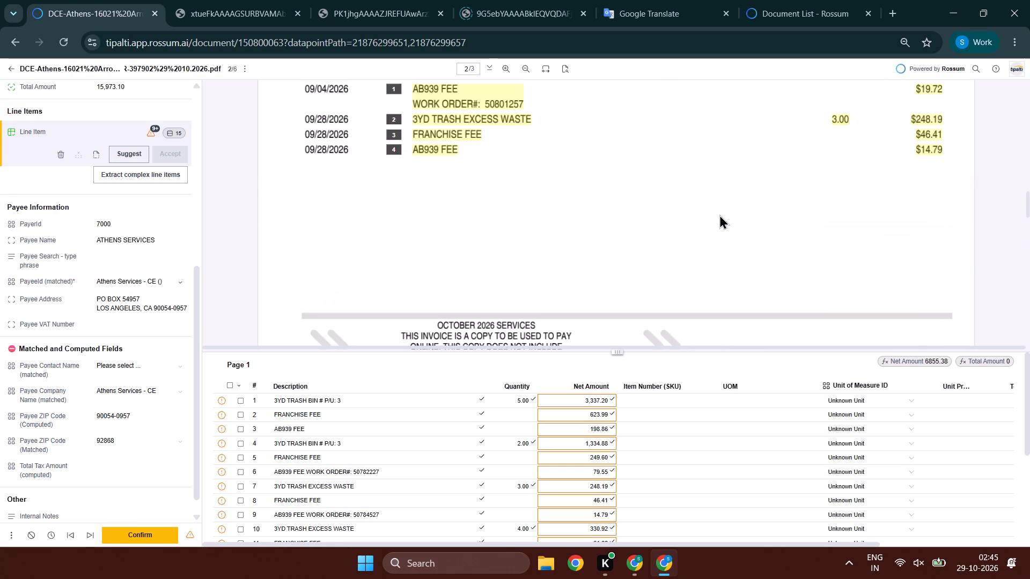
{"action": "scroll", "coordinate": [719, 214], "scroll_direction": "up", "scroll_amount": 1}
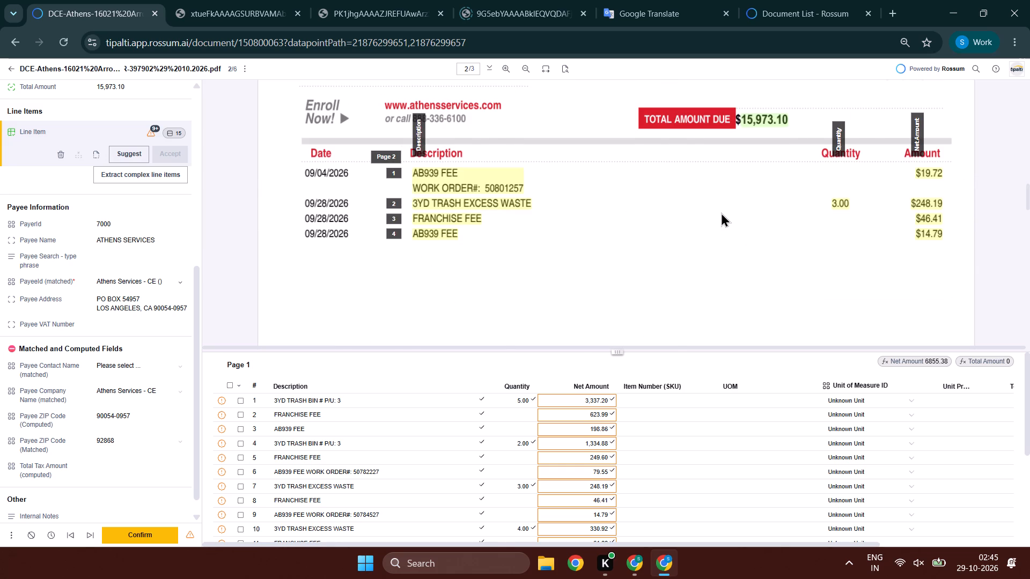
{"action": "scroll", "coordinate": [721, 212], "scroll_direction": "up", "scroll_amount": 6}
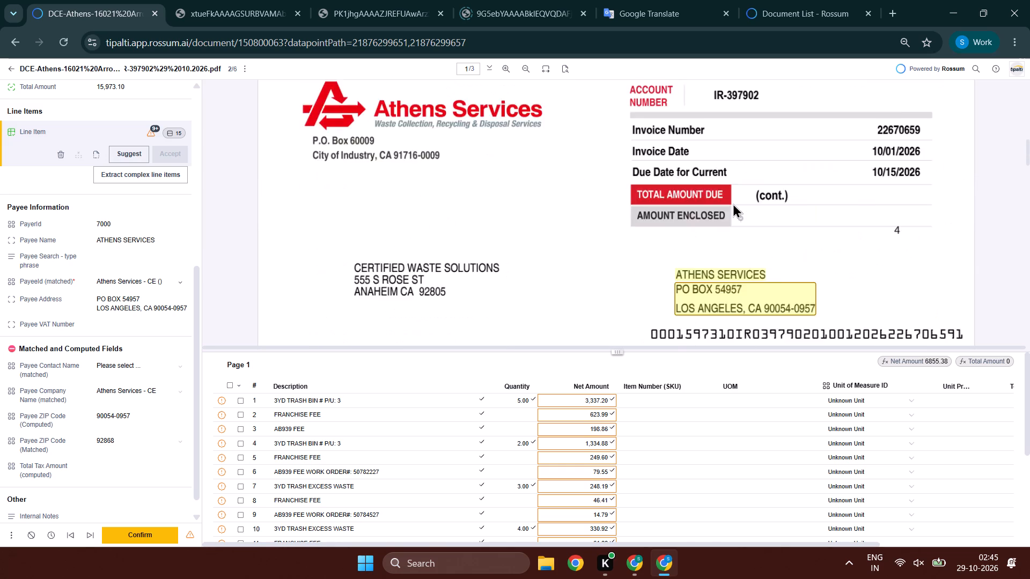
{"action": "scroll", "coordinate": [733, 203], "scroll_direction": "up", "scroll_amount": 5}
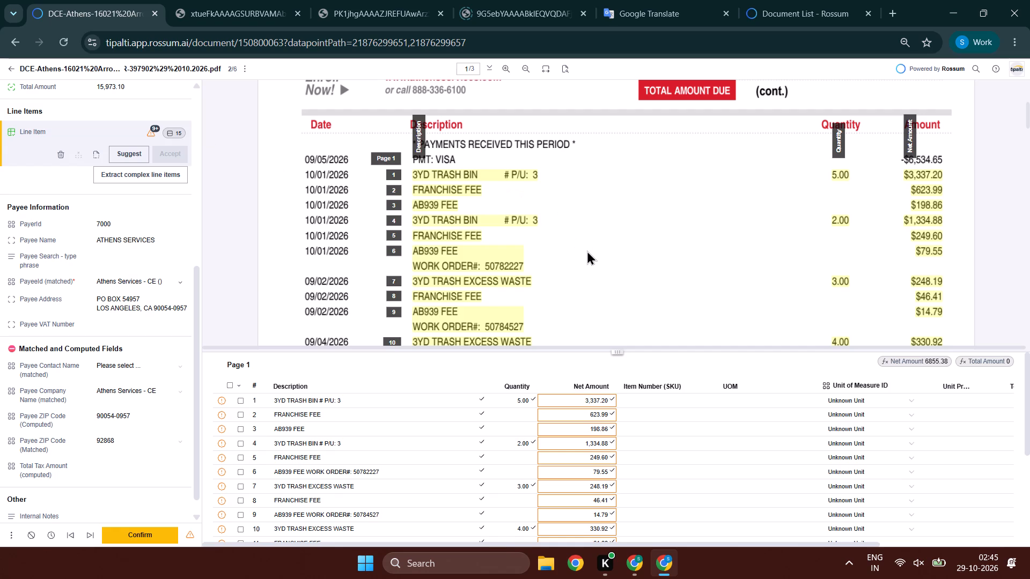
{"action": "scroll", "coordinate": [682, 172], "scroll_direction": "up", "scroll_amount": 2}
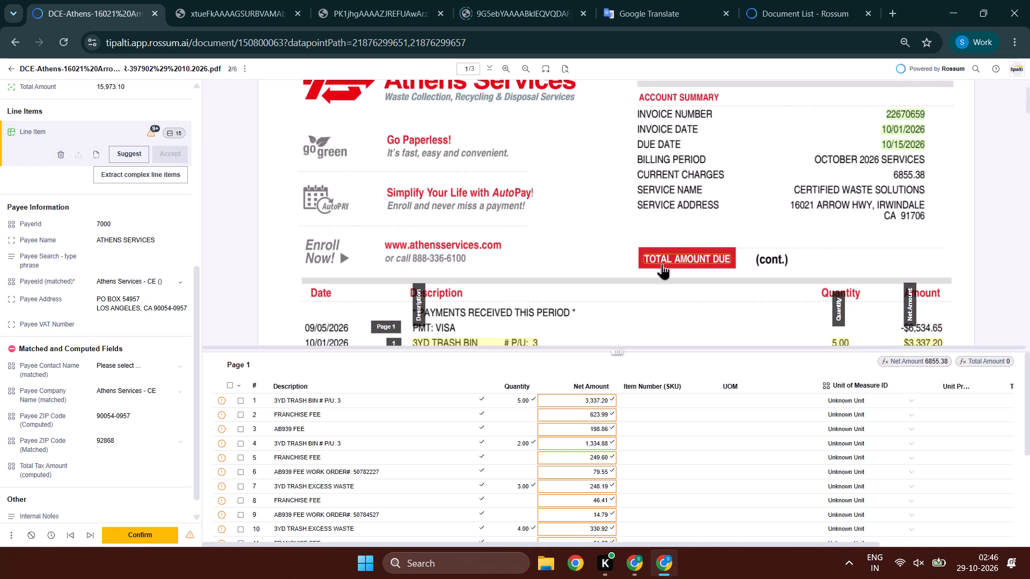
{"action": "scroll", "coordinate": [660, 258], "scroll_direction": "down", "scroll_amount": 2}
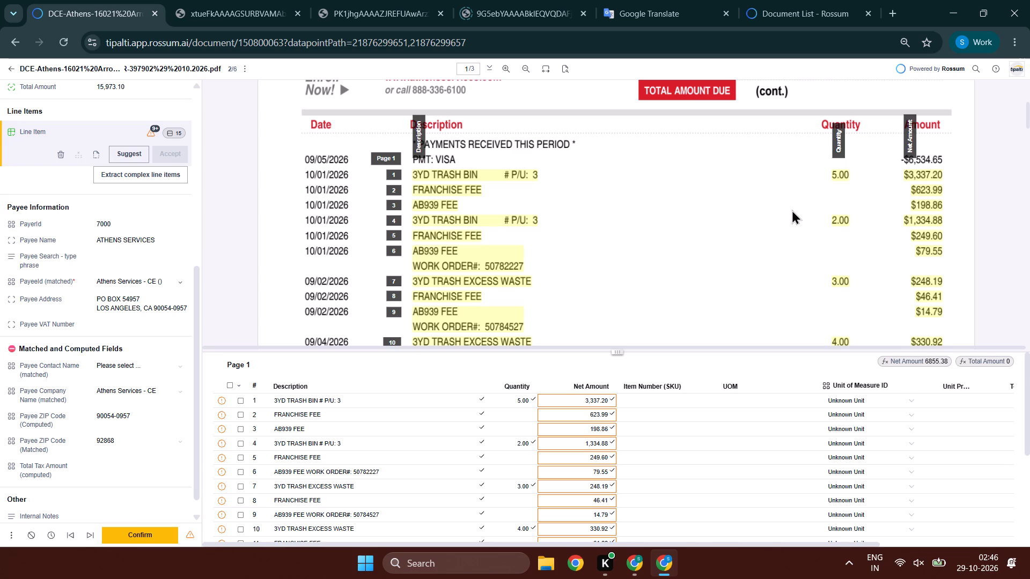
{"action": "scroll", "coordinate": [792, 210], "scroll_direction": "up", "scroll_amount": 3}
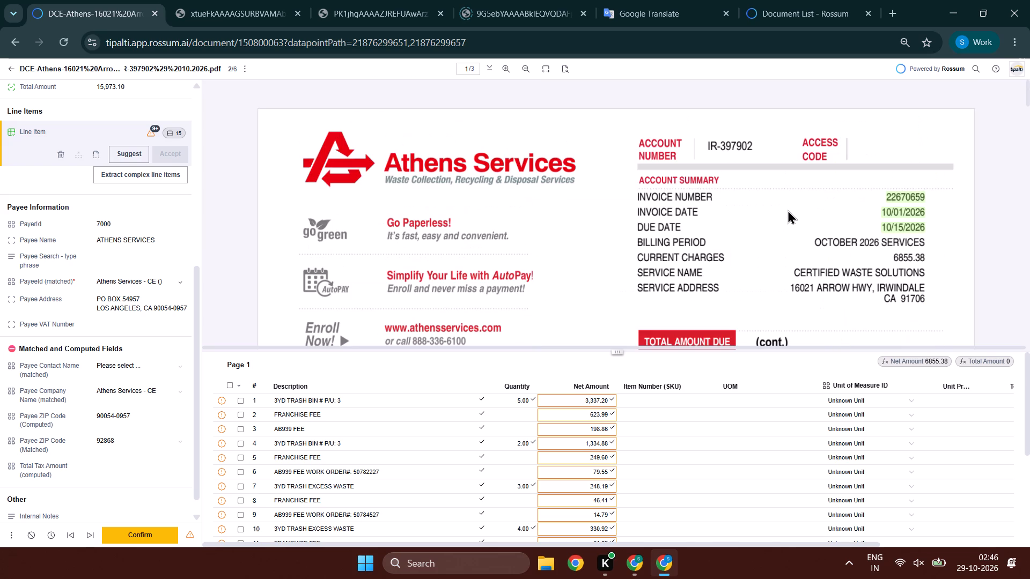
{"action": "scroll", "coordinate": [788, 210], "scroll_direction": "up", "scroll_amount": 4}
{"action": "scroll", "coordinate": [792, 278], "scroll_direction": "down", "scroll_amount": 1}
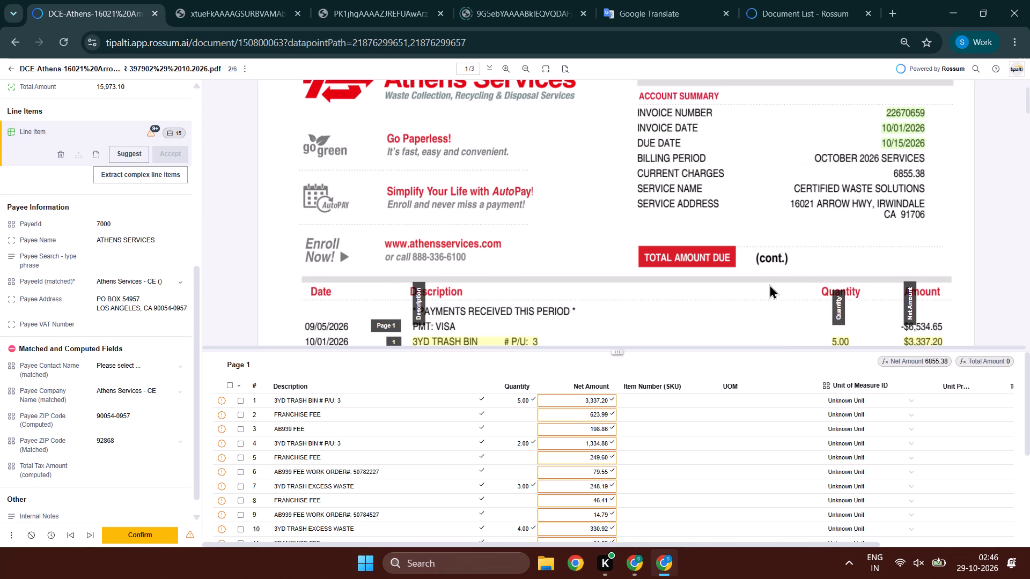
{"action": "scroll", "coordinate": [774, 257], "scroll_direction": "down", "scroll_amount": 8}
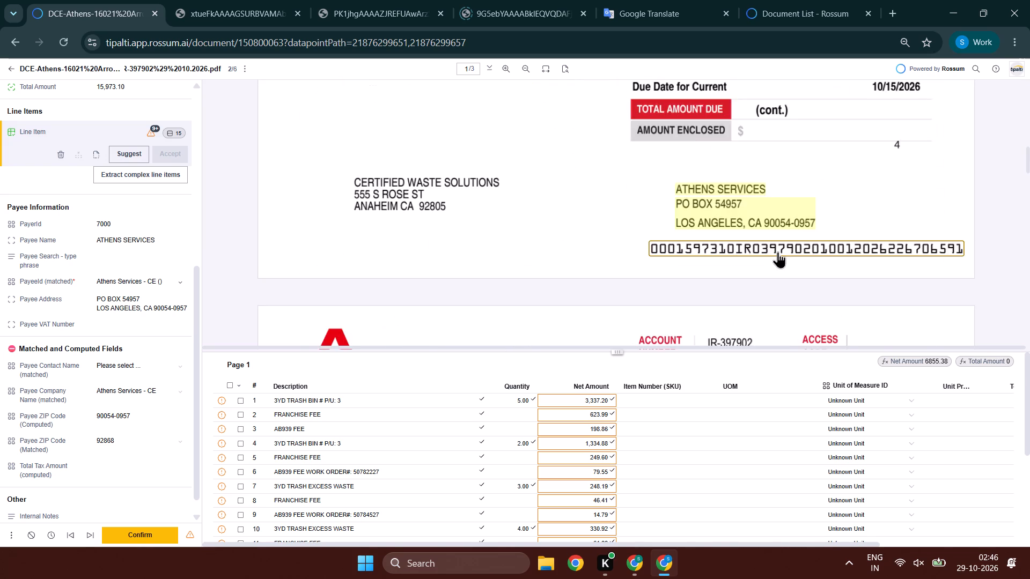
{"action": "scroll", "coordinate": [778, 251], "scroll_direction": "down", "scroll_amount": 3}
{"action": "scroll", "coordinate": [778, 251], "scroll_direction": "up", "scroll_amount": 1}
{"action": "scroll", "coordinate": [778, 251], "scroll_direction": "down", "scroll_amount": 2}
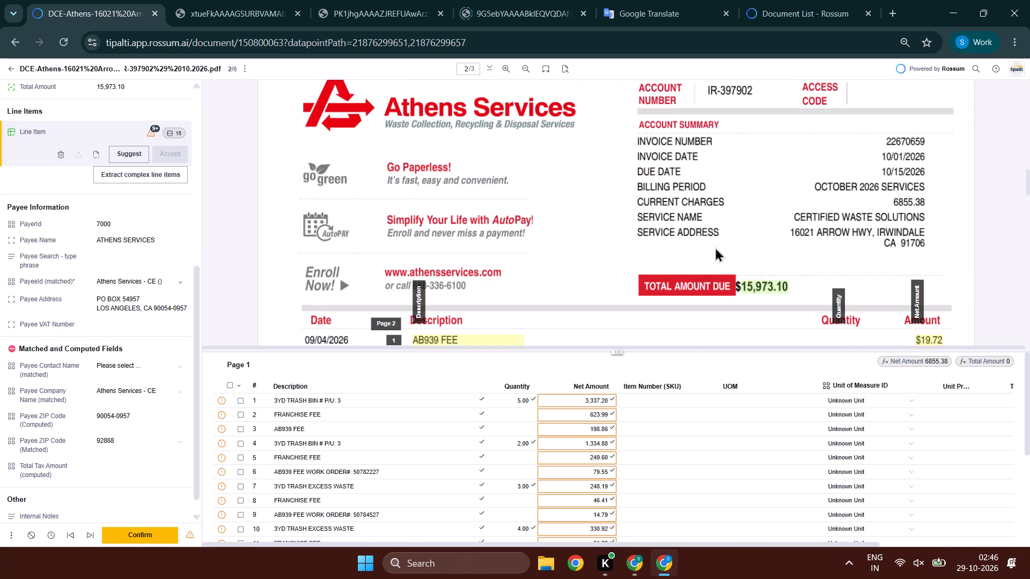
{"action": "scroll", "coordinate": [723, 239], "scroll_direction": "down", "scroll_amount": 5}
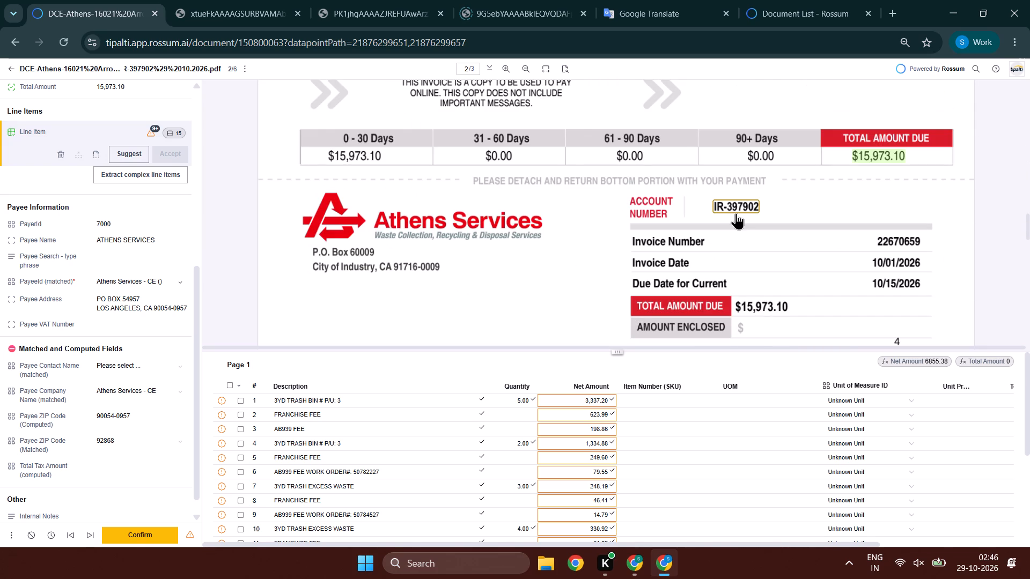
{"action": "scroll", "coordinate": [736, 213], "scroll_direction": "down", "scroll_amount": 3}
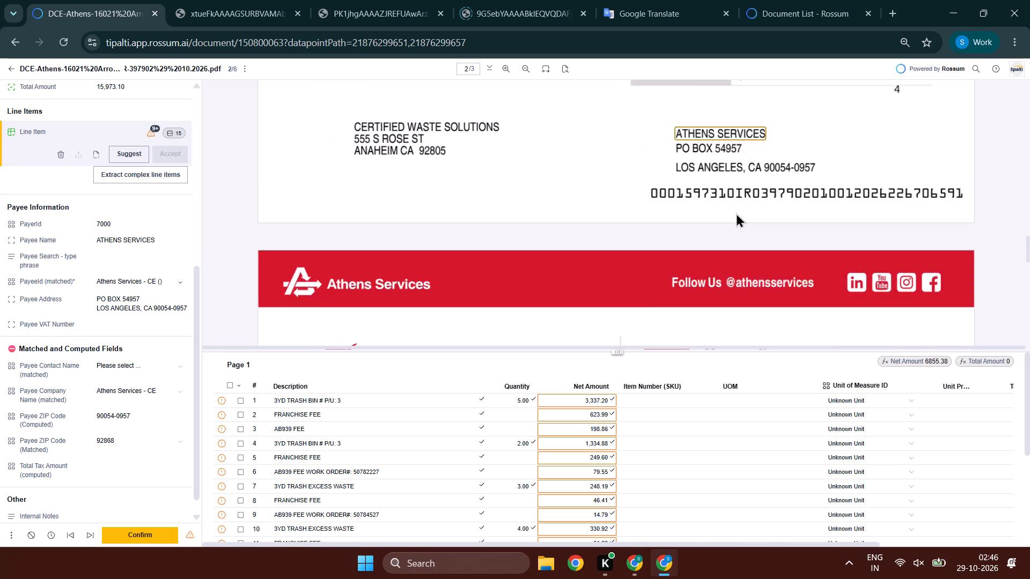
{"action": "scroll", "coordinate": [736, 213], "scroll_direction": "down", "scroll_amount": 10}
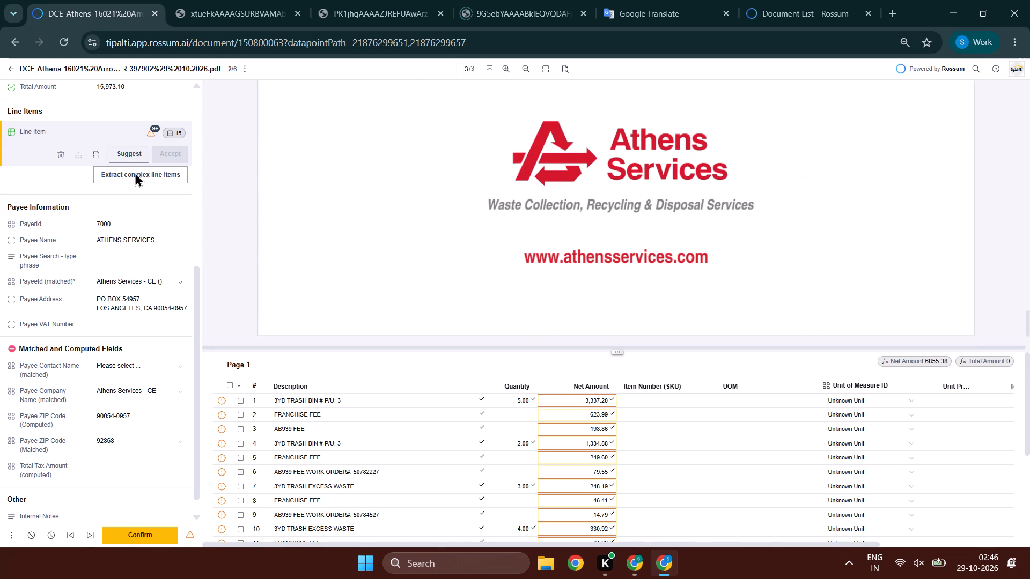
Add a line item for "* PAYMENTS RECEIVED THIS PERIOD * PMT: VISA" with net amount -6,534.65, captured from the first page.
{"action": "key", "text": "ctrl+shift+a"}
{"action": "key", "text": "Tab"}
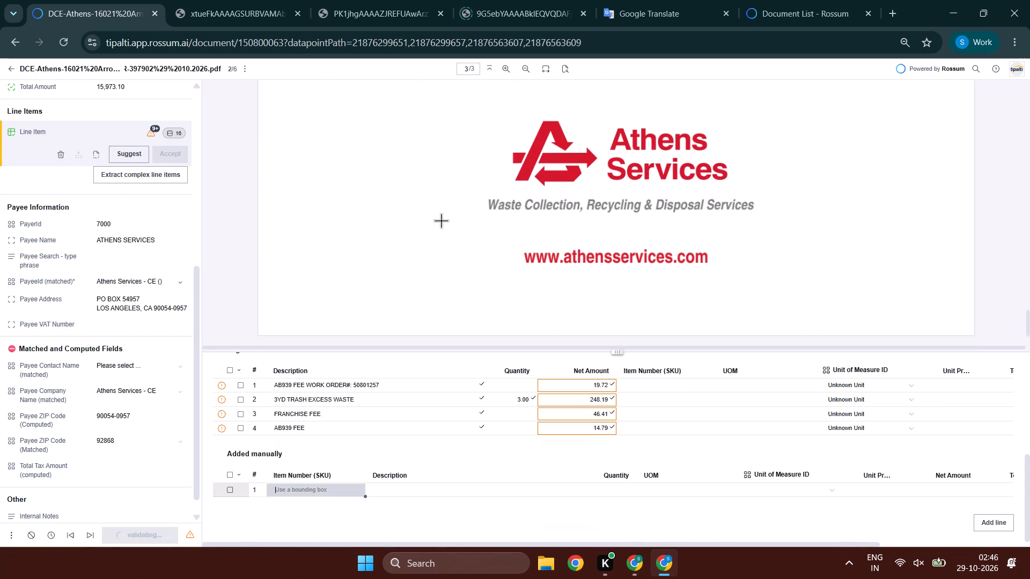
{"action": "scroll", "coordinate": [470, 214], "scroll_direction": "up", "scroll_amount": 6}
{"action": "double_click", "coordinate": [489, 71]}
{"action": "scroll", "coordinate": [502, 136], "scroll_direction": "down", "scroll_amount": 5}
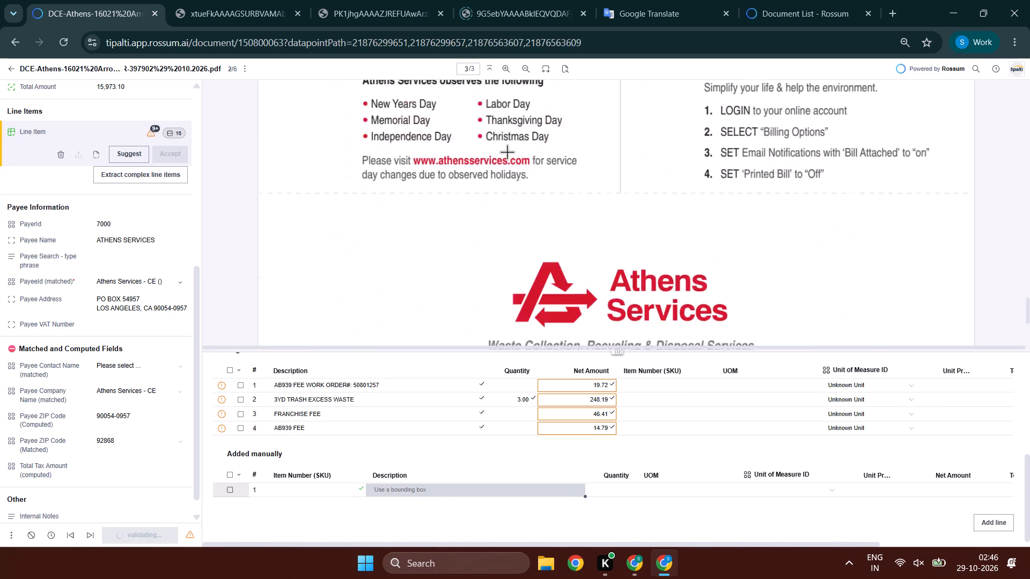
{"action": "scroll", "coordinate": [507, 152], "scroll_direction": "up", "scroll_amount": 20}
{"action": "scroll", "coordinate": [507, 152], "scroll_direction": "up", "scroll_amount": 5}
{"action": "scroll", "coordinate": [563, 227], "scroll_direction": "up", "scroll_amount": 1}
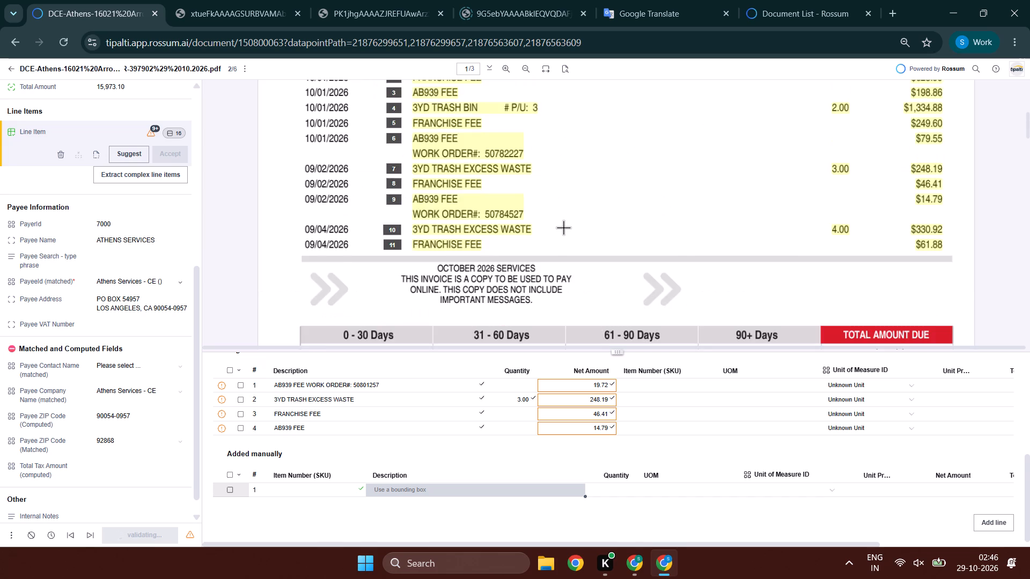
{"action": "scroll", "coordinate": [563, 227], "scroll_direction": "up", "scroll_amount": 5}
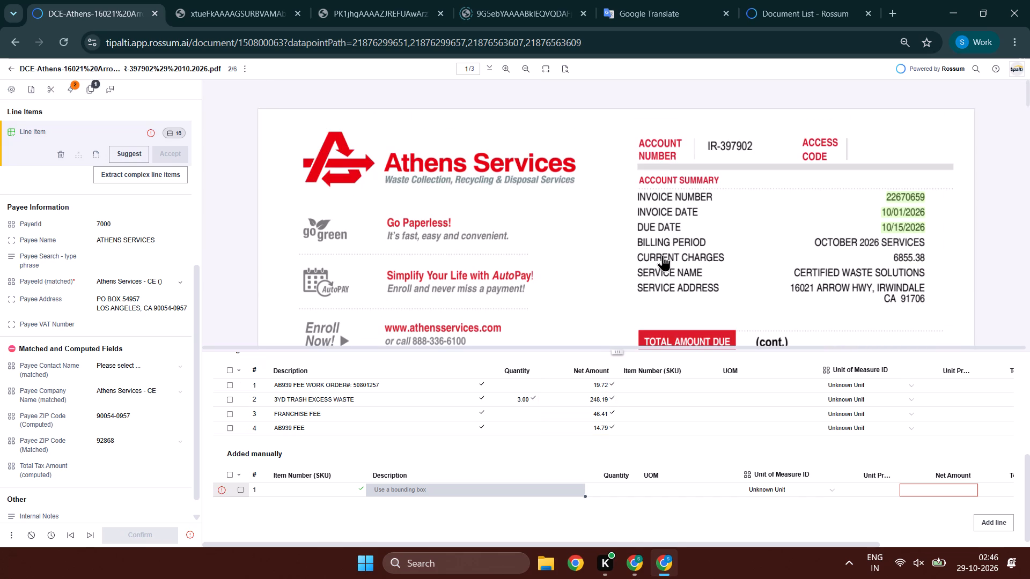
{"action": "scroll", "coordinate": [668, 455], "scroll_direction": "up", "scroll_amount": 8}
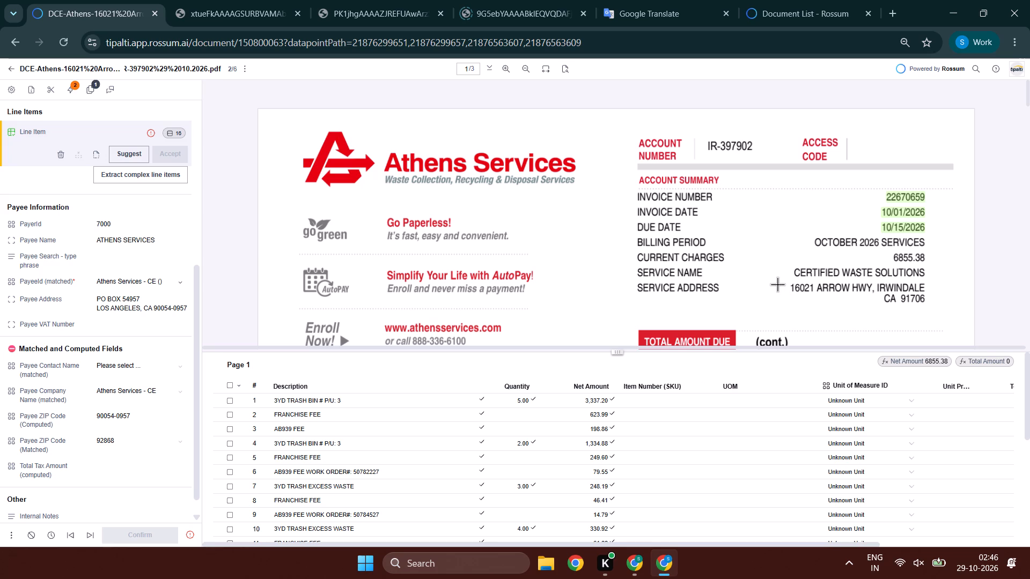
{"action": "scroll", "coordinate": [769, 276], "scroll_direction": "down", "scroll_amount": 1}
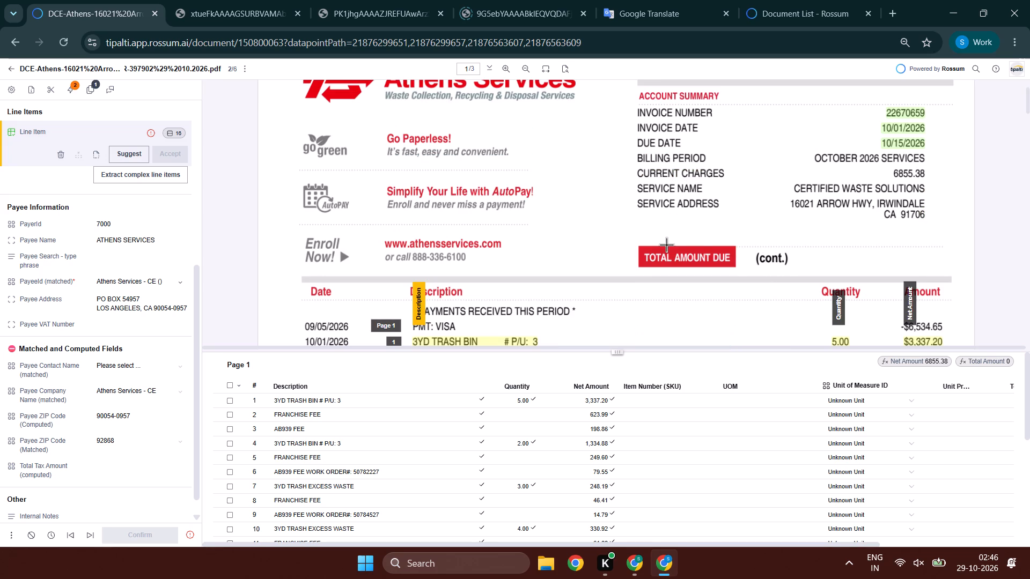
{"action": "scroll", "coordinate": [735, 237], "scroll_direction": "down", "scroll_amount": 1}
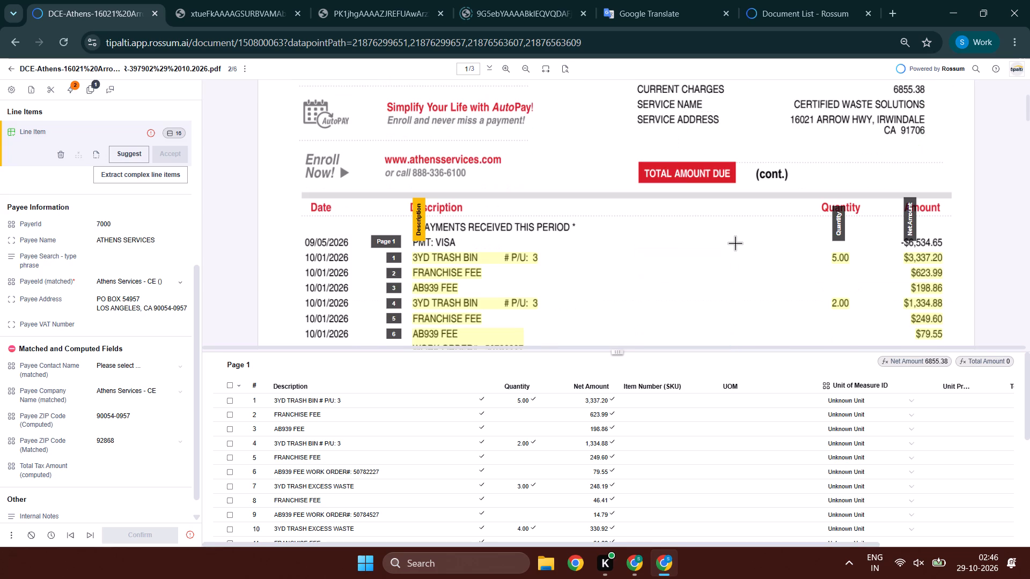
{"action": "scroll", "coordinate": [681, 248], "scroll_direction": "up", "scroll_amount": 4}
{"action": "scroll", "coordinate": [681, 248], "scroll_direction": "down", "scroll_amount": 2}
{"action": "left_click", "coordinate": [453, 227]}
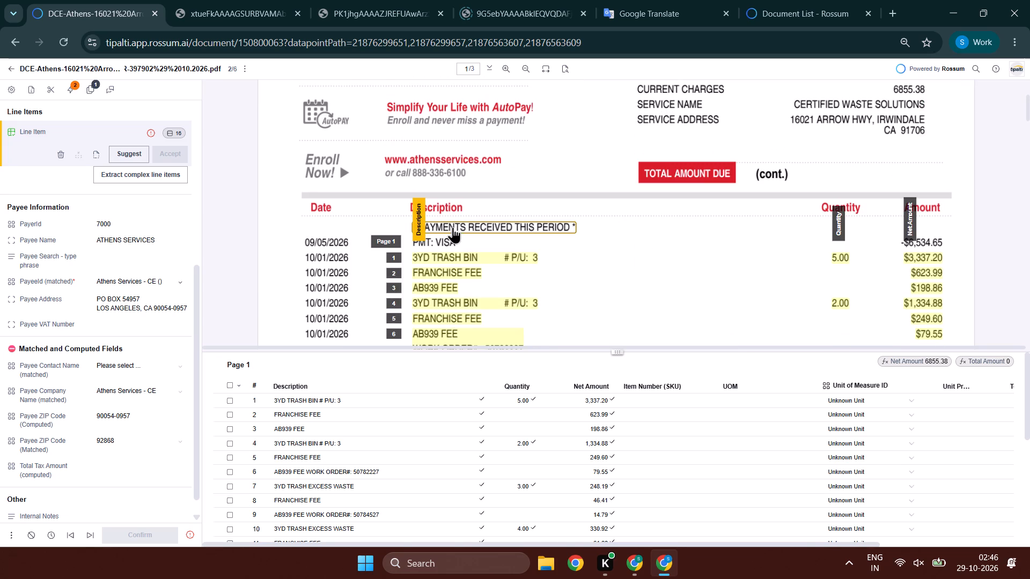
{"action": "left_click_drag", "start_coordinate": [449, 233], "coordinate": [449, 249]}
{"action": "left_click", "coordinate": [558, 384]}
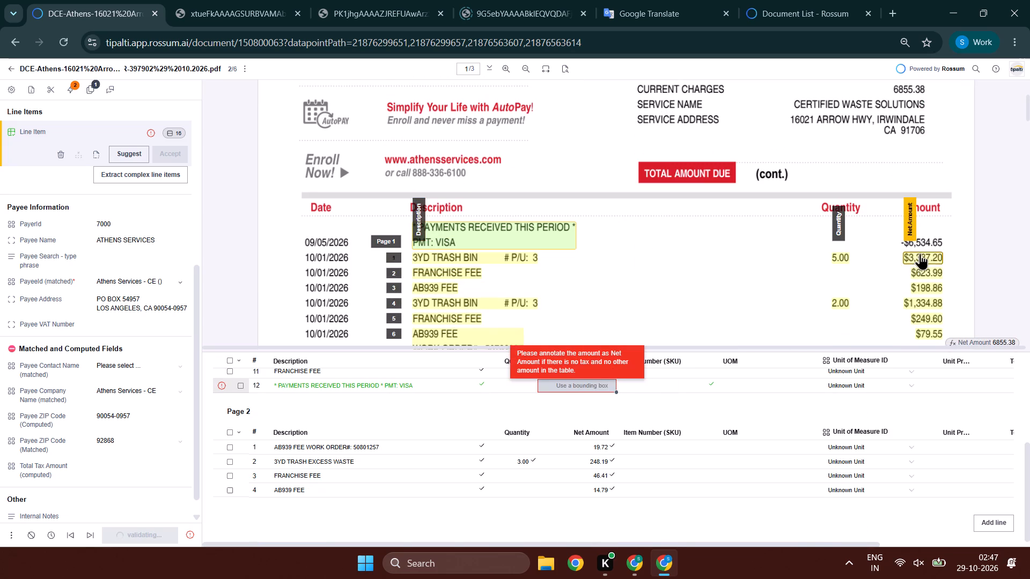
{"action": "left_click", "coordinate": [926, 244]}
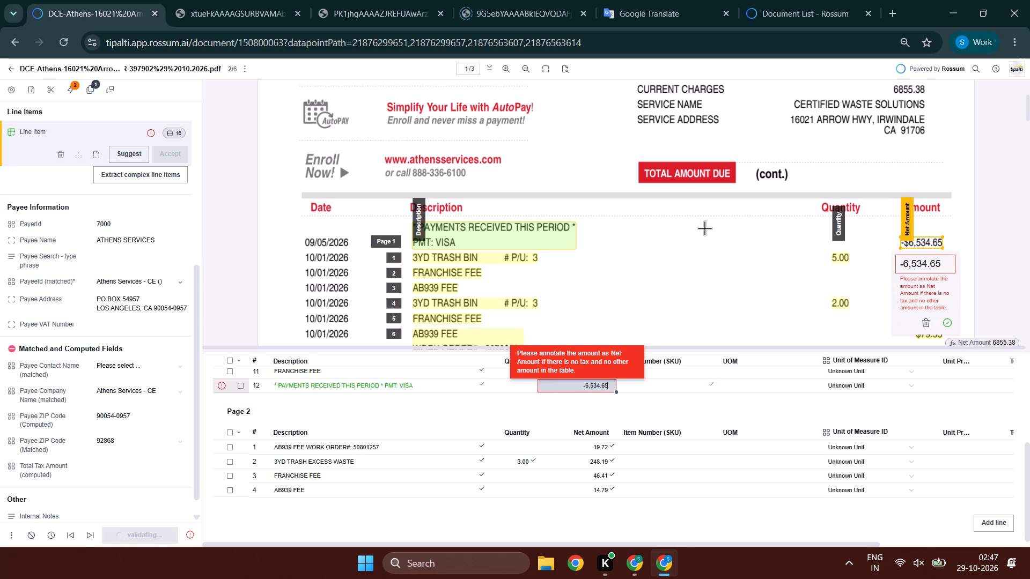
Examine the account summary and total amount due on the pages against the extracted line items' net amounts.
{"action": "scroll", "coordinate": [704, 228], "scroll_direction": "up", "scroll_amount": 2}
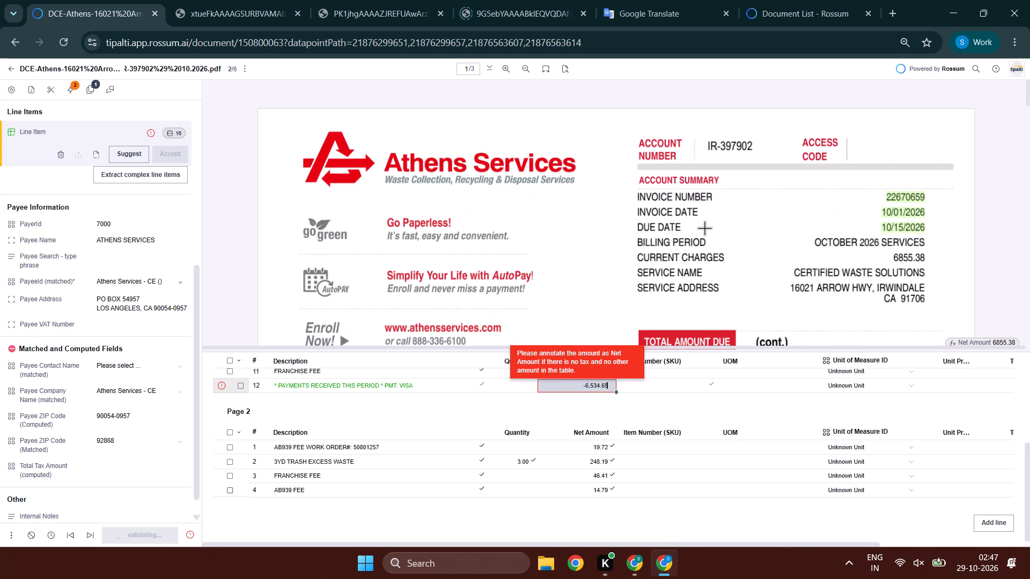
{"action": "scroll", "coordinate": [704, 228], "scroll_direction": "down", "scroll_amount": 7}
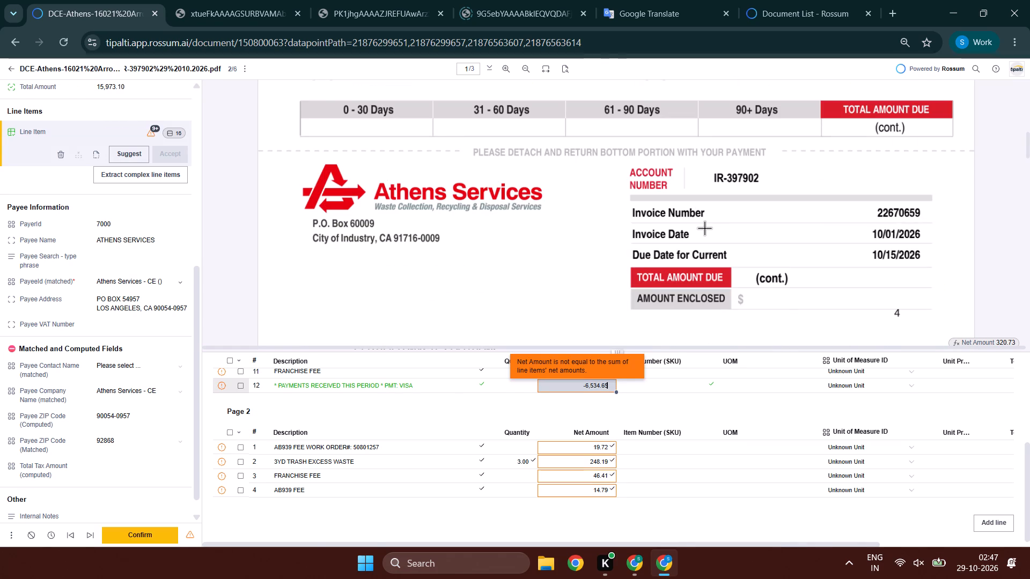
{"action": "scroll", "coordinate": [704, 228], "scroll_direction": "down", "scroll_amount": 10}
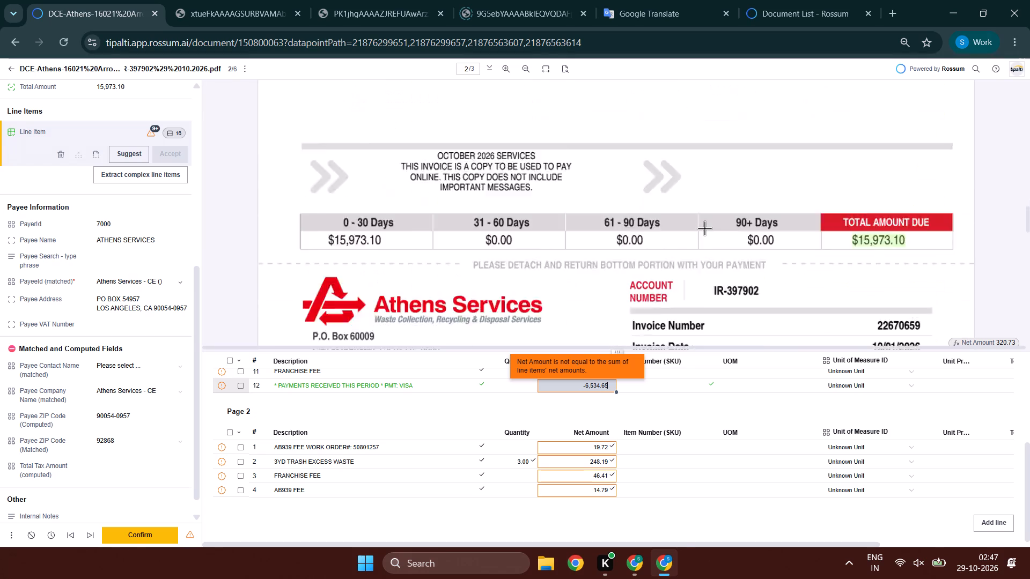
{"action": "scroll", "coordinate": [704, 228], "scroll_direction": "down", "scroll_amount": 1}
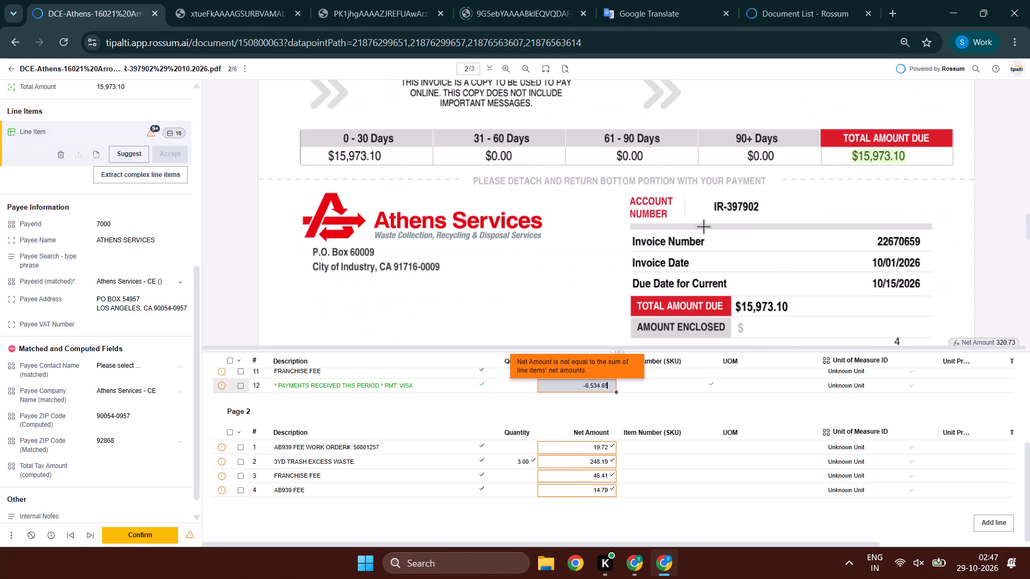
{"action": "scroll", "coordinate": [812, 435], "scroll_direction": "up", "scroll_amount": 6}
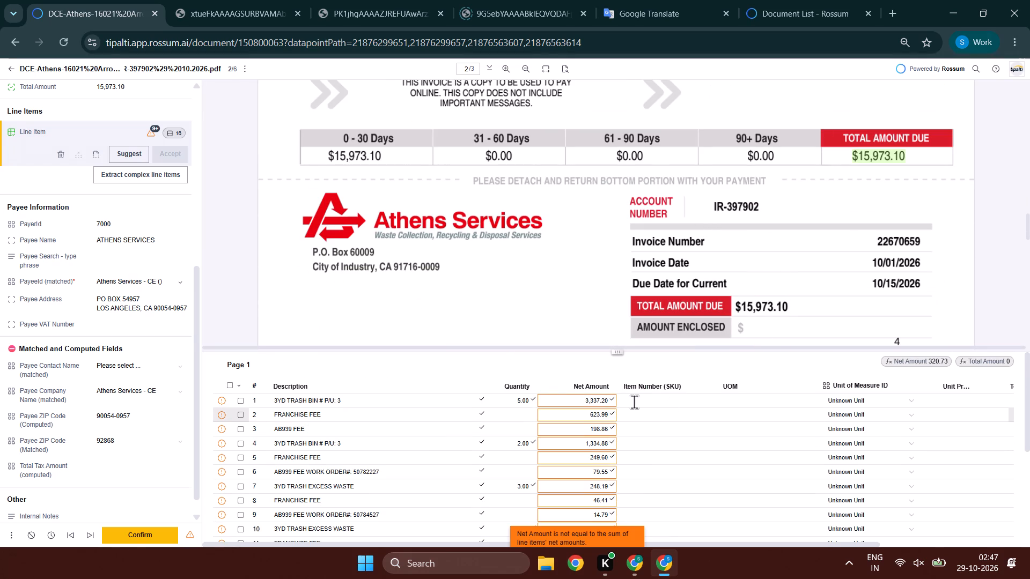
Validate the payee name, payee search phrase and matched payee ID fields of invoice 22670659.
{"action": "left_click", "coordinate": [113, 246]}
{"action": "key", "text": "Tab"}
{"action": "key", "text": "Tab"}
{"action": "key", "text": "alt+Tab"}
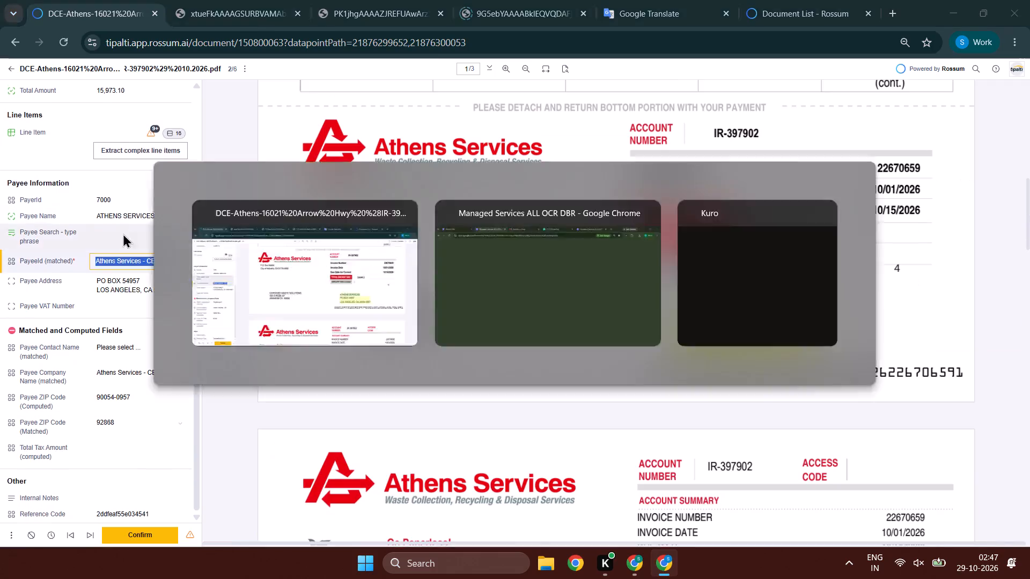
{"action": "left_click", "coordinate": [375, 247]}
{"action": "key", "text": "alt+Tab"}
Enter "TAD mismatch" in the document's internal notes.
{"action": "scroll", "coordinate": [79, 316], "scroll_direction": "down", "scroll_amount": 4}
{"action": "left_click", "coordinate": [146, 499]}
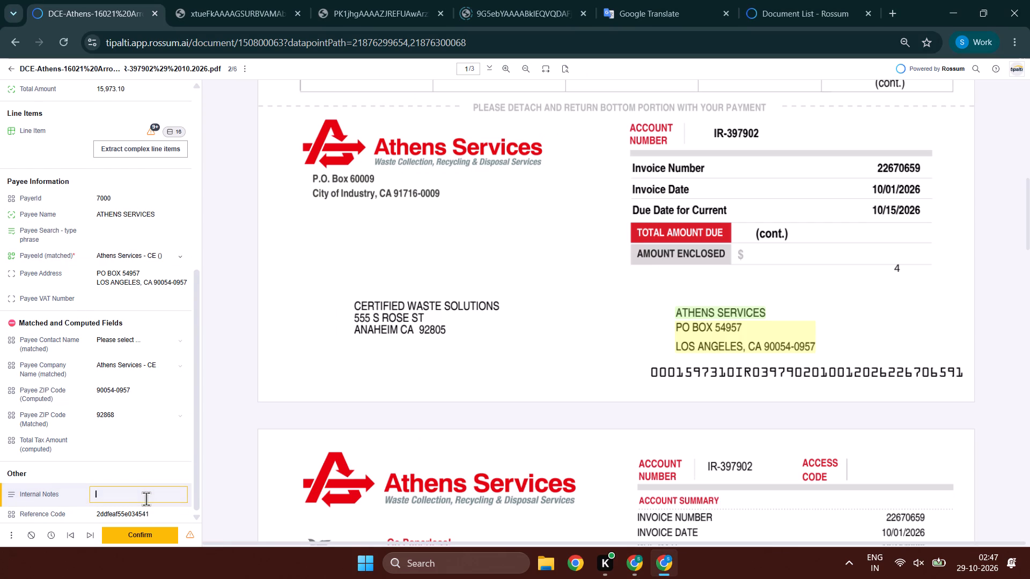
{"action": "type", "text": "TAD mismatch"}
{"action": "key", "text": "alt+Tab"}
{"action": "key", "text": "alt+Tab"}
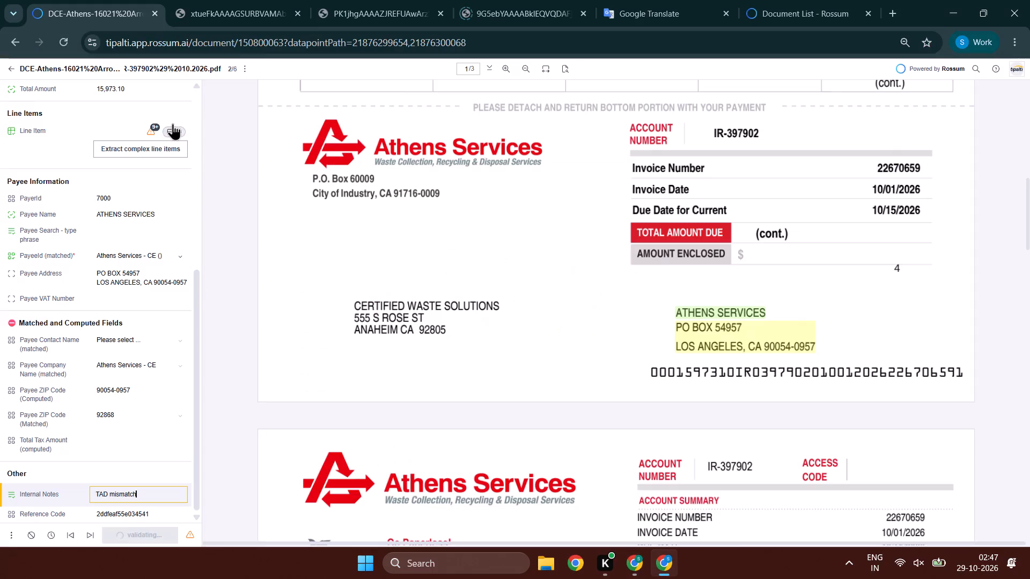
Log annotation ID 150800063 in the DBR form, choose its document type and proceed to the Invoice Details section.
{"action": "double_click", "coordinate": [263, 39], "text": "ctrl"}
{"action": "key", "text": "ctrl+c"}
{"action": "key", "text": "ctrl+c"}
{"action": "key", "text": "alt+Tab"}
{"action": "key", "text": "ctrl+v"}
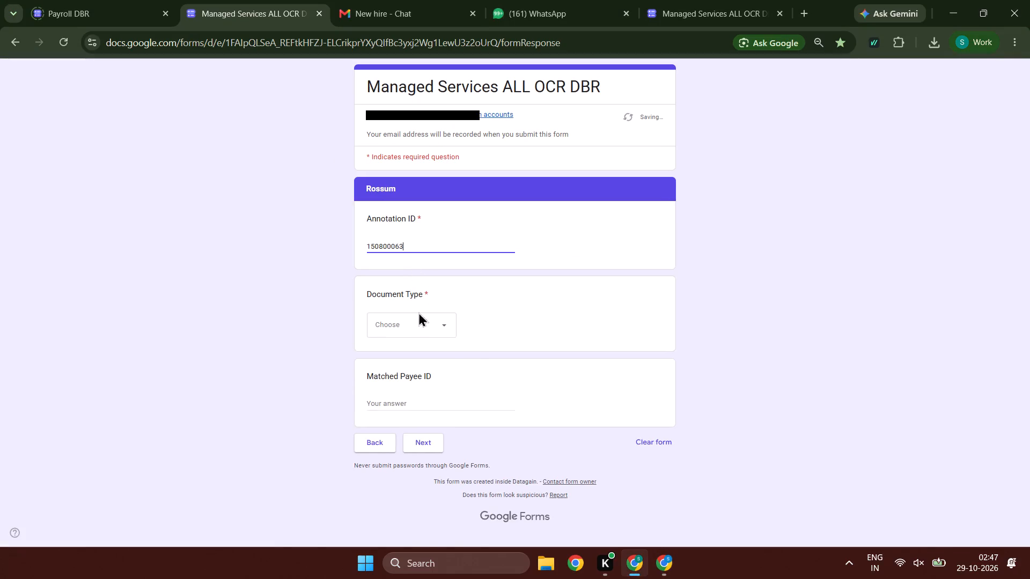
{"action": "left_click", "coordinate": [415, 325]}
{"action": "left_click", "coordinate": [407, 394]}
{"action": "double_click", "coordinate": [418, 436]}
Copy the payer name CertifiedWasteSolutions from Rossum into the DBR form's Payer field.
{"action": "key", "text": "alt+Tab"}
{"action": "scroll", "coordinate": [172, 286], "scroll_direction": "up", "scroll_amount": 7}
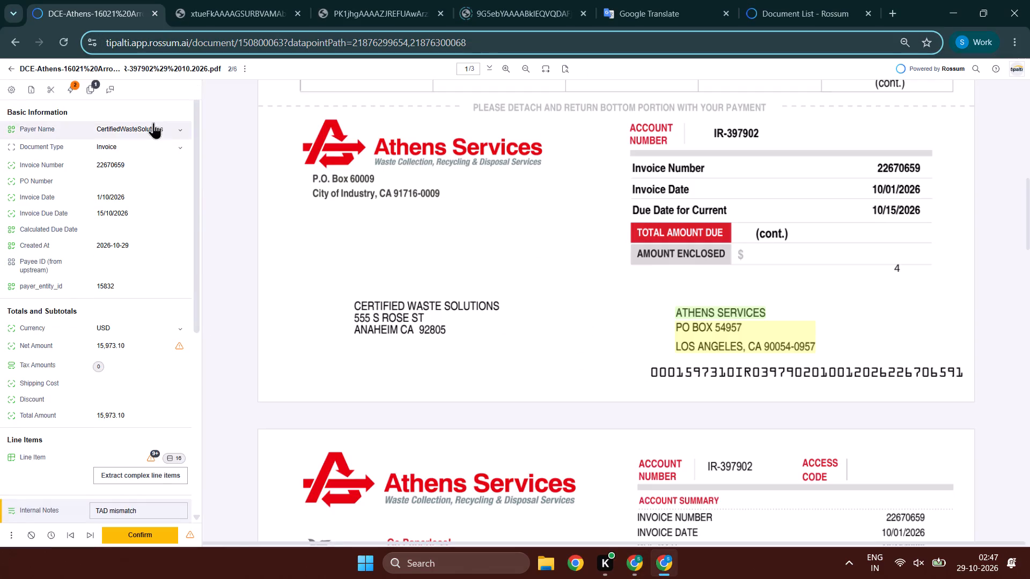
{"action": "left_click", "coordinate": [153, 122]}
{"action": "key", "text": "ctrl+c"}
{"action": "key", "text": "ctrl+c"}
{"action": "key", "text": "alt+Tab"}
{"action": "left_click", "coordinate": [408, 244], "text": "ctrl"}
{"action": "key", "text": "ctrl+v"}
Set Review to R and Bill Lines to 19 in the DBR form.
{"action": "left_click", "coordinate": [403, 316]}
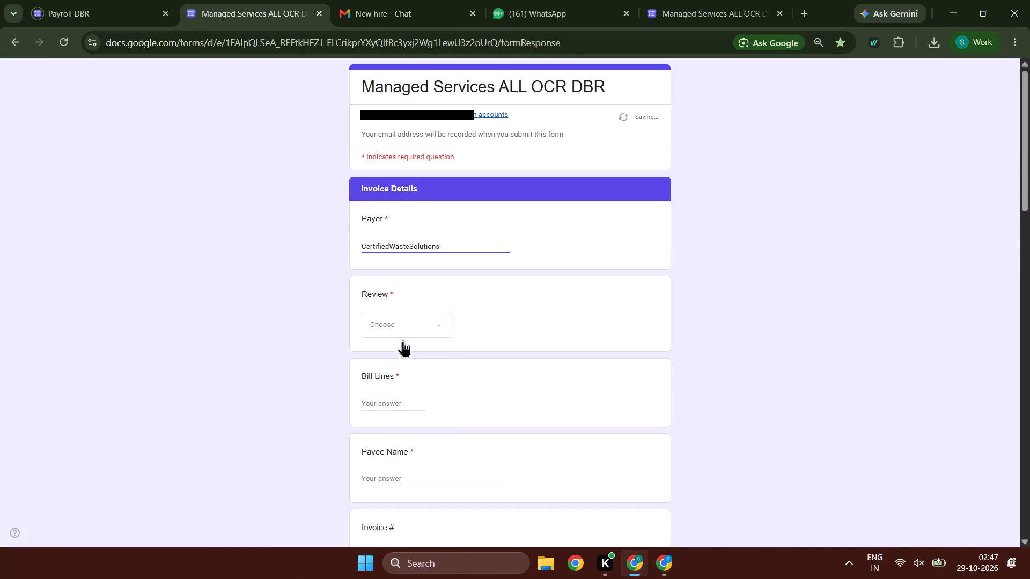
{"action": "left_click", "coordinate": [400, 355]}
{"action": "left_click", "coordinate": [388, 402]}
{"action": "key", "text": "alt+Tab"}
{"action": "scroll", "coordinate": [90, 346], "scroll_direction": "down", "scroll_amount": 2}
{"action": "key", "text": "alt+Tab"}
{"action": "type", "text": "19"}
{"action": "key", "text": "Tab"}
Copy the matched payee "Athens Services - CE ()" from Rossum into the DBR form's Payee Name field.
{"action": "key", "text": "alt+Tab"}
{"action": "left_click", "coordinate": [142, 468], "text": "ctrl"}
{"action": "key", "text": "ctrl+c"}
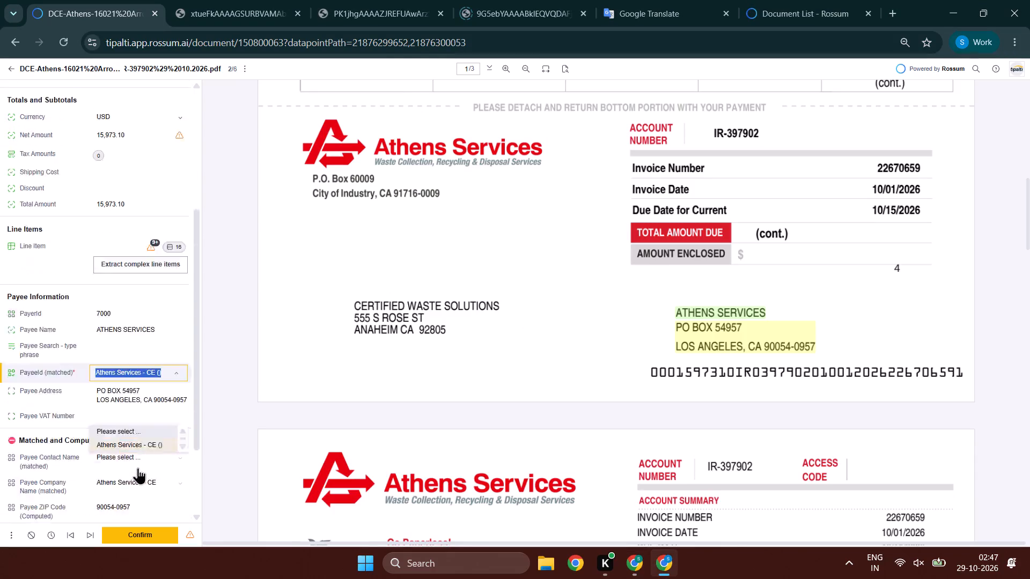
{"action": "key", "text": "ctrl+c"}
{"action": "key", "text": "alt+Tab"}
{"action": "key", "text": "ctrl+v"}
{"action": "key", "text": "Tab"}
Copy invoice number 22670659 from Rossum into the DBR form's Invoice # field.
{"action": "key", "text": "alt+Tab"}
{"action": "scroll", "coordinate": [109, 350], "scroll_direction": "up", "scroll_amount": 8}
{"action": "left_click_drag", "start_coordinate": [155, 156], "coordinate": [76, 158]}
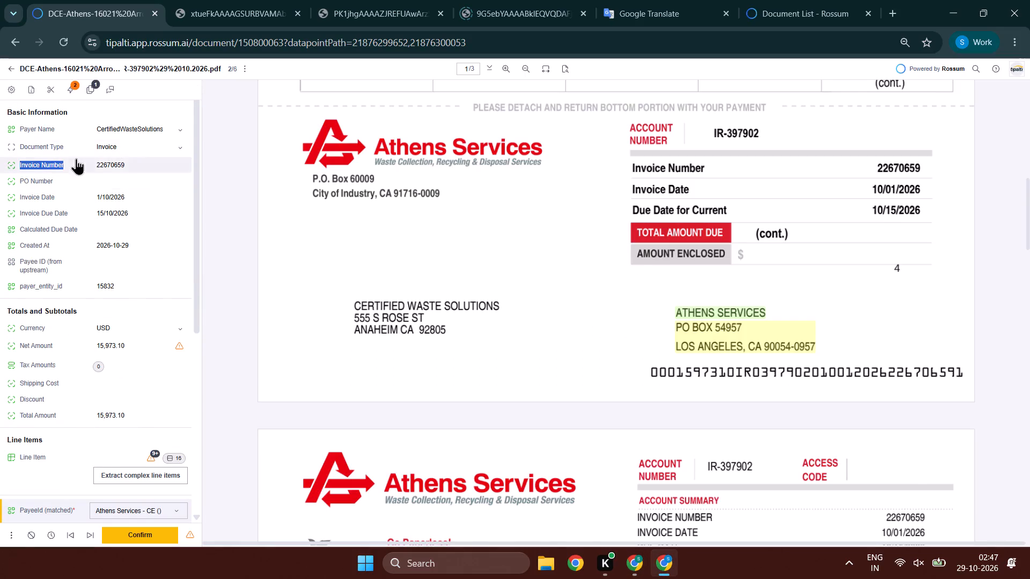
{"action": "key", "text": "ctrl+c"}
{"action": "left_click_drag", "start_coordinate": [76, 158], "coordinate": [89, 160]}
{"action": "left_click", "coordinate": [93, 160]}
{"action": "double_click", "coordinate": [112, 147]}
{"action": "double_click", "coordinate": [116, 139], "text": "ctrl"}
{"action": "key", "text": "ctrl+c"}
{"action": "key", "text": "ctrl+c"}
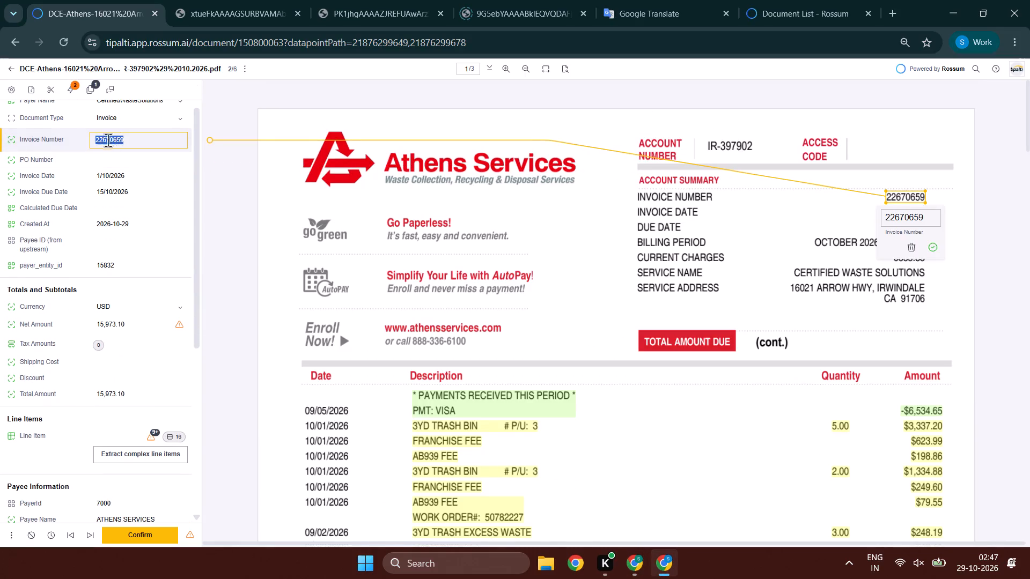
{"action": "key", "text": "alt+Tab"}
{"action": "key", "text": "ctrl+v"}
{"action": "key", "text": "Tab"}
Enter the invoice date 01-10-2026 and the invoice due date 15-10-2026 in the DBR form.
{"action": "key", "text": "alt+Tab"}
{"action": "key", "text": "alt+Tab"}
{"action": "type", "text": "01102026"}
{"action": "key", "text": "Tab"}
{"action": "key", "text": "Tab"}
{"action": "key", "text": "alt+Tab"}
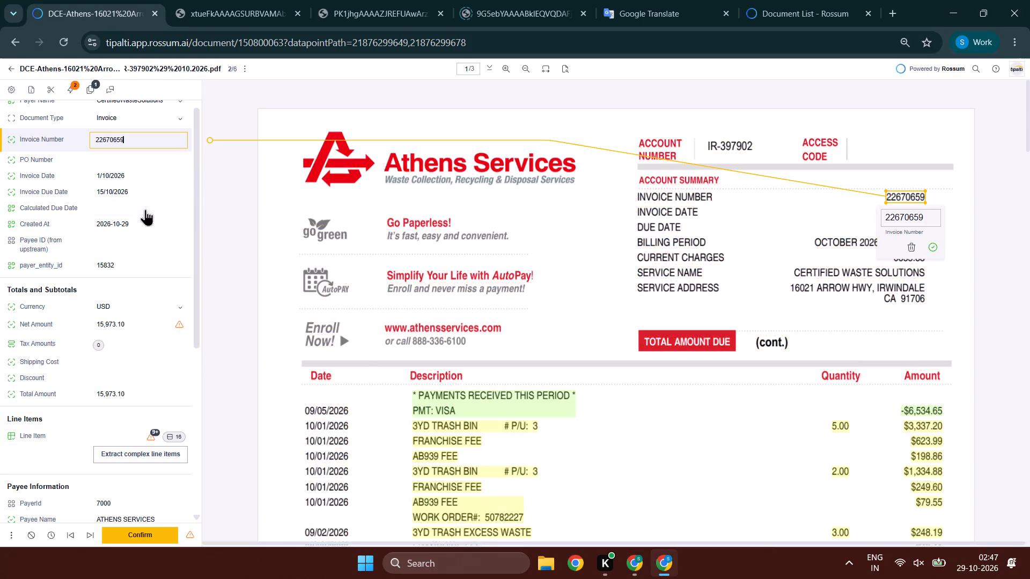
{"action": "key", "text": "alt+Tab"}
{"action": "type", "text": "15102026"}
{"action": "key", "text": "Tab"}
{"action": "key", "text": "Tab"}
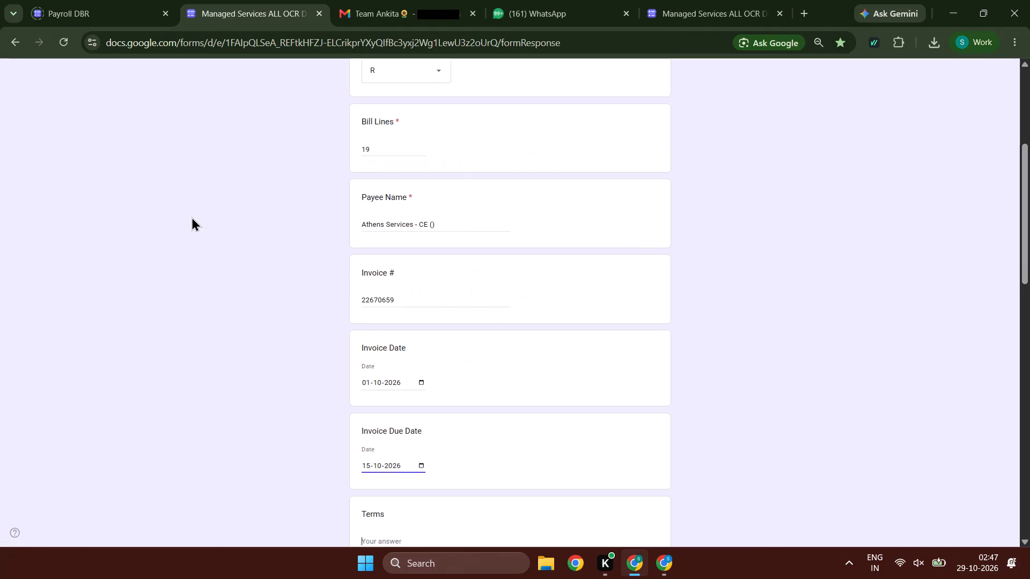
Copy the total amount 15,973.10 from Rossum into the DBR form's Total Amt field.
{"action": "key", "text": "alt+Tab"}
{"action": "left_click_drag", "start_coordinate": [143, 322], "coordinate": [98, 324]}
{"action": "key", "text": "ctrl+c"}
{"action": "key", "text": "ctrl+c"}
{"action": "key", "text": "alt+Tab"}
{"action": "scroll", "coordinate": [528, 375], "scroll_direction": "down", "scroll_amount": 5, "text": "alt"}
{"action": "key", "text": "Tab"}
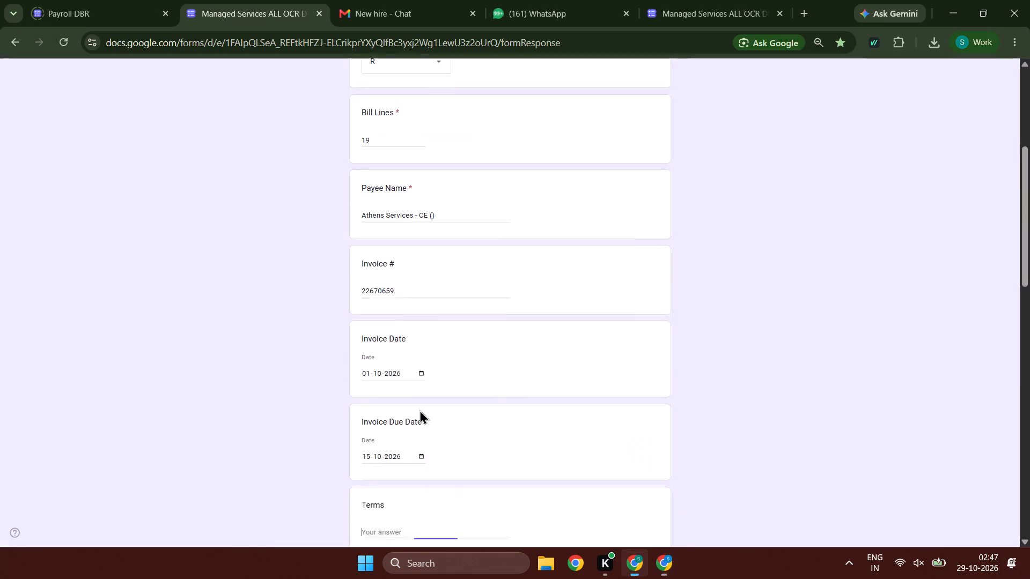
{"action": "key", "text": "Tab"}
{"action": "key", "text": "Tab"}
{"action": "key", "text": "ctrl+v"}
{"action": "key", "text": "Tab"}
Set Currency to USD, Foreign Language to NA and Quality Analyst to NA in the DBR form.
{"action": "key", "text": "alt+Tab"}
{"action": "scroll", "coordinate": [58, 299], "scroll_direction": "up", "scroll_amount": 1}
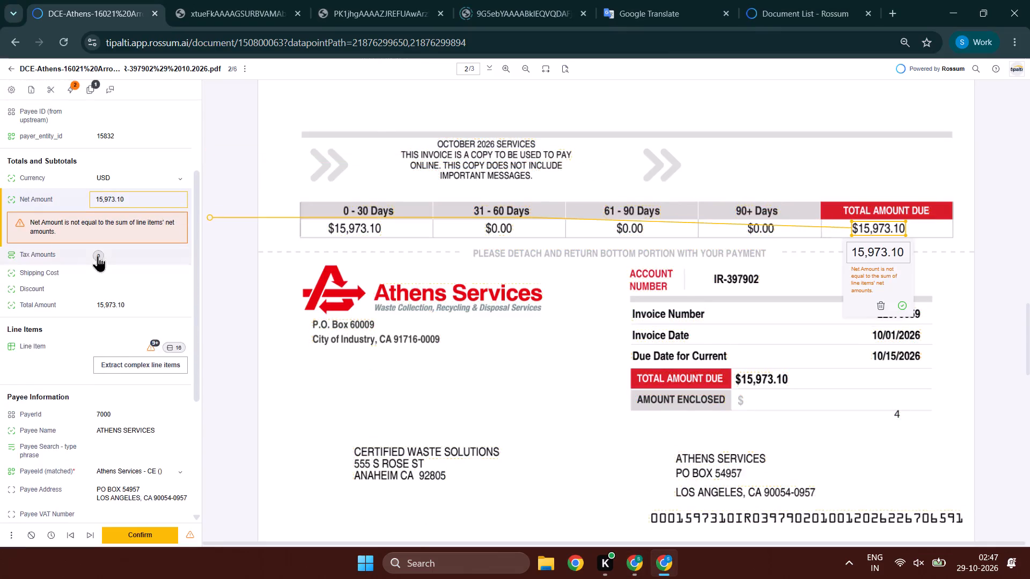
{"action": "key", "text": "alt+Tab"}
{"action": "type", "text": "us"}
{"action": "key", "text": "Tab"}
{"action": "type", "text": "nn"}
{"action": "key", "text": "Tab"}
{"action": "type", "text": "nnn"}
{"action": "key", "text": "Tab"}
{"action": "key", "text": "shift+Tab"}
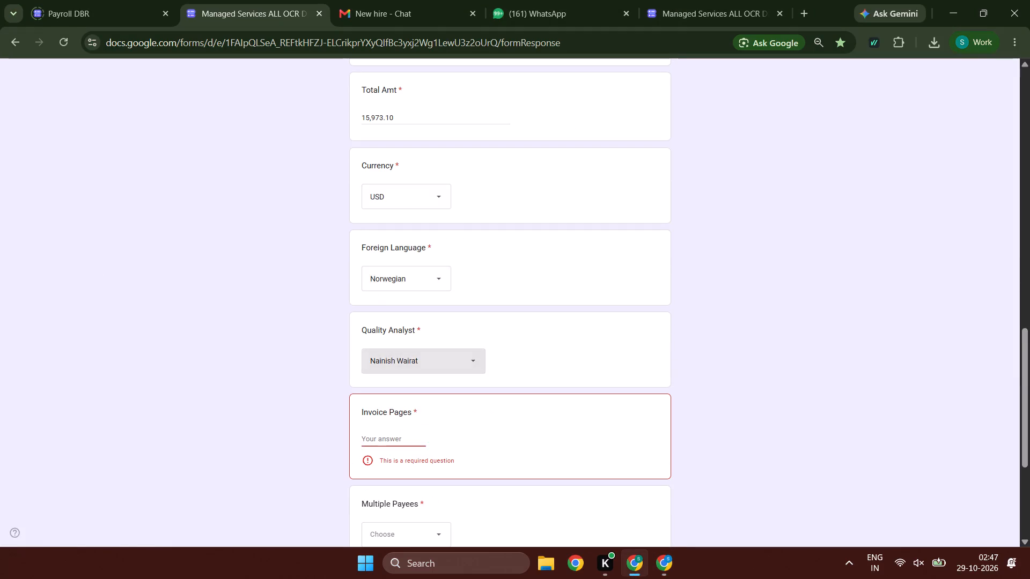
{"action": "key", "text": "shift+Tab"}
{"action": "type", "text": "nn"}
{"action": "key", "text": "Tab"}
{"action": "type", "text": "nnn"}
{"action": "key", "text": "Tab"}
Enter 1 for Invoice Pages, answer Multiple Payees, submit the DBR form and start another response.
{"action": "key", "text": "1"}
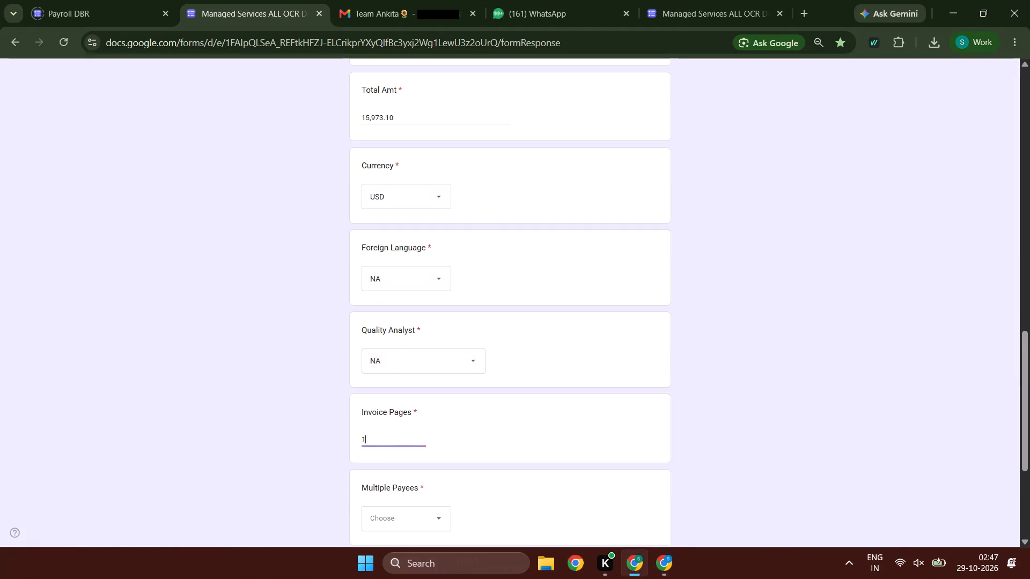
{"action": "key", "text": "Tab"}
{"action": "key", "text": "n"}
{"action": "key", "text": "Tab"}
{"action": "key", "text": "Tab"}
{"action": "key", "text": "space"}
{"action": "key", "text": "Tab"}
{"action": "key", "text": "Tab"}
{"action": "key", "text": "space"}
{"action": "key", "text": "alt+Tab"}
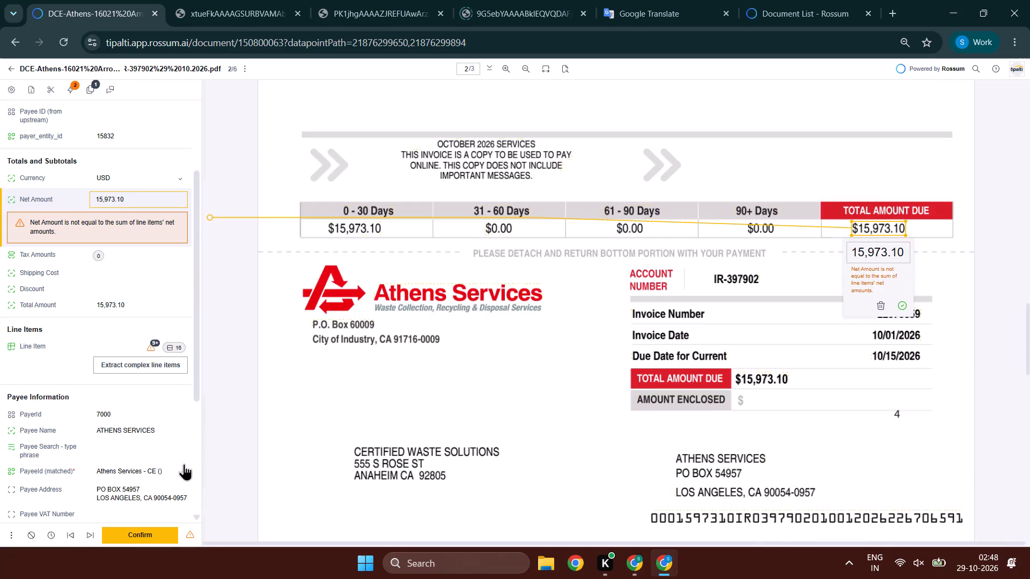
{"action": "key", "text": "alt+Tab"}
{"action": "double_click", "coordinate": [428, 141]}
Confirm the Athens Services invoice document in Rossum.
{"action": "key", "text": "alt+Tab"}
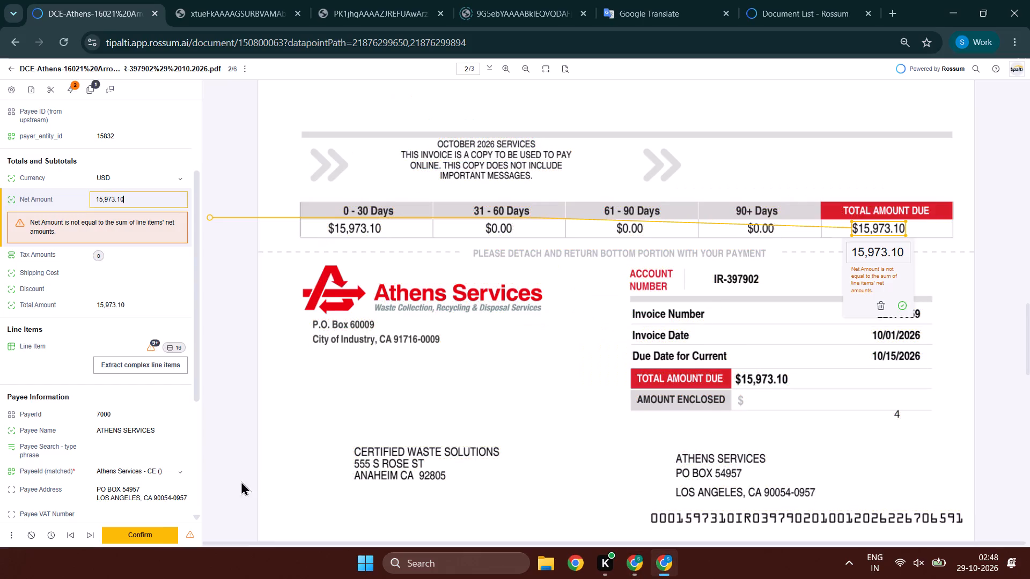
{"action": "left_click", "coordinate": [143, 531]}
Select Rossum as the OCR, include the account email in the new DBR response, and continue to the Rossum section.
{"action": "key", "text": "alt+Tab"}
{"action": "left_click", "coordinate": [394, 218]}
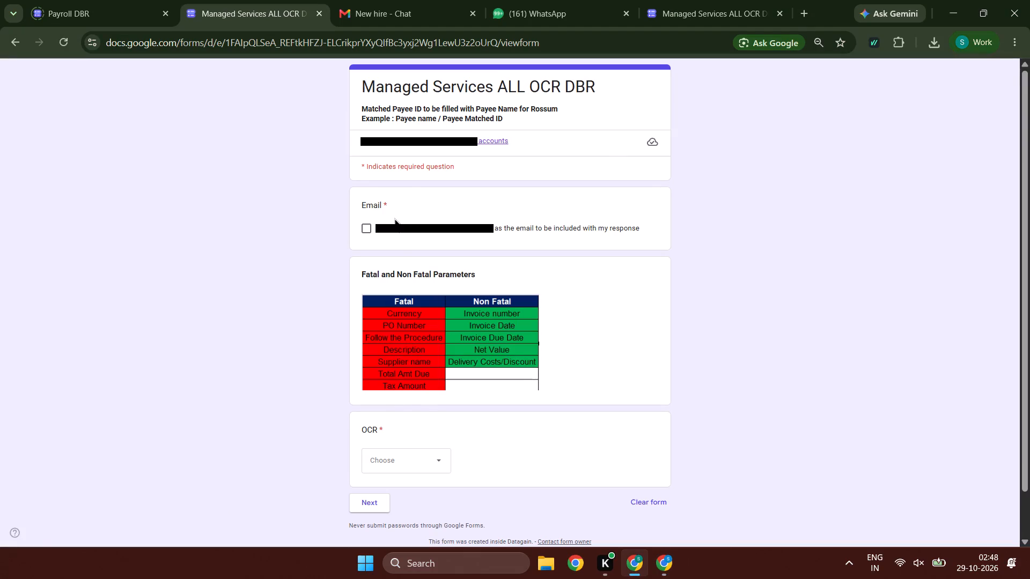
{"action": "left_click", "coordinate": [391, 459]}
{"action": "left_click", "coordinate": [394, 495]}
{"action": "left_click", "coordinate": [365, 231]}
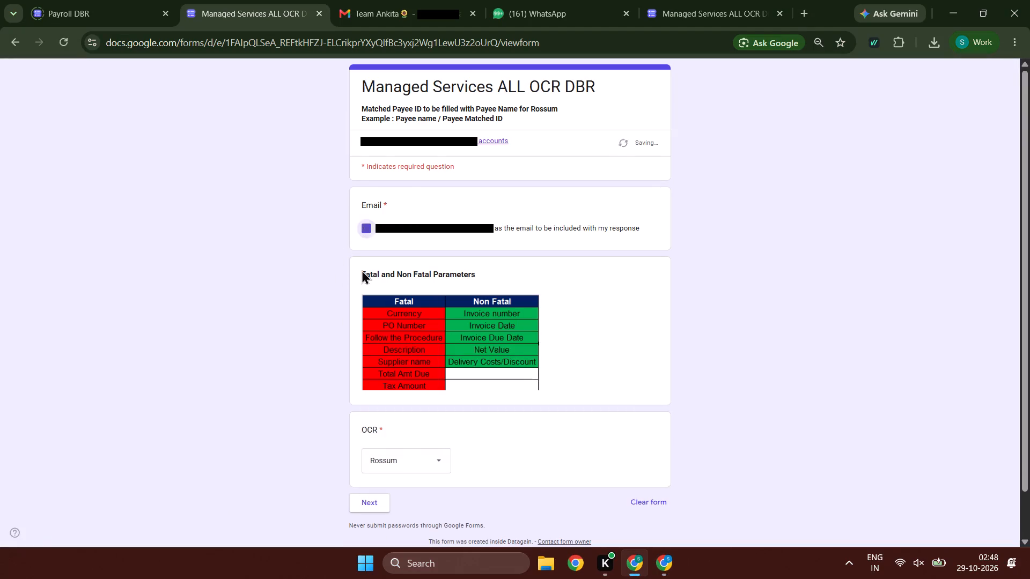
{"action": "double_click", "coordinate": [369, 501]}
Review the basic information and totals fields of ACMEMarinas invoice 93866000 in Rossum against the document.
{"action": "key", "text": "alt+Tab"}
{"action": "left_click", "coordinate": [127, 164]}
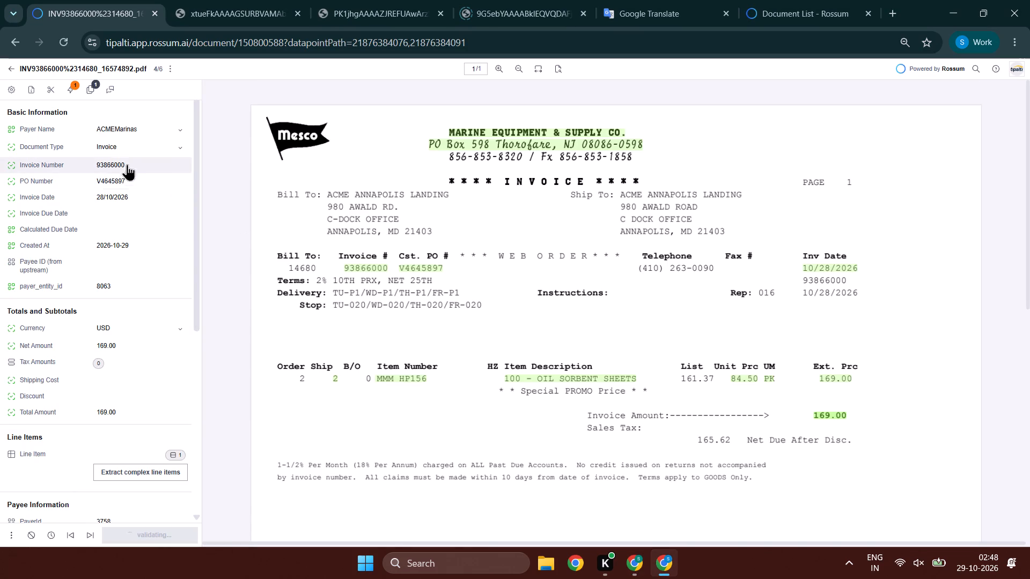
{"action": "key", "text": "Tab"}
{"action": "key", "text": "Tab"}
{"action": "key", "text": "shift+Tab"}
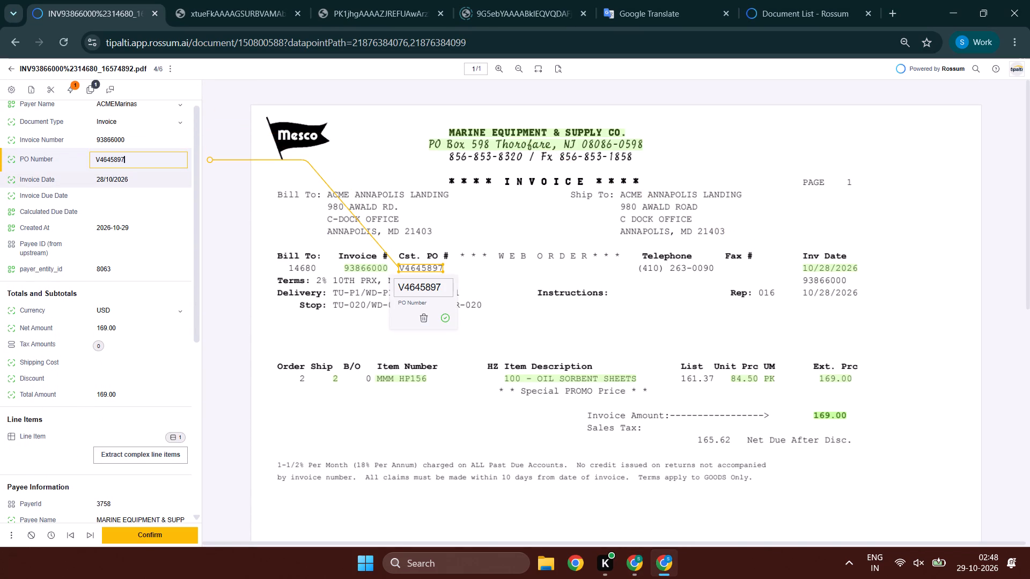
{"action": "key", "text": "shift+Tab"}
{"action": "key", "text": "Tab"}
{"action": "key", "text": "Tab"}
{"action": "key", "text": "Tab"}
{"action": "key", "text": "Tab"}
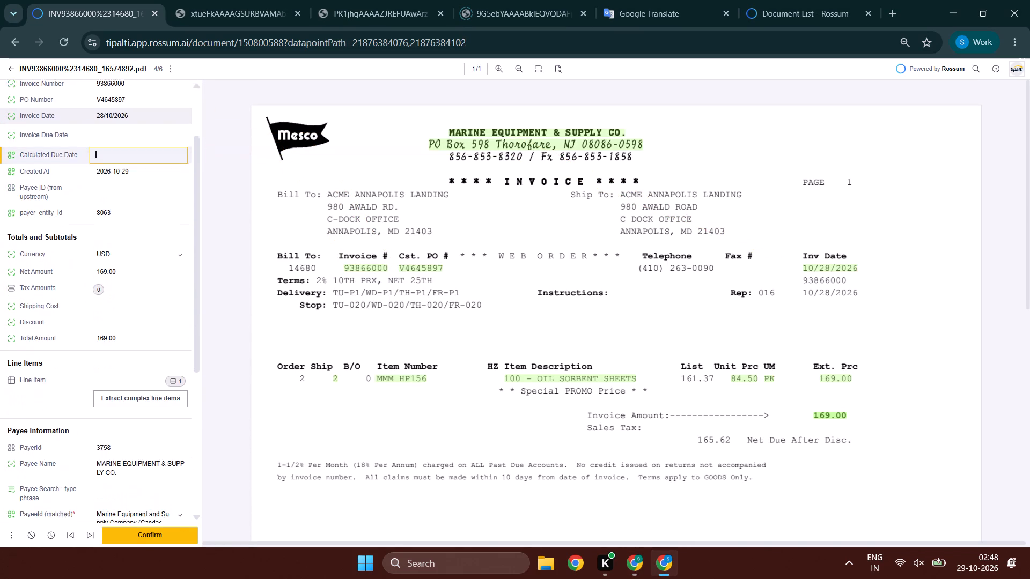
{"action": "key", "text": "Tab"}
{"action": "key", "text": "Tab"}
{"action": "key", "text": "Tab"}
{"action": "key", "text": "Tab"}
{"action": "key", "text": "Tab"}
{"action": "key", "text": "Tab"}
{"action": "key", "text": "Tab"}
{"action": "key", "text": "Tab"}
{"action": "key", "text": "Tab"}
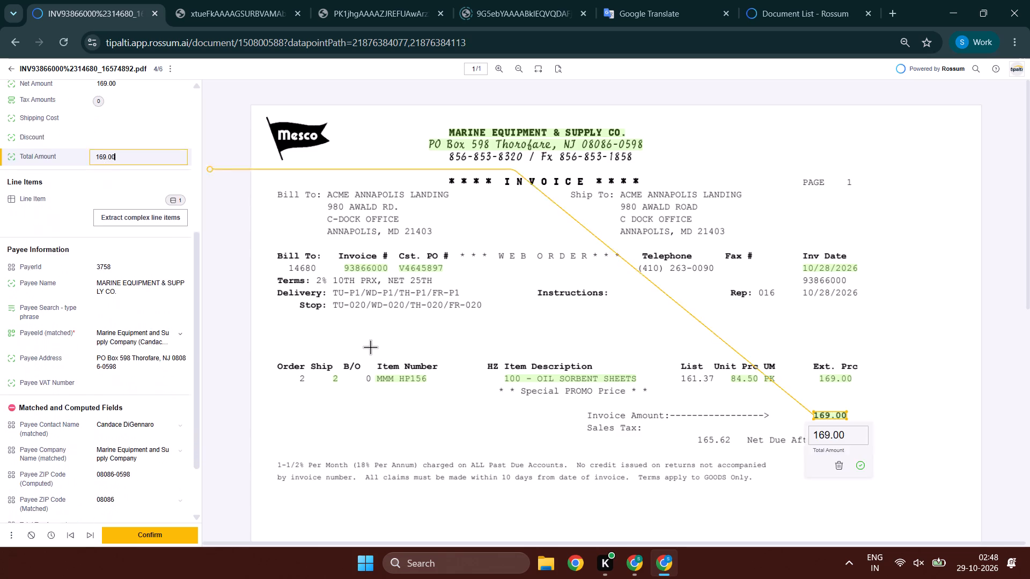
Review the line item and payee information of invoice 93866000 against the document.
{"action": "key", "text": "Tab"}
{"action": "key", "text": "Tab"}
{"action": "key", "text": "Tab"}
{"action": "key", "text": "Tab"}
{"action": "key", "text": "Tab"}
{"action": "key", "text": "Tab"}
{"action": "key", "text": "Tab"}
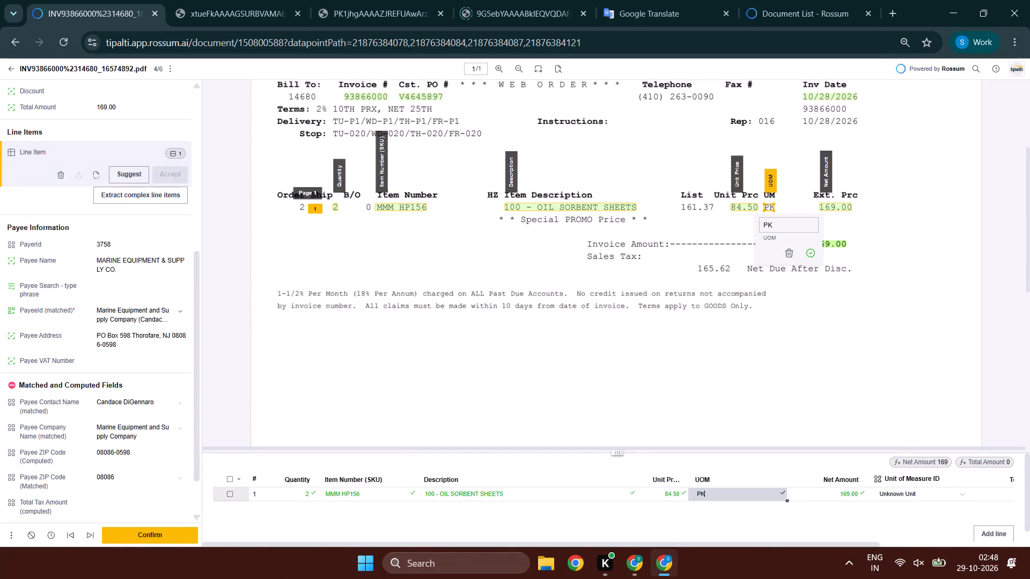
{"action": "key", "text": "Tab"}
{"action": "left_click", "coordinate": [113, 255]}
{"action": "key", "text": "Tab"}
{"action": "key", "text": "Tab"}
{"action": "key", "text": "Tab"}
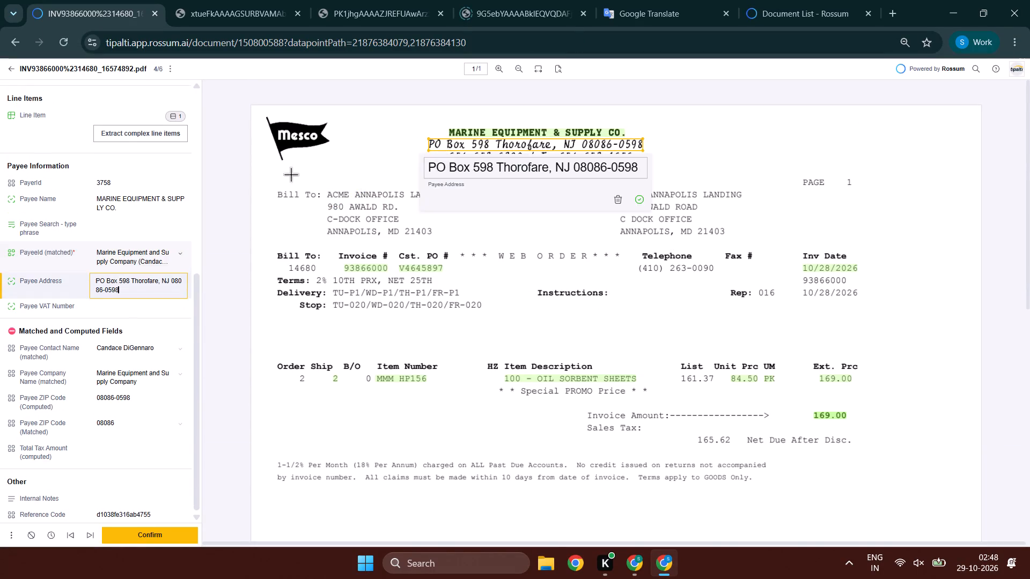
{"action": "key", "text": "Tab"}
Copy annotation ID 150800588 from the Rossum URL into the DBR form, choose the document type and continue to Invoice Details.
{"action": "double_click", "coordinate": [273, 44], "text": "ctrl"}
{"action": "key", "text": "ctrl+c"}
{"action": "key", "text": "ctrl+c"}
{"action": "key", "text": "alt+Tab"}
{"action": "left_click", "coordinate": [404, 246], "text": "ctrl"}
{"action": "key", "text": "ctrl+v"}
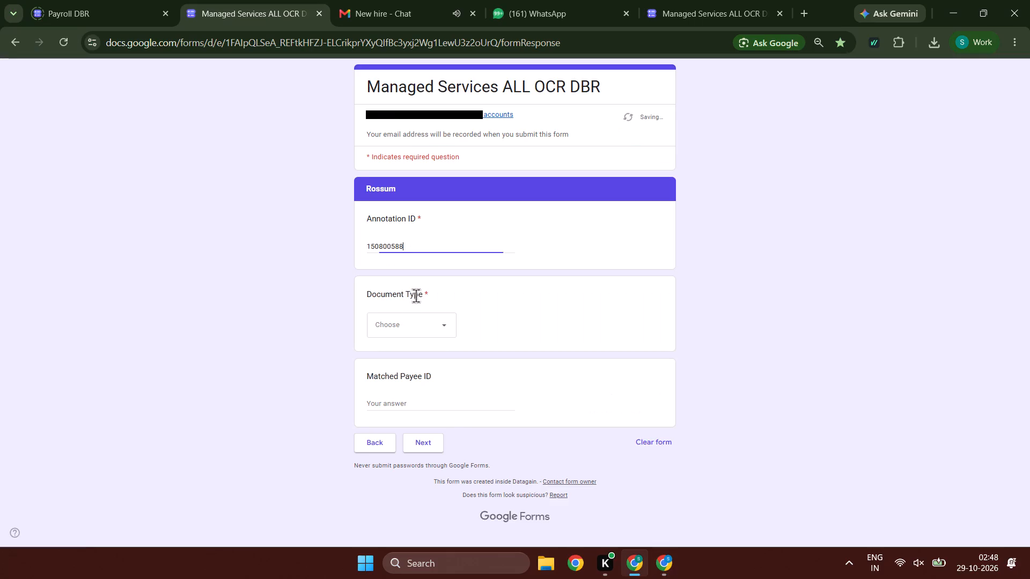
{"action": "left_click", "coordinate": [409, 321]}
{"action": "left_click", "coordinate": [413, 345]}
{"action": "double_click", "coordinate": [413, 442]}
Copy the payer name ACMEMarinas from Rossum into the DBR form's Payer field.
{"action": "key", "text": "alt+Tab"}
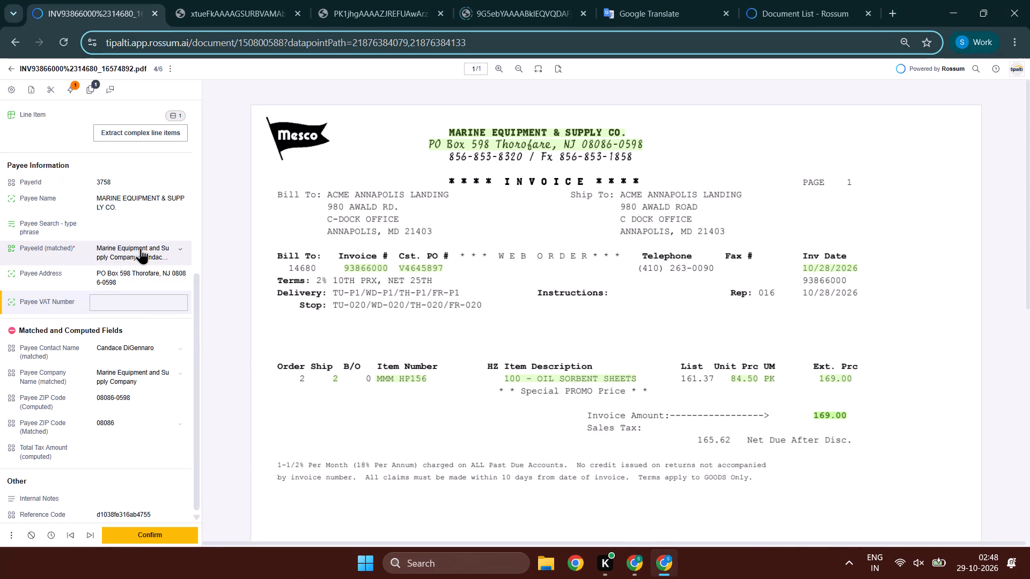
{"action": "scroll", "coordinate": [141, 248], "scroll_direction": "up", "scroll_amount": 17}
{"action": "left_click", "coordinate": [151, 133]}
{"action": "key", "text": "ctrl+c"}
{"action": "key", "text": "ctrl+c"}
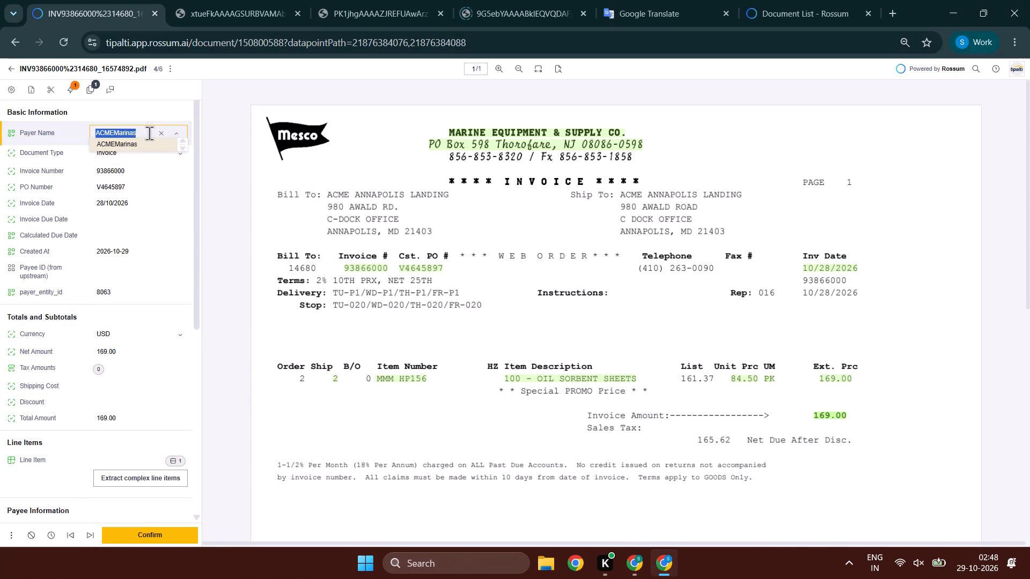
{"action": "key", "text": "alt+Tab"}
{"action": "left_click", "coordinate": [410, 248], "text": "ctrl"}
{"action": "key", "text": "ctrl+v"}
Set Review to R and Bill Lines to 1 in the DBR form.
{"action": "left_click", "coordinate": [406, 314]}
{"action": "left_click", "coordinate": [404, 346]}
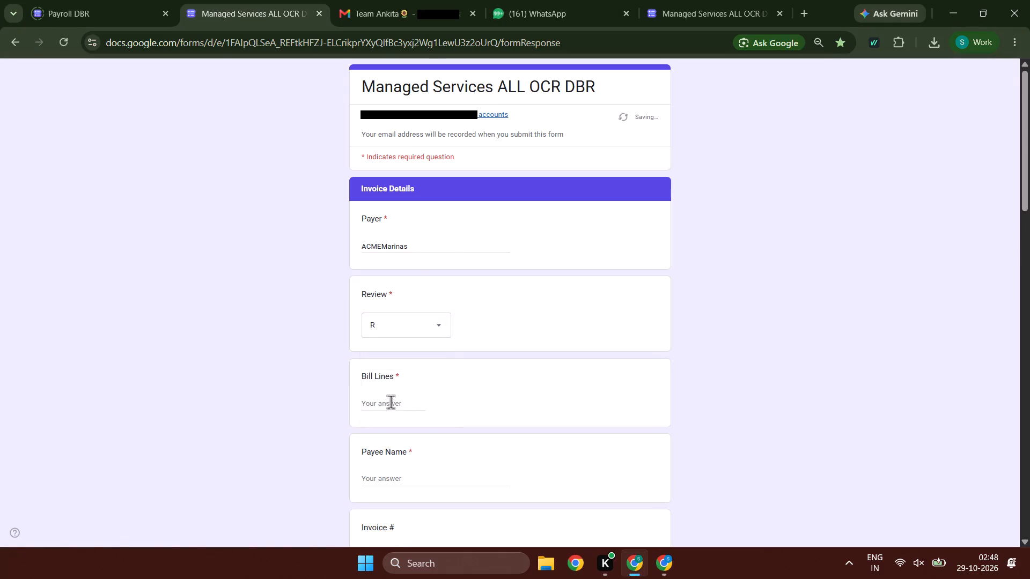
{"action": "left_click", "coordinate": [391, 406]}
{"action": "key", "text": "alt+Tab"}
{"action": "scroll", "coordinate": [0, 303], "scroll_direction": "down", "scroll_amount": 4}
{"action": "key", "text": "alt+Tab"}
{"action": "key", "text": "1"}
{"action": "key", "text": "Tab"}
Copy the matched payee for Marine Equipment and Supply Company from Rossum into the DBR form's Payee Name field.
{"action": "key", "text": "alt+Tab"}
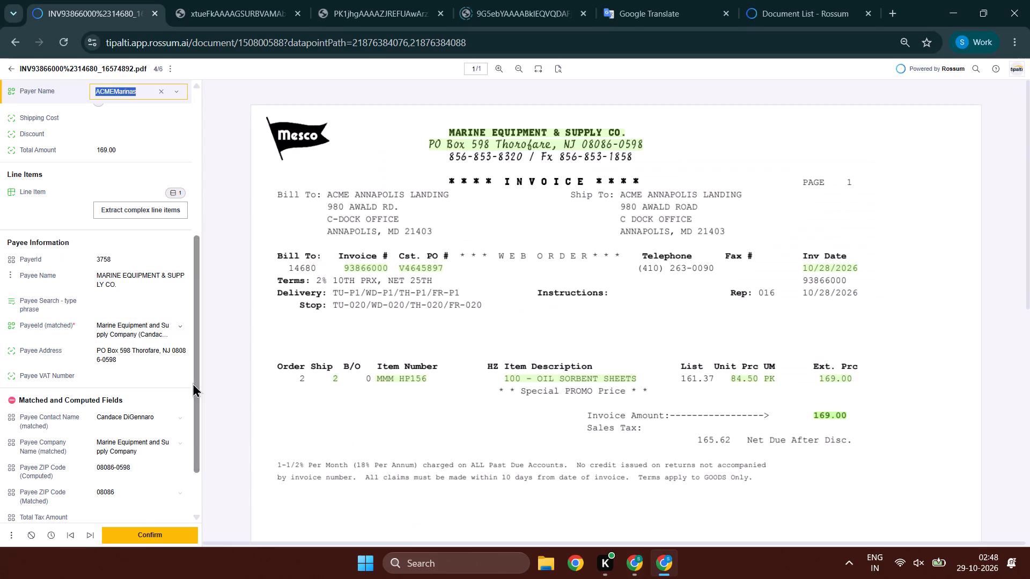
{"action": "left_click", "coordinate": [138, 321]}
{"action": "key", "text": "ctrl+c"}
{"action": "key", "text": "ctrl+c"}
{"action": "key", "text": "alt+Tab"}
{"action": "key", "text": "ctrl+v"}
{"action": "key", "text": "Tab"}
Copy invoice number 93866000 from Rossum into the DBR form's Invoice # field.
{"action": "key", "text": "alt+Tab"}
{"action": "scroll", "coordinate": [198, 205], "scroll_direction": "up", "scroll_amount": 9}
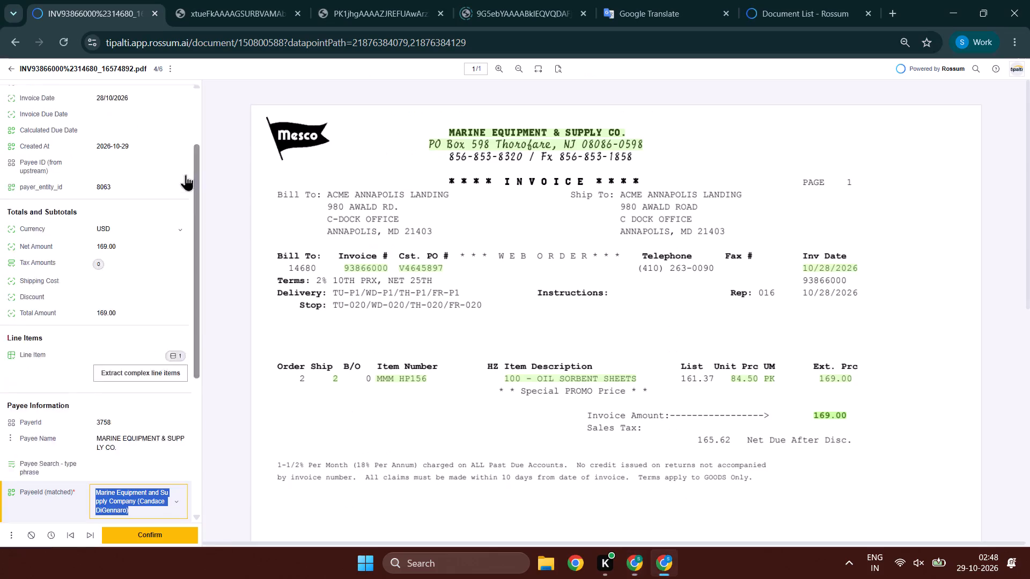
{"action": "left_click_drag", "start_coordinate": [157, 166], "coordinate": [85, 159]}
{"action": "key", "text": "ctrl+c"}
{"action": "key", "text": "ctrl+c"}
{"action": "left_click", "coordinate": [97, 158], "text": "ctrl"}
{"action": "key", "text": "ctrl+c"}
{"action": "double_click", "coordinate": [115, 139]}
{"action": "key", "text": "ctrl+c"}
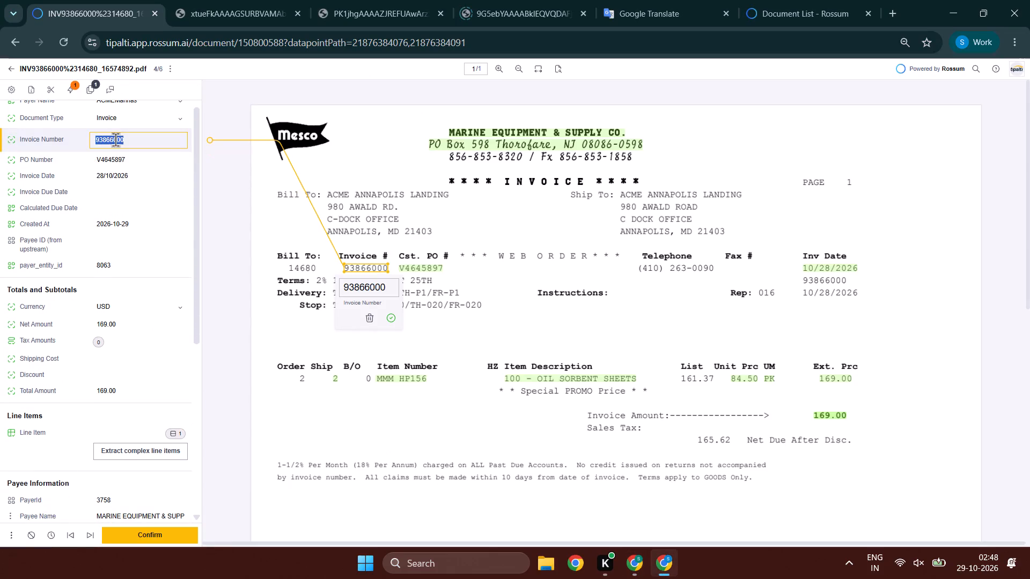
{"action": "key", "text": "ctrl+c"}
{"action": "key", "text": "alt+Tab"}
{"action": "key", "text": "ctrl+v"}
Enter the invoice date 28-10-2026 in the DBR form.
{"action": "key", "text": "Tab"}
{"action": "key", "text": "2"}
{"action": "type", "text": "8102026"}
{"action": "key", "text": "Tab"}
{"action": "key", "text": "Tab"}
Copy PO number V4645897 from Rossum into the DBR form's PO # field, leaving the due date and terms blank.
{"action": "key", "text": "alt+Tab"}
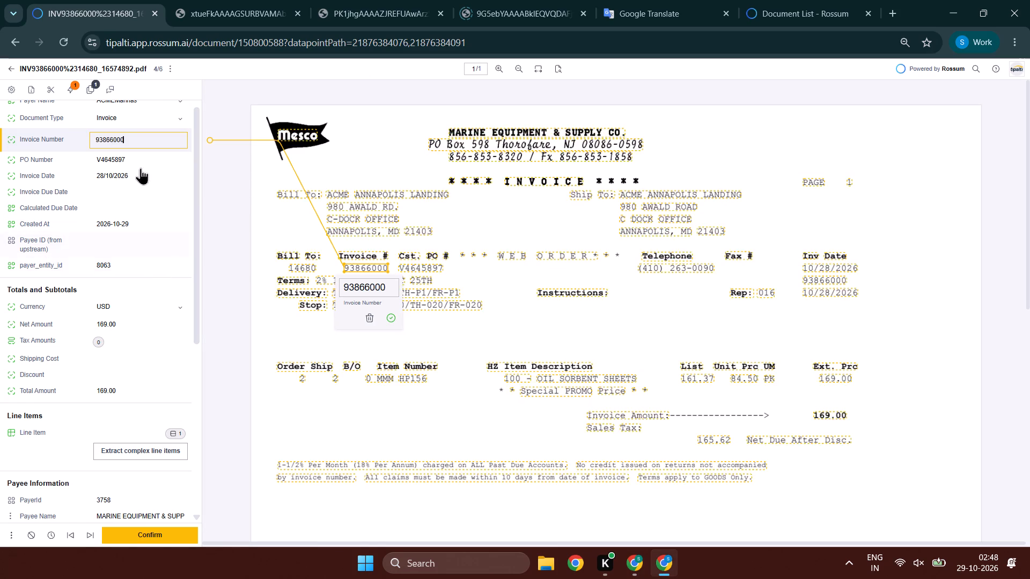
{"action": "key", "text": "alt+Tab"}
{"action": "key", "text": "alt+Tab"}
{"action": "left_click_drag", "start_coordinate": [140, 164], "coordinate": [98, 162]}
{"action": "key", "text": "ctrl+c"}
{"action": "key", "text": "ctrl+c"}
{"action": "key", "text": "ctrl+c"}
{"action": "key", "text": "alt+Tab"}
{"action": "scroll", "coordinate": [417, 298], "scroll_direction": "down", "scroll_amount": 1}
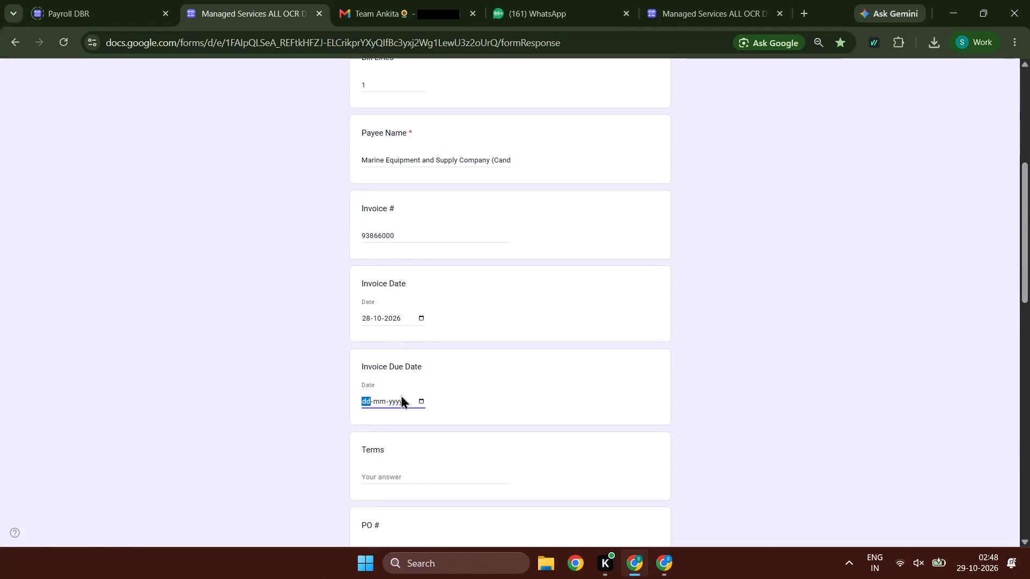
{"action": "left_click", "coordinate": [398, 469]}
{"action": "left_click", "coordinate": [398, 474]}
{"action": "key", "text": "Tab"}
{"action": "key", "text": "ctrl+v"}
{"action": "key", "text": "Tab"}
Copy the total amount 169.00 from Rossum into the DBR form's Total Amt field, leaving the tax amount blank.
{"action": "key", "text": "alt+Tab"}
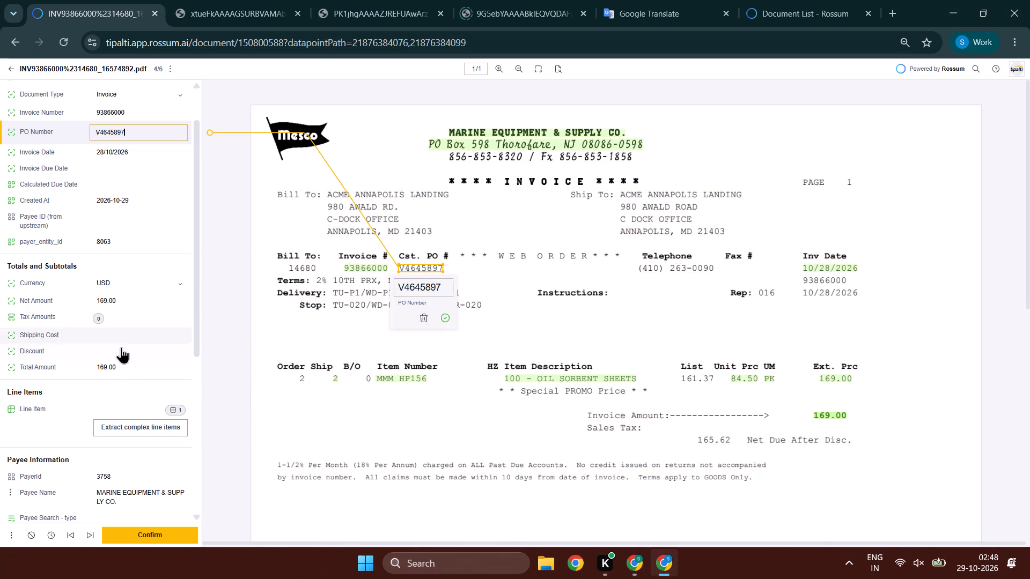
{"action": "left_click_drag", "start_coordinate": [124, 363], "coordinate": [91, 367]}
{"action": "key", "text": "ctrl+c"}
{"action": "key", "text": "ctrl+c"}
{"action": "key", "text": "alt+Tab"}
{"action": "key", "text": "Tab"}
{"action": "key", "text": "ctrl+v"}
{"action": "key", "text": "Tab"}
Set Currency to USD, Foreign Language to NA and Quality Analyst to NA in the DBR form.
{"action": "key", "text": "alt+Tab"}
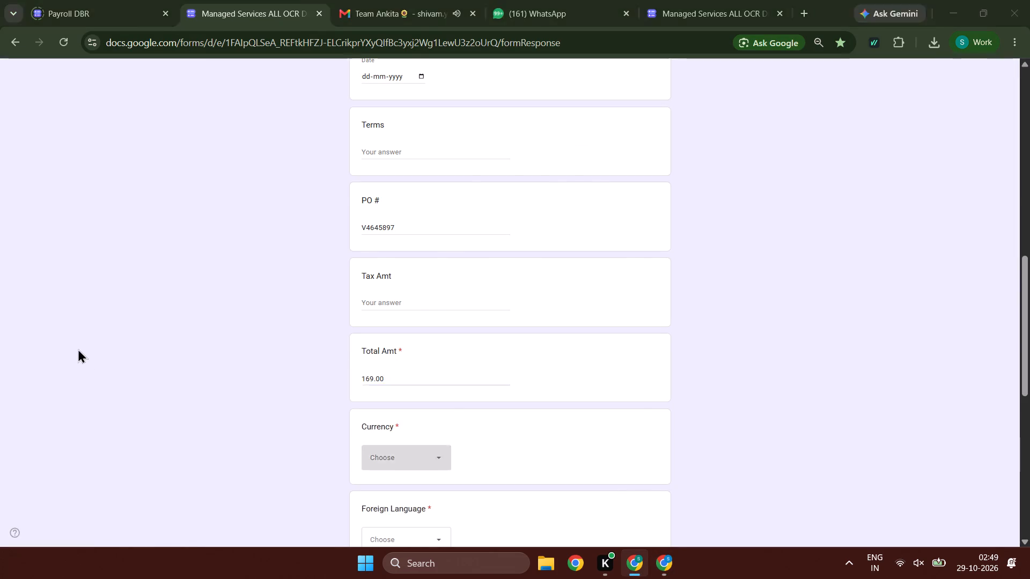
{"action": "scroll", "coordinate": [77, 348], "scroll_direction": "up", "scroll_amount": 1}
{"action": "key", "text": "alt+Tab"}
{"action": "type", "text": "us"}
{"action": "key", "text": "Tab"}
{"action": "type", "text": "nn"}
{"action": "key", "text": "Tab"}
{"action": "type", "text": "nnn"}
{"action": "key", "text": "Tab"}
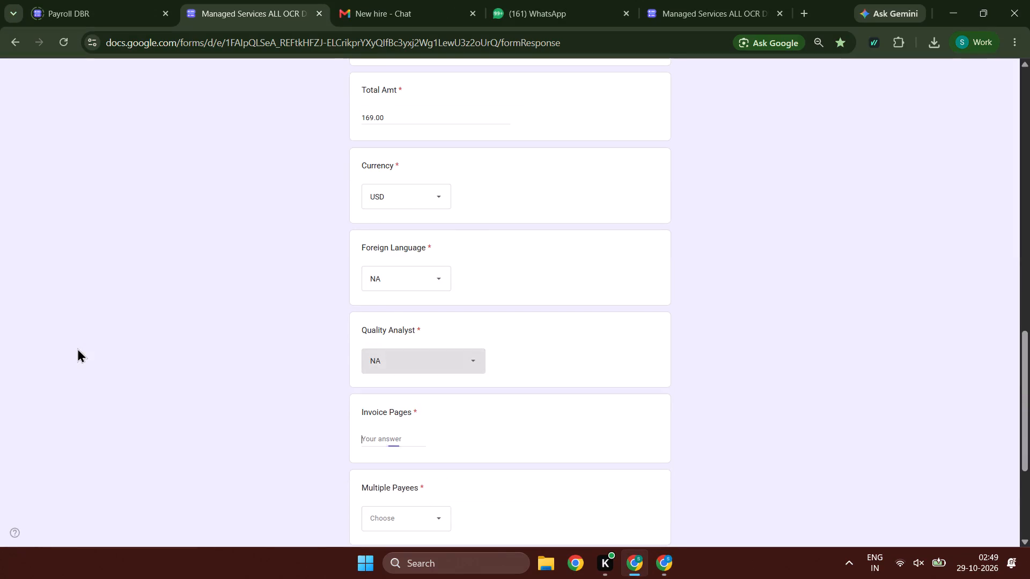
Enter 1 for Invoice Pages, answer no for Multiple Payees, and submit the DBR form with a copy of the responses.
{"action": "key", "text": "1"}
{"action": "key", "text": "Tab"}
{"action": "key", "text": "n"}
{"action": "key", "text": "Tab"}
{"action": "key", "text": "Tab"}
{"action": "key", "text": "space"}
{"action": "key", "text": "Tab"}
{"action": "key", "text": "Tab"}
{"action": "key", "text": "space"}
Confirm Marine Equipment & Supply Co. invoice 93866000 in Rossum.
{"action": "key", "text": "alt+Tab"}
{"action": "double_click", "coordinate": [151, 525]}
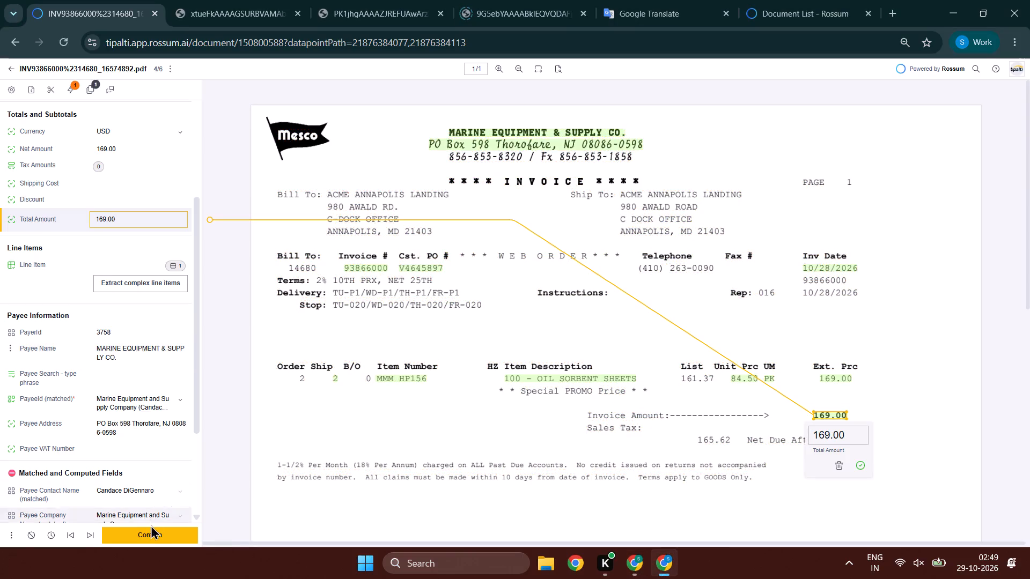
{"action": "double_click", "coordinate": [151, 530]}
Start another DBR form response with the account email included and OCR set to Rossum, continuing to the Rossum section.
{"action": "key", "text": "alt+Tab"}
{"action": "double_click", "coordinate": [435, 138]}
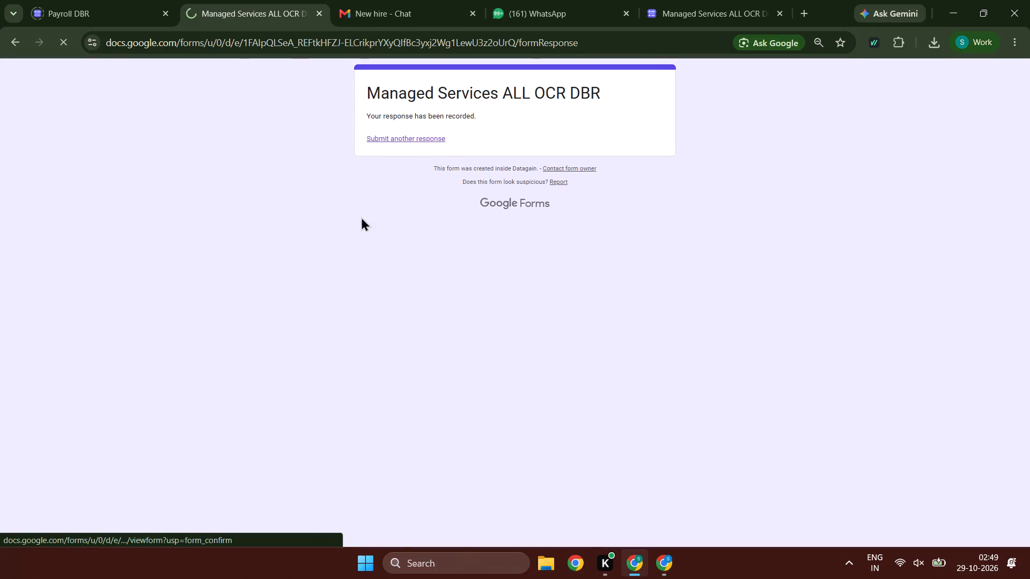
{"action": "left_click", "coordinate": [362, 223]}
{"action": "left_click", "coordinate": [426, 455]}
{"action": "left_click", "coordinate": [417, 507]}
{"action": "left_click", "coordinate": [376, 503]}
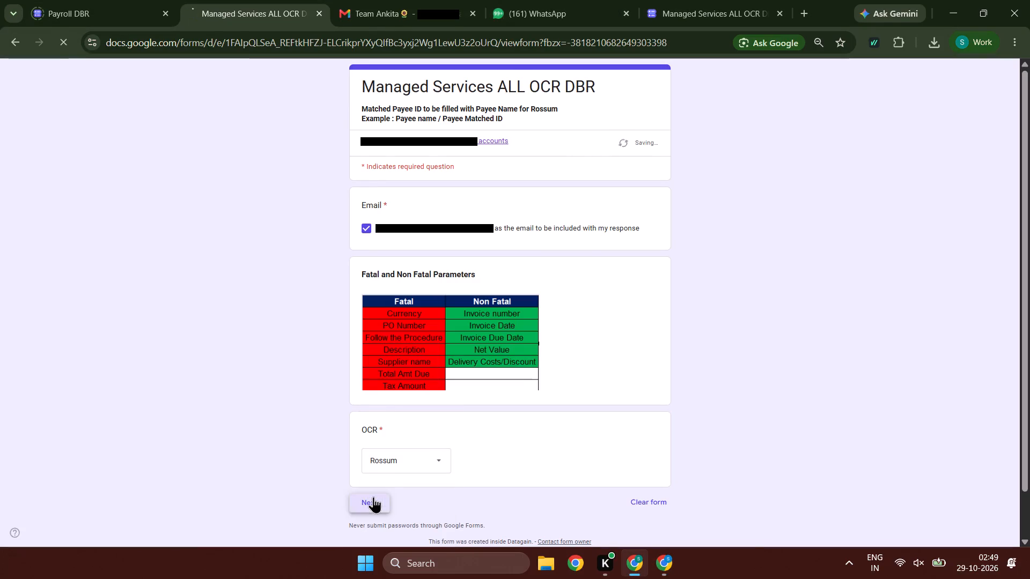
{"action": "double_click", "coordinate": [373, 496]}
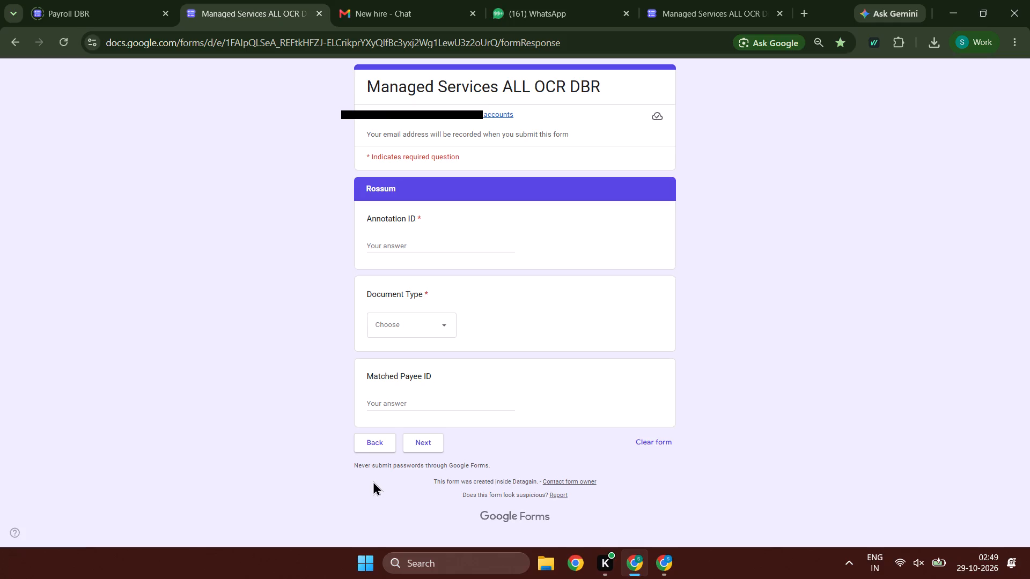
Review the basic information, totals and line items of The Greenery invoice 543859 in Rossum against the document.
{"action": "key", "text": "alt+Tab"}
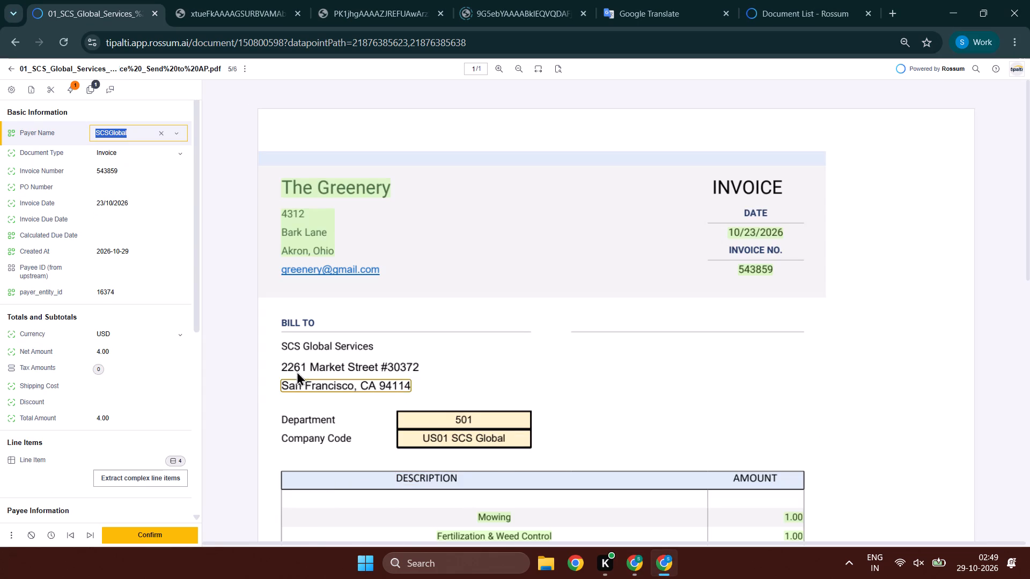
{"action": "left_click", "coordinate": [131, 172]}
{"action": "key", "text": "Tab"}
{"action": "key", "text": "Tab"}
{"action": "key", "text": "Tab"}
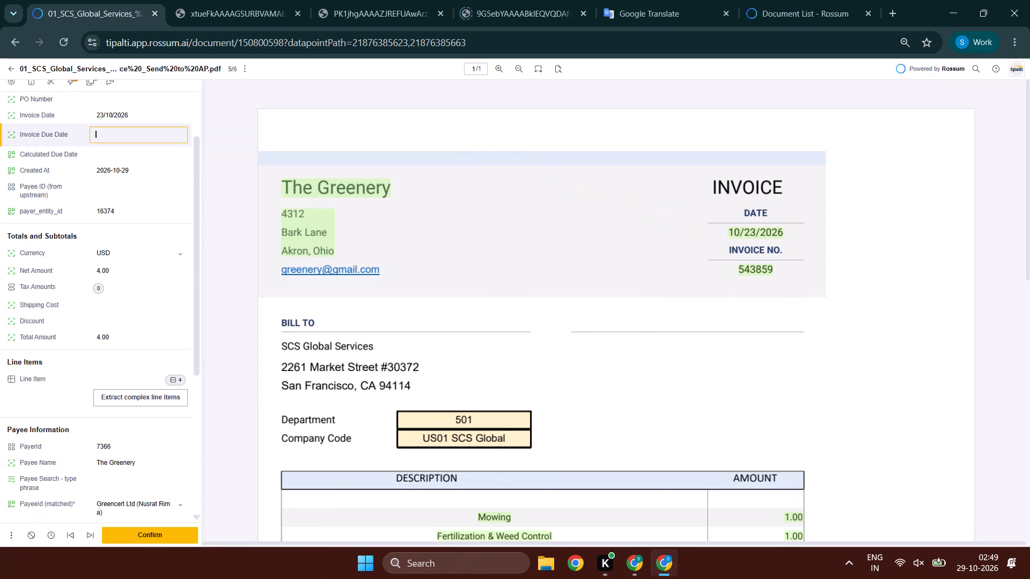
{"action": "key", "text": "Tab"}
{"action": "key", "text": "Tab"}
{"action": "key", "text": "Tab"}
{"action": "key", "text": "Tab"}
{"action": "key", "text": "Tab"}
{"action": "key", "text": "Tab"}
{"action": "key", "text": "Tab"}
{"action": "key", "text": "Tab"}
{"action": "key", "text": "Tab"}
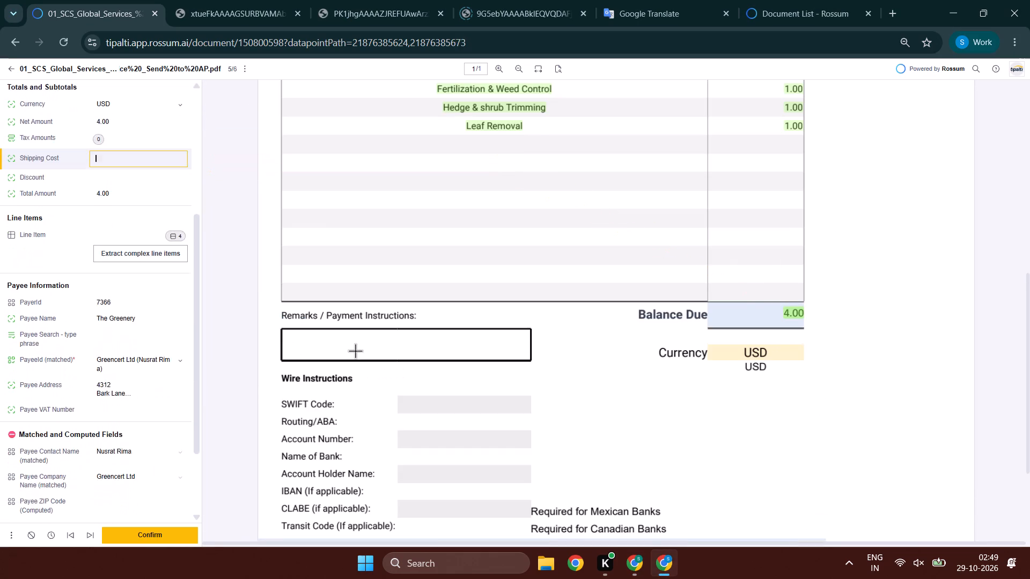
{"action": "key", "text": "Tab"}
{"action": "key", "text": "Tab"}
{"action": "key", "text": "Tab"}
{"action": "key", "text": "Tab"}
{"action": "key", "text": "Tab"}
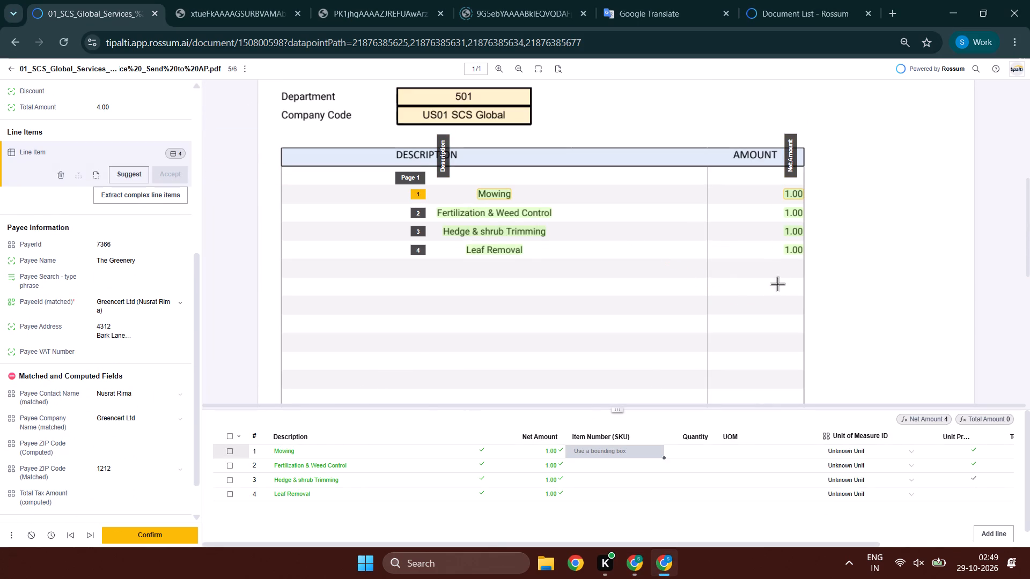
Change the matched PayeeId of The Greenery invoice to Payee Unknown.
{"action": "left_click", "coordinate": [99, 259]}
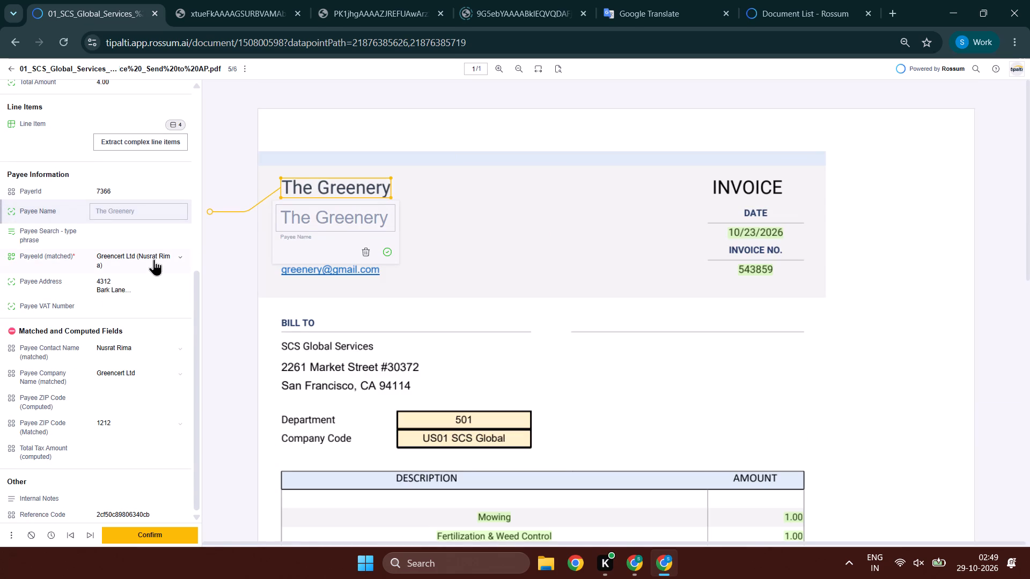
{"action": "key", "text": "Tab"}
{"action": "left_click", "coordinate": [149, 259]}
{"action": "scroll", "coordinate": [346, 258], "scroll_direction": "down", "scroll_amount": 8}
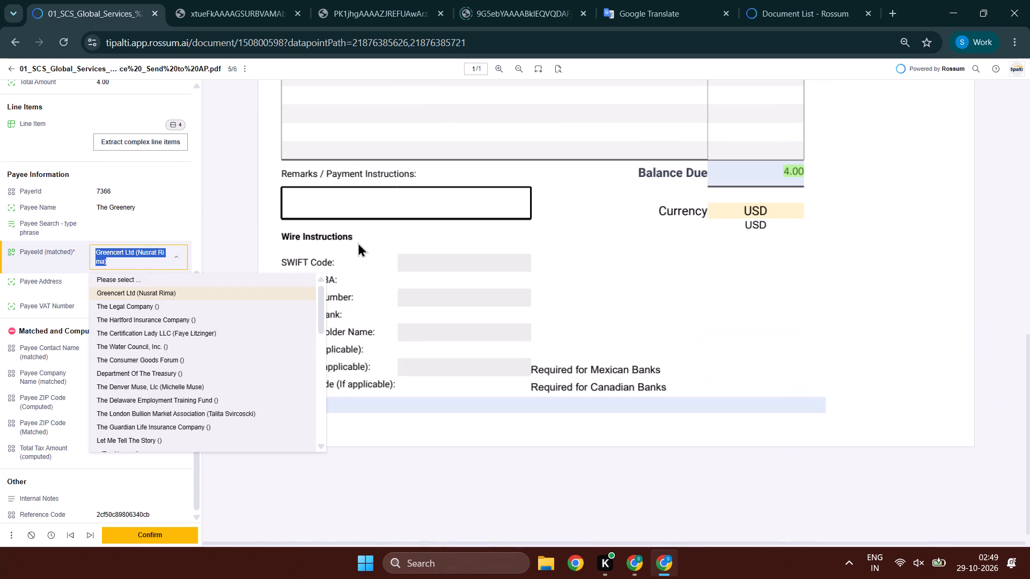
{"action": "scroll", "coordinate": [403, 237], "scroll_direction": "up", "scroll_amount": 5}
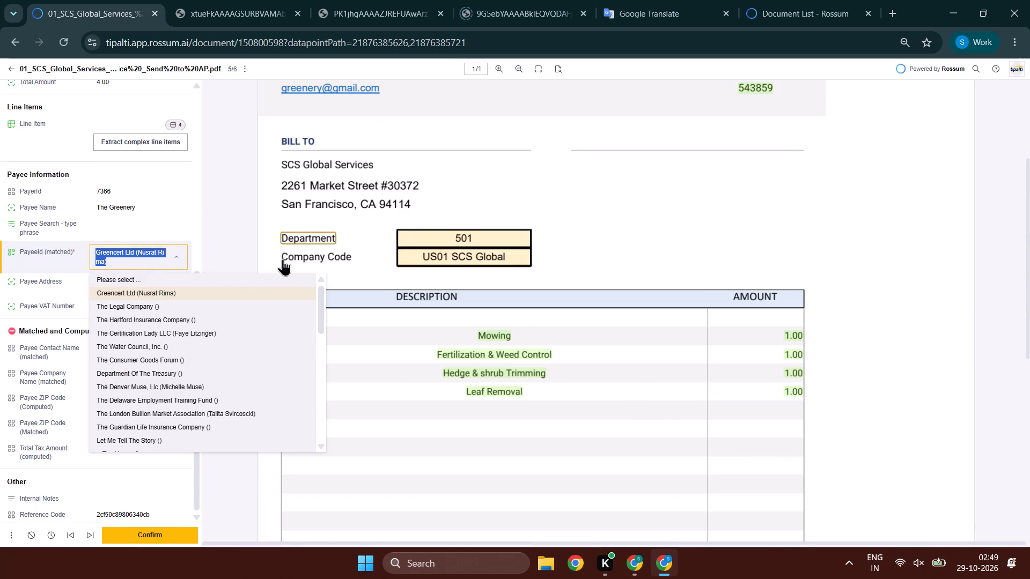
{"action": "scroll", "coordinate": [254, 311], "scroll_direction": "down", "scroll_amount": 6}
{"action": "left_click", "coordinate": [177, 443]}
{"action": "left_click", "coordinate": [178, 437]}
{"action": "left_click", "coordinate": [135, 285]}
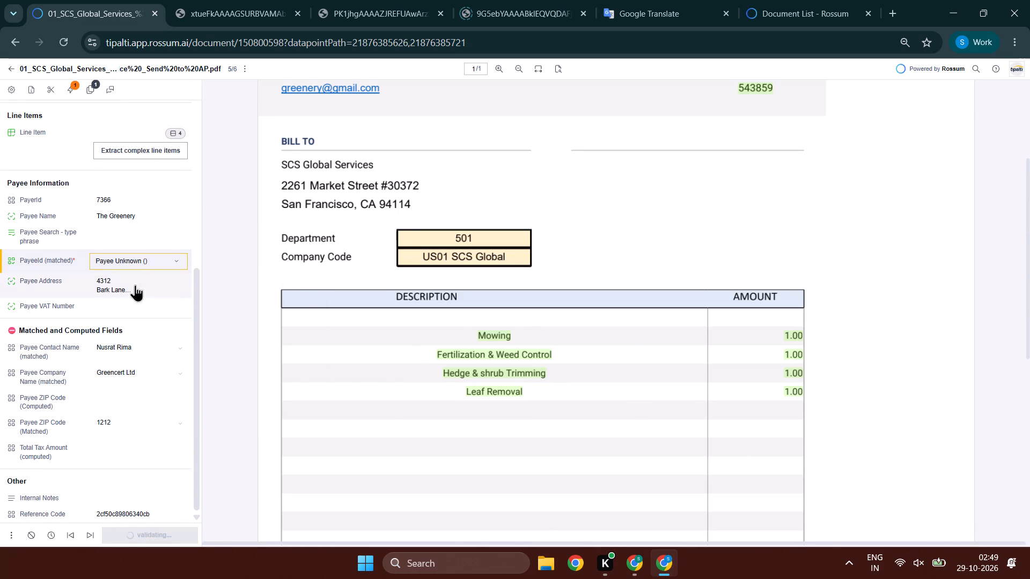
{"action": "key", "text": "Tab"}
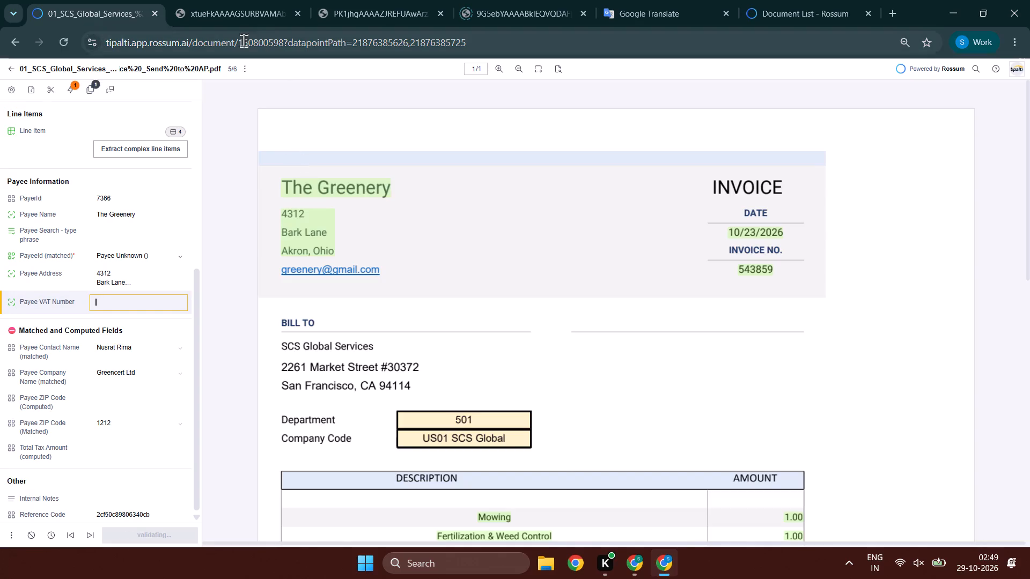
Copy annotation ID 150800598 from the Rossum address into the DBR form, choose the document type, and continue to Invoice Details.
{"action": "double_click", "coordinate": [254, 40], "text": "ctrl"}
{"action": "key", "text": "ctrl+c"}
{"action": "key", "text": "ctrl+c"}
{"action": "key", "text": "alt+Tab"}
{"action": "left_click", "coordinate": [409, 250], "text": "ctrl"}
{"action": "key", "text": "ctrl+v"}
{"action": "left_click", "coordinate": [414, 335]}
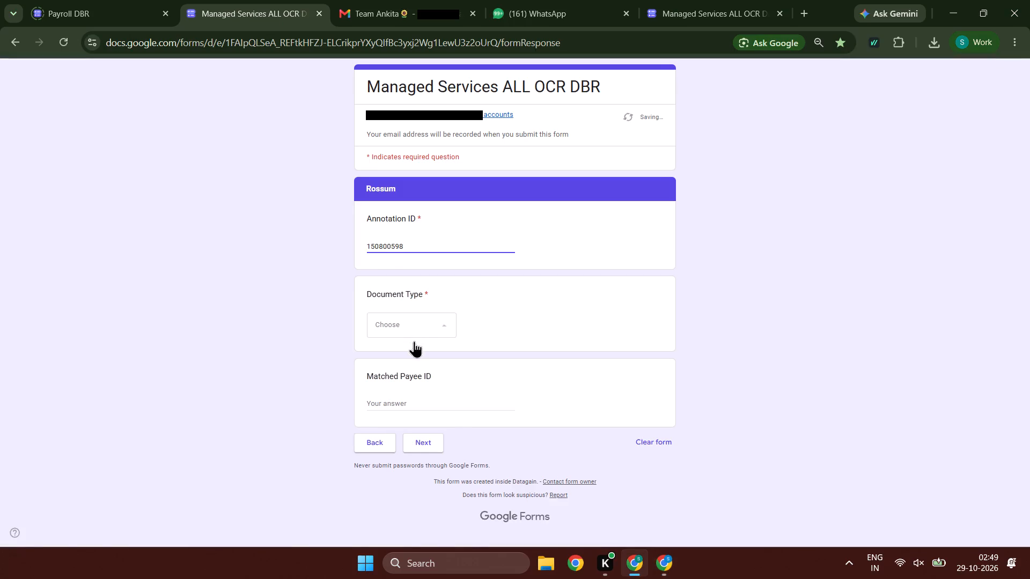
{"action": "left_click", "coordinate": [414, 354]}
{"action": "triple_click", "coordinate": [424, 441]}
Copy payer name SCSGlobal from Rossum into the DBR form's Payer field.
{"action": "key", "text": "alt+Tab"}
{"action": "scroll", "coordinate": [0, 211], "scroll_direction": "up", "scroll_amount": 9}
{"action": "left_click", "coordinate": [107, 127]}
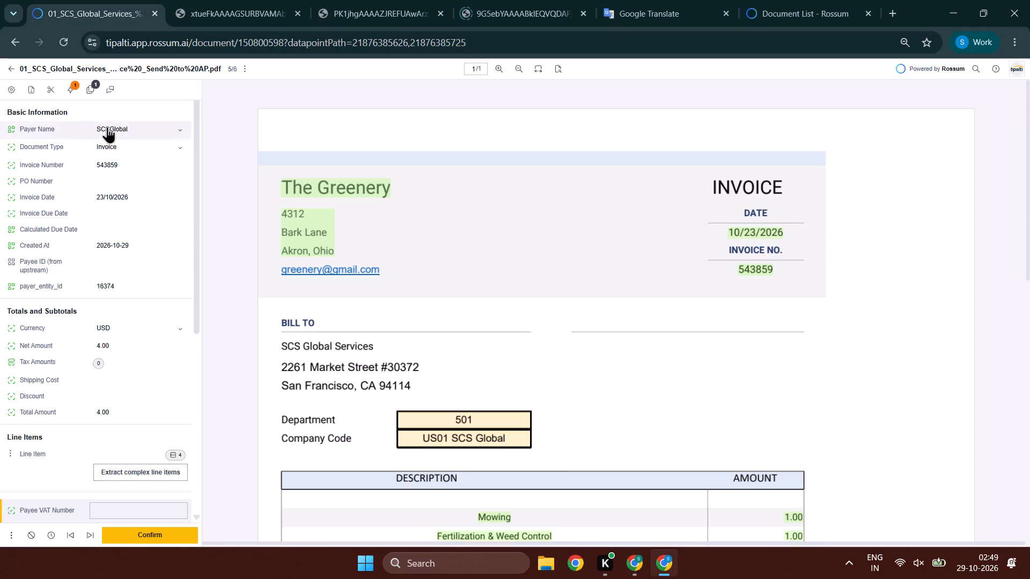
{"action": "key", "text": "ctrl+c"}
{"action": "key", "text": "ctrl+c"}
{"action": "key", "text": "alt+Tab"}
{"action": "left_click", "coordinate": [418, 243], "text": "ctrl"}
{"action": "key", "text": "ctrl+v"}
Set Review to R and Bill Lines to 4 in the DBR form.
{"action": "left_click", "coordinate": [389, 311]}
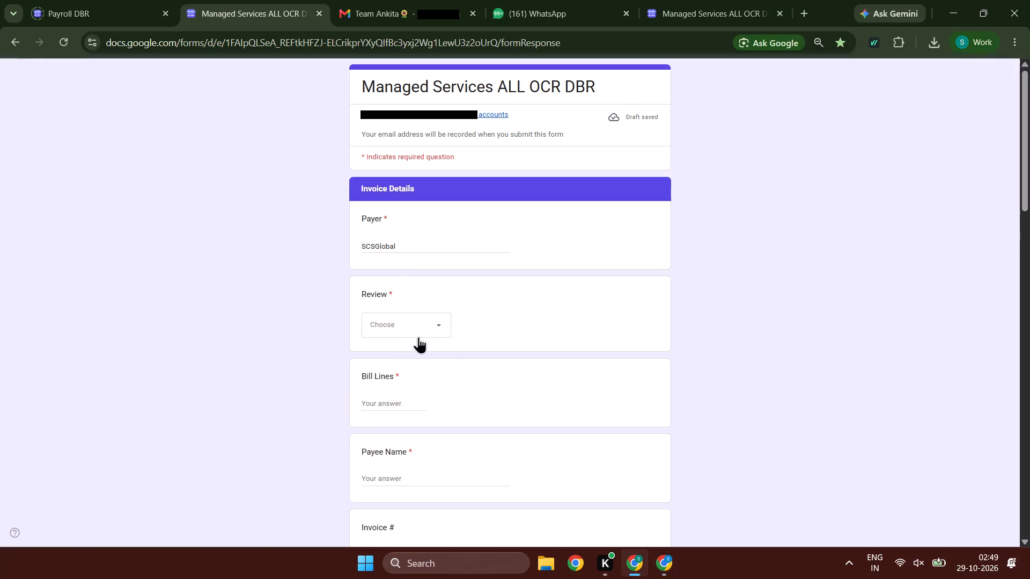
{"action": "left_click", "coordinate": [418, 337]}
{"action": "left_click", "coordinate": [420, 357]}
{"action": "double_click", "coordinate": [396, 397]}
{"action": "key", "text": "alt+Tab"}
{"action": "scroll", "coordinate": [158, 360], "scroll_direction": "down", "scroll_amount": 3}
{"action": "key", "text": "alt+Tab"}
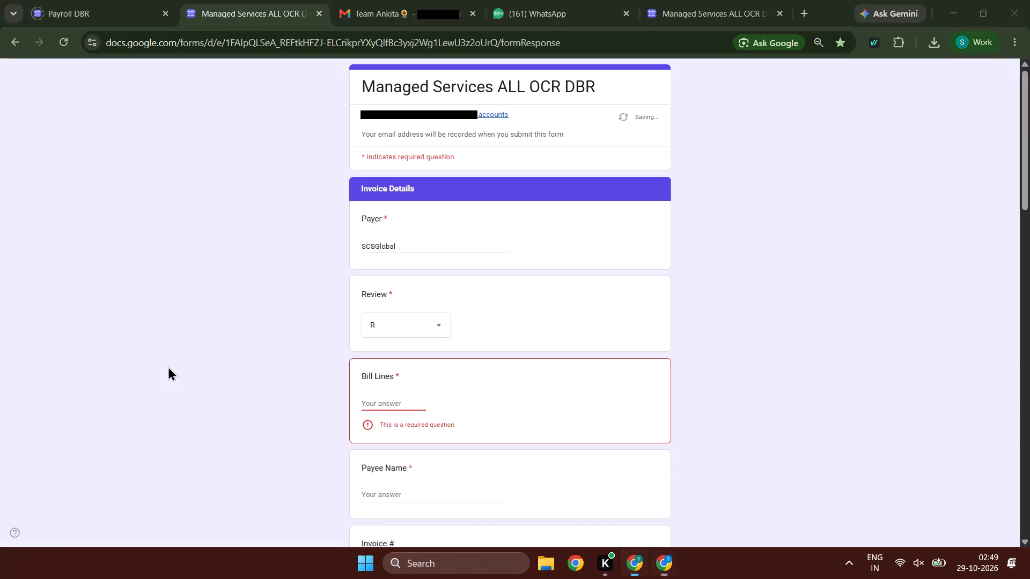
{"action": "key", "text": "4"}
{"action": "key", "text": "Tab"}
Copy the matched payee Payee Unknown () from Rossum into the DBR form's Payee Name field.
{"action": "key", "text": "alt+Tab"}
{"action": "left_click", "coordinate": [153, 390]}
{"action": "key", "text": "ctrl+c"}
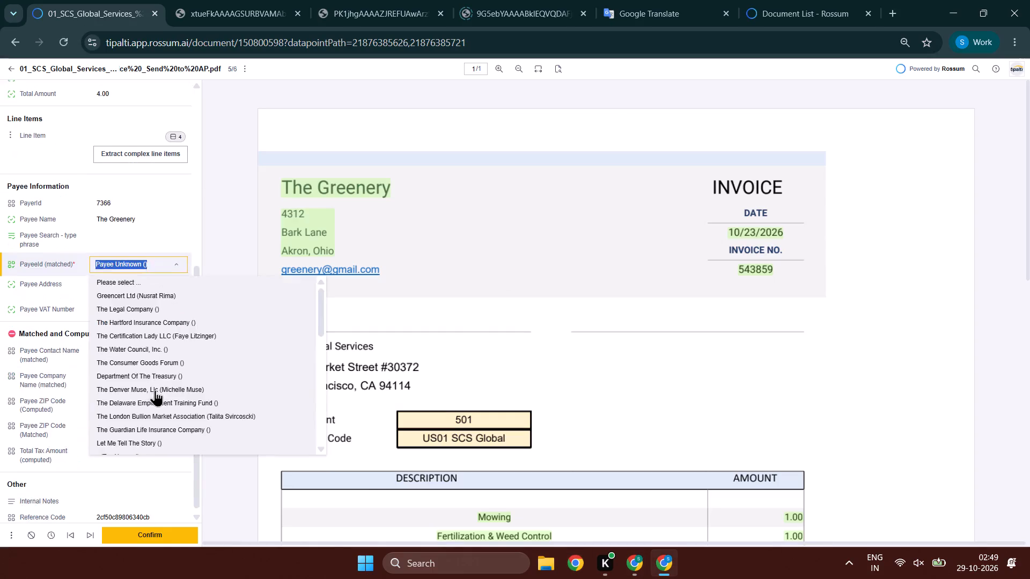
{"action": "key", "text": "ctrl+c"}
{"action": "key", "text": "alt+Tab"}
{"action": "key", "text": "ctrl+v"}
{"action": "key", "text": "Tab"}
Copy invoice number 543859 from Rossum into the DBR form's Invoice # field.
{"action": "key", "text": "alt+Tab"}
{"action": "scroll", "coordinate": [110, 246], "scroll_direction": "up", "scroll_amount": 8}
{"action": "left_click_drag", "start_coordinate": [157, 167], "coordinate": [93, 166]}
{"action": "key", "text": "ctrl+c"}
{"action": "key", "text": "ctrl+c"}
{"action": "key", "text": "alt+Tab"}
{"action": "key", "text": "ctrl+v"}
{"action": "key", "text": "Tab"}
Enter the invoice date 23-10-2026 in the DBR form.
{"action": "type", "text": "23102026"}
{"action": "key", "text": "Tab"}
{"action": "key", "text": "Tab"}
Copy the net amount 4.00 from Rossum into the DBR form's Total Amt field, leaving the fields in between blank.
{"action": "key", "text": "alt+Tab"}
{"action": "left_click_drag", "start_coordinate": [116, 324], "coordinate": [91, 330]}
{"action": "key", "text": "ctrl+c"}
{"action": "key", "text": "alt+Tab"}
{"action": "scroll", "coordinate": [383, 355], "scroll_direction": "down", "scroll_amount": 2}
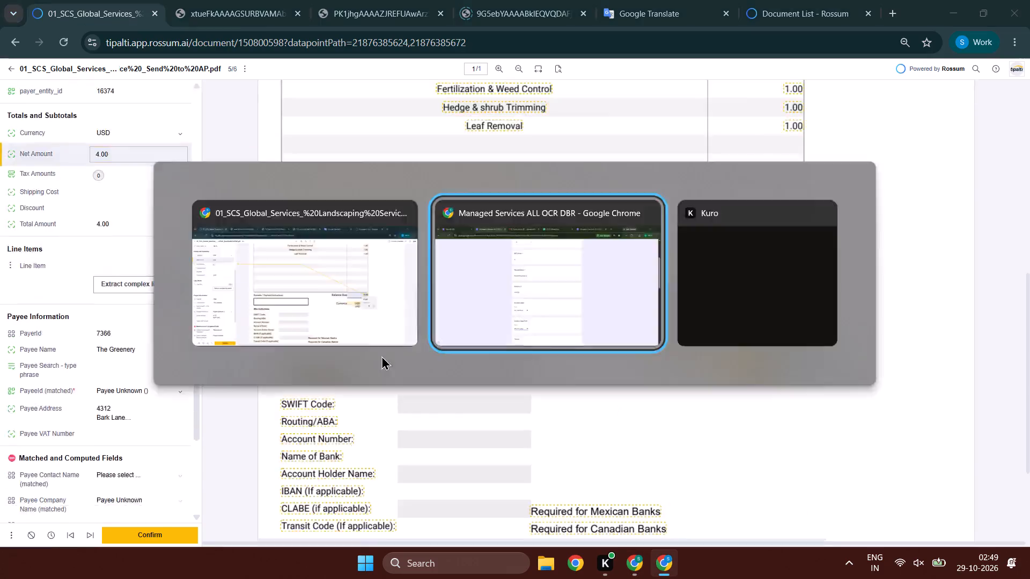
{"action": "scroll", "coordinate": [381, 355], "scroll_direction": "down", "scroll_amount": 2}
{"action": "key", "text": "Tab"}
{"action": "key", "text": "Tab"}
{"action": "key", "text": "Tab"}
{"action": "double_click", "coordinate": [406, 487]}
{"action": "key", "text": "Tab"}
{"action": "key", "text": "ctrl+v"}
{"action": "key", "text": "Tab"}
Set Currency to USD, Foreign Language to NA and Quality Analyst to NA in the DBR form.
{"action": "key", "text": "alt+Tab"}
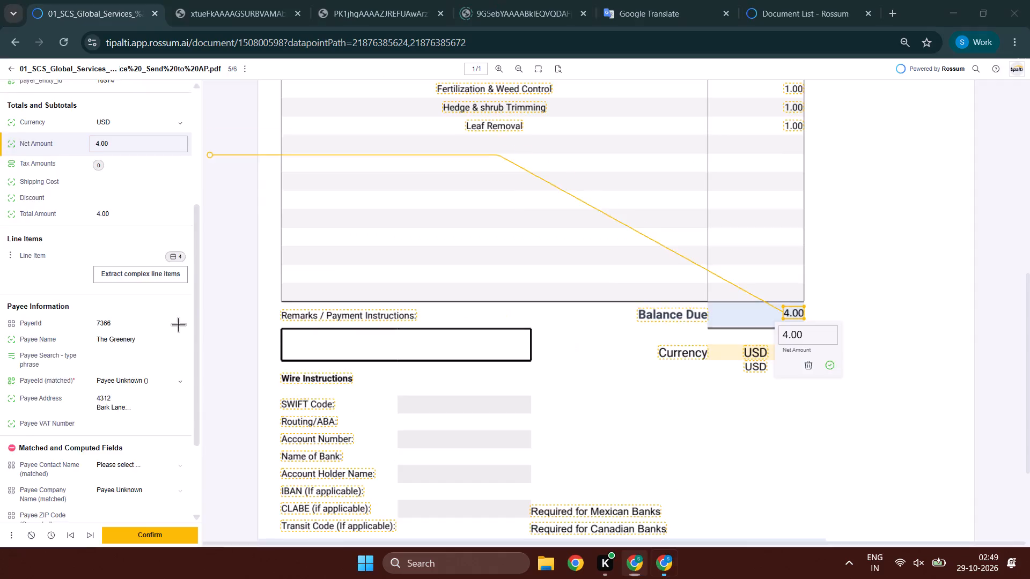
{"action": "scroll", "coordinate": [178, 324], "scroll_direction": "up", "scroll_amount": 2}
{"action": "key", "text": "alt+Tab"}
{"action": "type", "text": "us"}
{"action": "key", "text": "Tab"}
{"action": "key", "text": "n"}
{"action": "key", "text": "Tab"}
{"action": "type", "text": "nnnn"}
{"action": "key", "text": "Tab"}
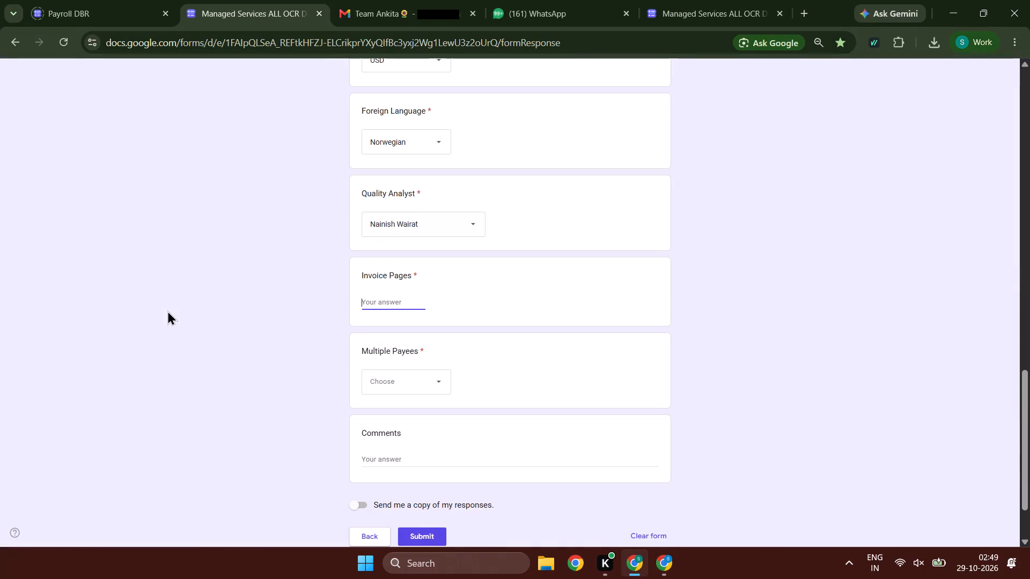
{"action": "key", "text": "1"}
{"action": "key", "text": "shift+Tab"}
{"action": "key", "text": "shift+Tab"}
{"action": "type", "text": "nn"}
{"action": "key", "text": "Tab"}
{"action": "type", "text": "nnn"}
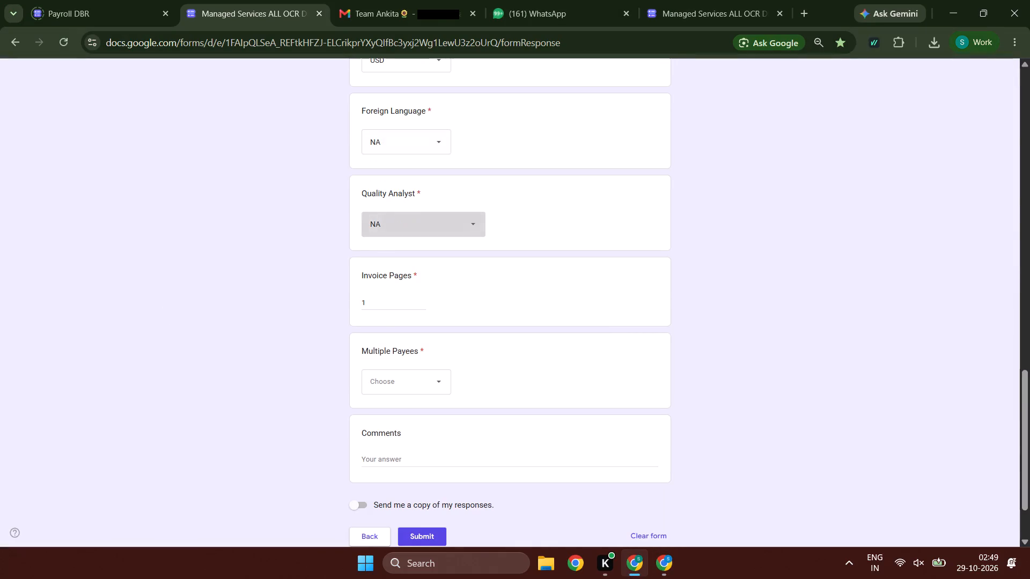
Enter 1 for Invoice Pages, answer no for Multiple Payees, and submit the DBR form with a copy of the responses.
{"action": "key", "text": "Tab"}
{"action": "key", "text": "1"}
{"action": "key", "text": "Tab"}
{"action": "key", "text": "n"}
{"action": "key", "text": "Tab"}
{"action": "key", "text": "Tab"}
{"action": "key", "text": "space"}
{"action": "key", "text": "Tab"}
{"action": "key", "text": "Tab"}
{"action": "key", "text": "space"}
Confirm The Greenery invoice 543859 in Rossum.
{"action": "key", "text": "alt+Tab"}
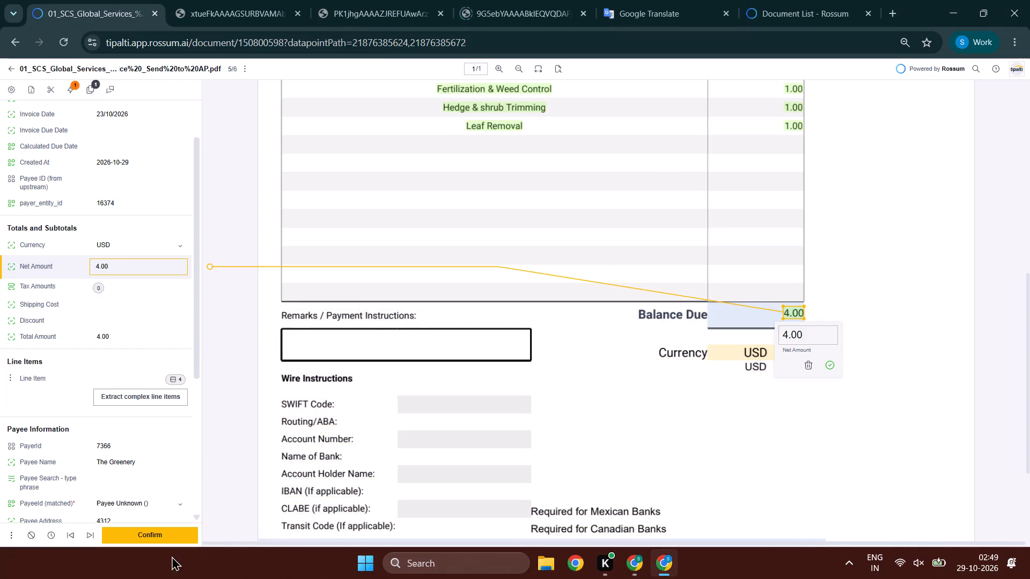
{"action": "left_click", "coordinate": [160, 547]}
{"action": "double_click", "coordinate": [166, 539]}
Start another DBR form response with the account email included and OCR set to Rossum, continuing to the Rossum section.
{"action": "key", "text": "alt+Tab"}
{"action": "left_click", "coordinate": [438, 135]}
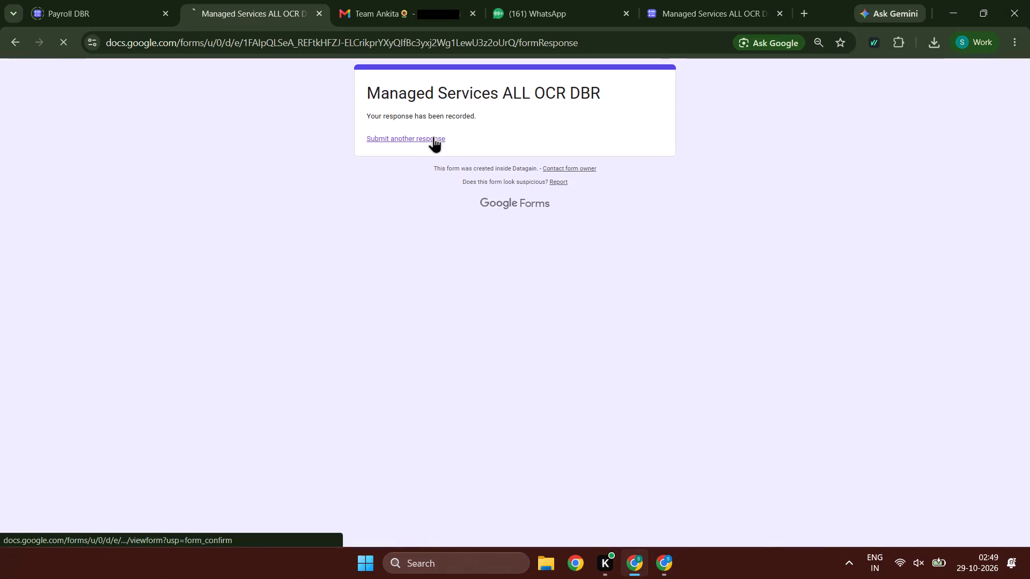
{"action": "double_click", "coordinate": [433, 136]}
{"action": "left_click", "coordinate": [402, 227]}
{"action": "left_click", "coordinate": [423, 463]}
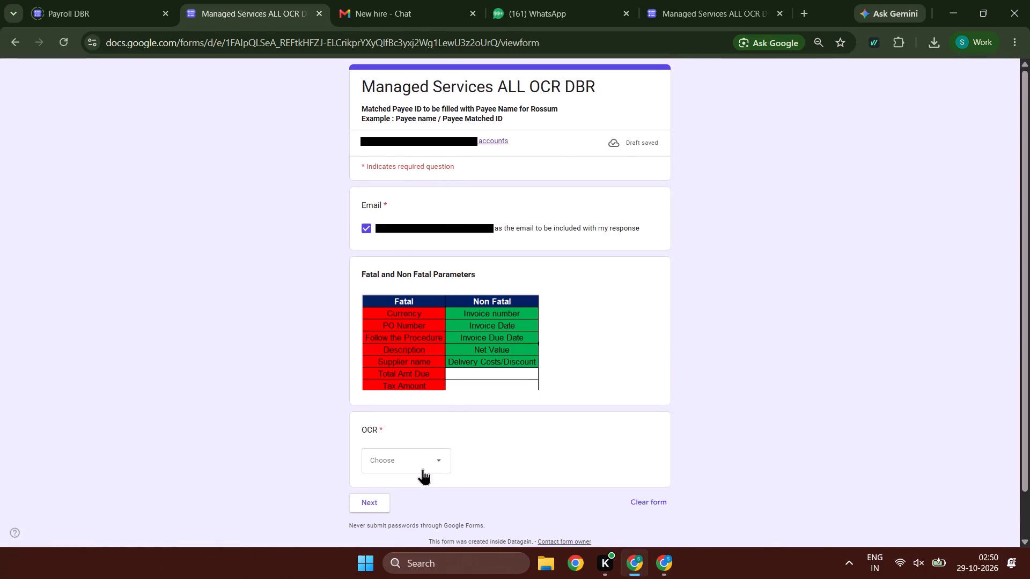
{"action": "left_click", "coordinate": [411, 501]}
{"action": "double_click", "coordinate": [372, 504]}
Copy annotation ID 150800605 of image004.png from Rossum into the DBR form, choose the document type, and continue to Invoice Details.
{"action": "key", "text": "alt+Tab"}
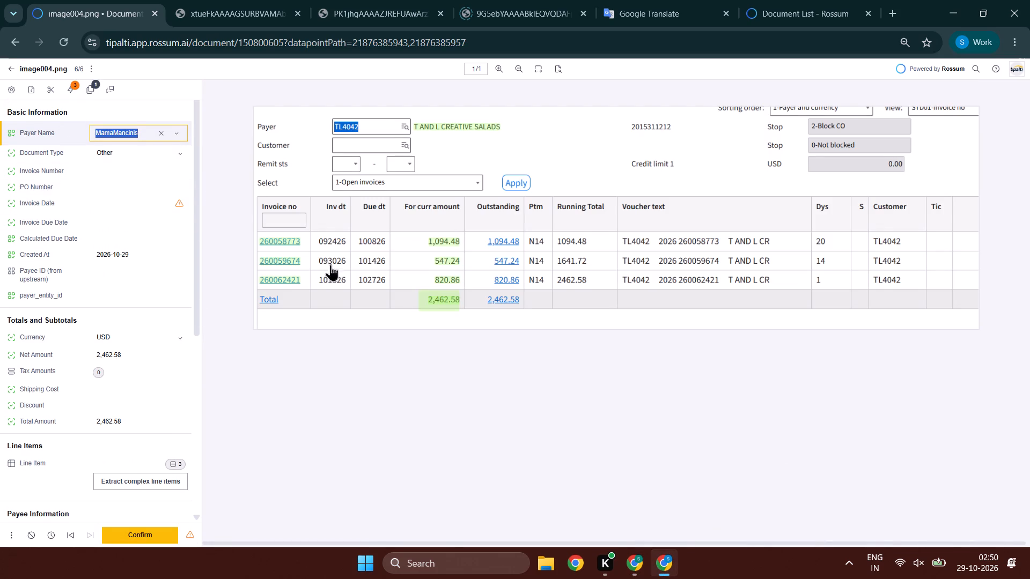
{"action": "scroll", "coordinate": [187, 316], "scroll_direction": "down", "scroll_amount": 5}
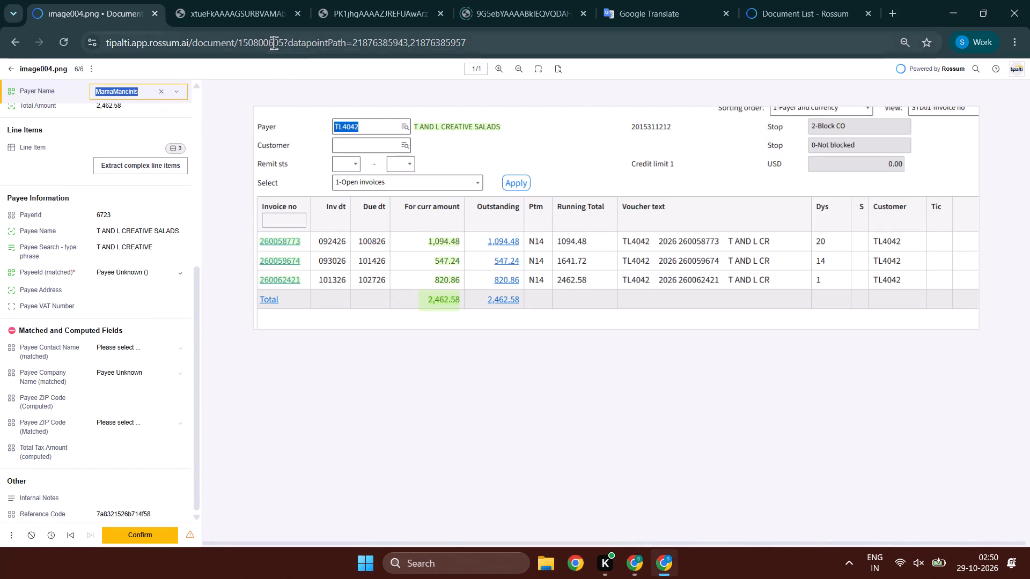
{"action": "double_click", "coordinate": [274, 42]}
{"action": "key", "text": "ctrl+c"}
{"action": "key", "text": "ctrl+c"}
{"action": "key", "text": "alt+Tab"}
{"action": "left_click", "coordinate": [420, 252], "text": "ctrl"}
{"action": "key", "text": "ctrl+v"}
{"action": "left_click", "coordinate": [429, 244], "text": "ctrl"}
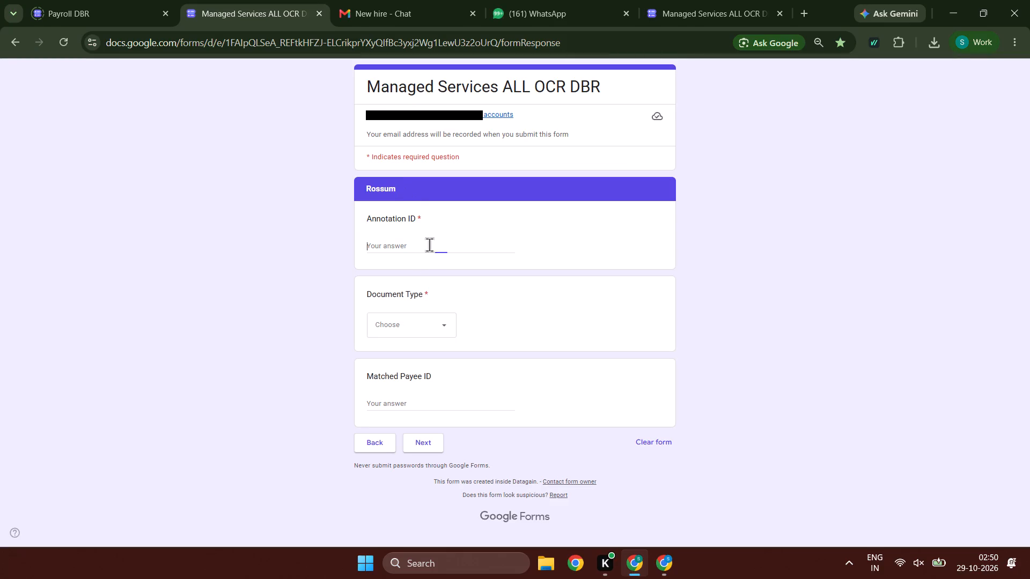
{"action": "key", "text": "ctrl+v"}
{"action": "left_click", "coordinate": [393, 325]}
{"action": "left_click", "coordinate": [407, 400]}
{"action": "double_click", "coordinate": [413, 441]}
Copy the payer MamaMancinis from Rossum into the DBR form's Payer answer and set Review to R.
{"action": "key", "text": "alt+Tab"}
{"action": "scroll", "coordinate": [104, 202], "scroll_direction": "up", "scroll_amount": 7}
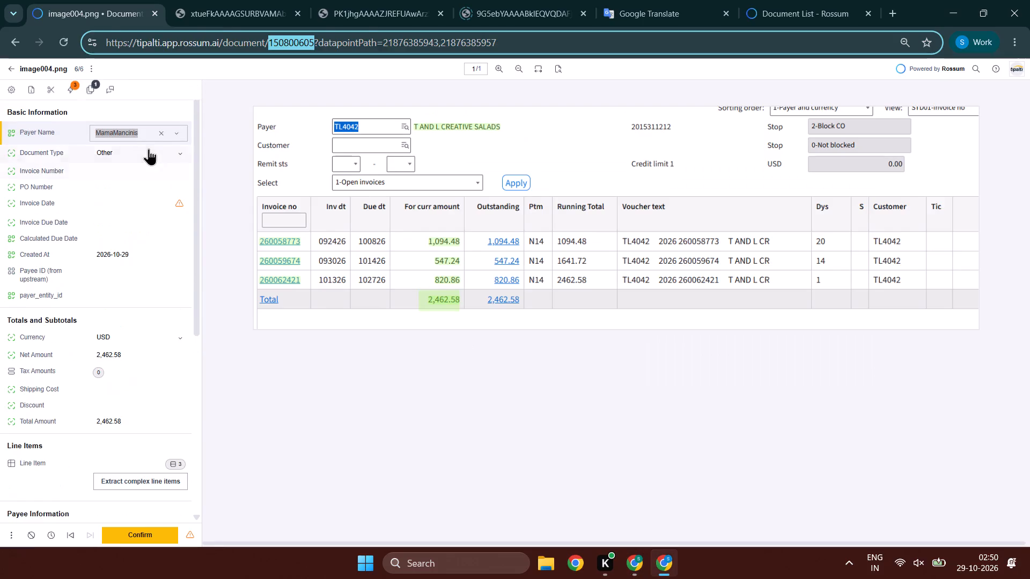
{"action": "left_click", "coordinate": [149, 149]}
{"action": "left_click", "coordinate": [148, 115]}
{"action": "key", "text": "ctrl+c"}
{"action": "key", "text": "ctrl+c"}
{"action": "key", "text": "Tab"}
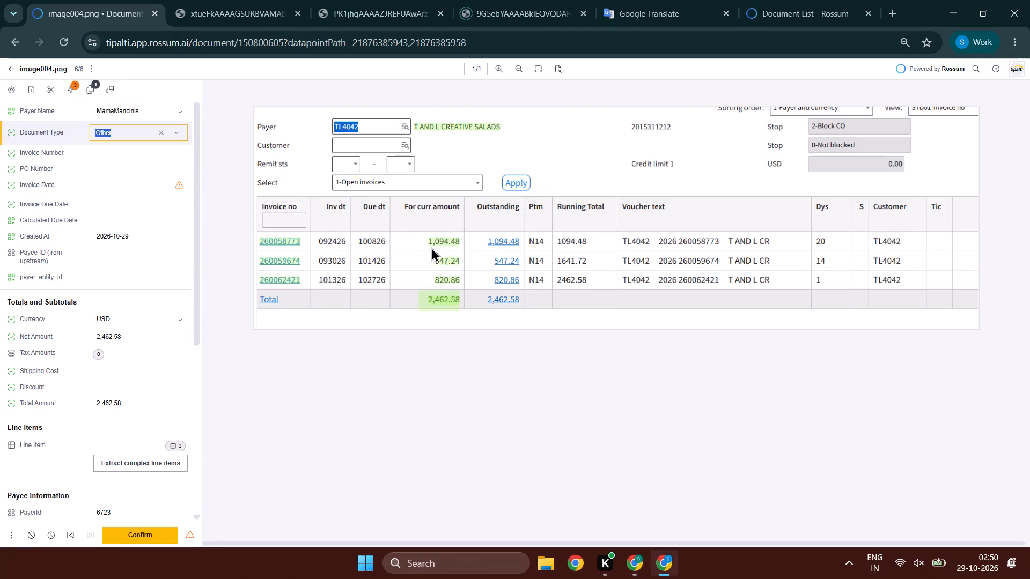
{"action": "key", "text": "alt+Tab"}
{"action": "left_click", "coordinate": [424, 244], "text": "ctrl"}
{"action": "key", "text": "ctrl+v"}
{"action": "left_click", "coordinate": [403, 325]}
{"action": "left_click", "coordinate": [403, 346]}
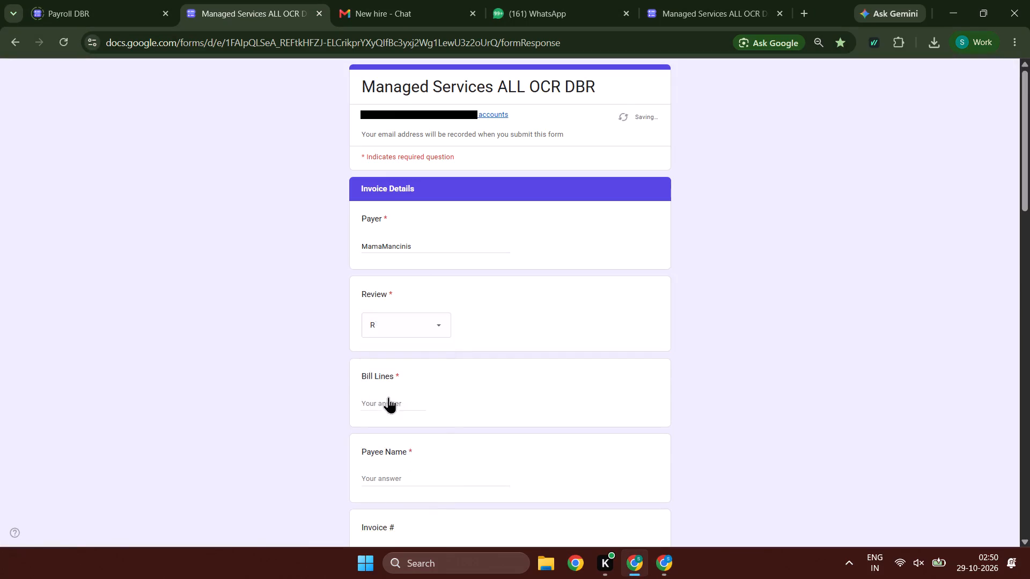
Enter 2 for Bill Lines and copy the matched payee, Payee Unknown (), from Rossum into Payee Name.
{"action": "left_click", "coordinate": [386, 400]}
{"action": "key", "text": "alt+Tab"}
{"action": "scroll", "coordinate": [126, 302], "scroll_direction": "down", "scroll_amount": 2}
{"action": "key", "text": "alt+Tab"}
{"action": "key", "text": "2"}
{"action": "key", "text": "Tab"}
{"action": "key", "text": "alt+Tab"}
{"action": "scroll", "coordinate": [166, 376], "scroll_direction": "down", "scroll_amount": 1}
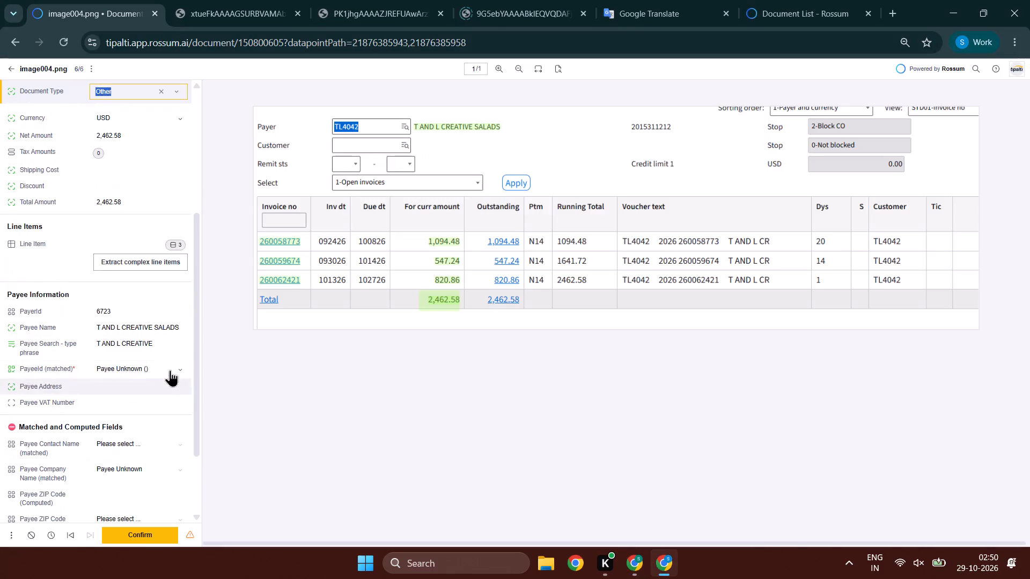
{"action": "left_click", "coordinate": [165, 366]}
{"action": "key", "text": "ctrl+c"}
{"action": "key", "text": "alt+Tab"}
{"action": "key", "text": "ctrl+v"}
{"action": "key", "text": "Tab"}
Copy the net amount 2,462.58 from Rossum into the DBR form's Total Amt answer.
{"action": "key", "text": "alt+Tab"}
{"action": "scroll", "coordinate": [90, 228], "scroll_direction": "up", "scroll_amount": 8}
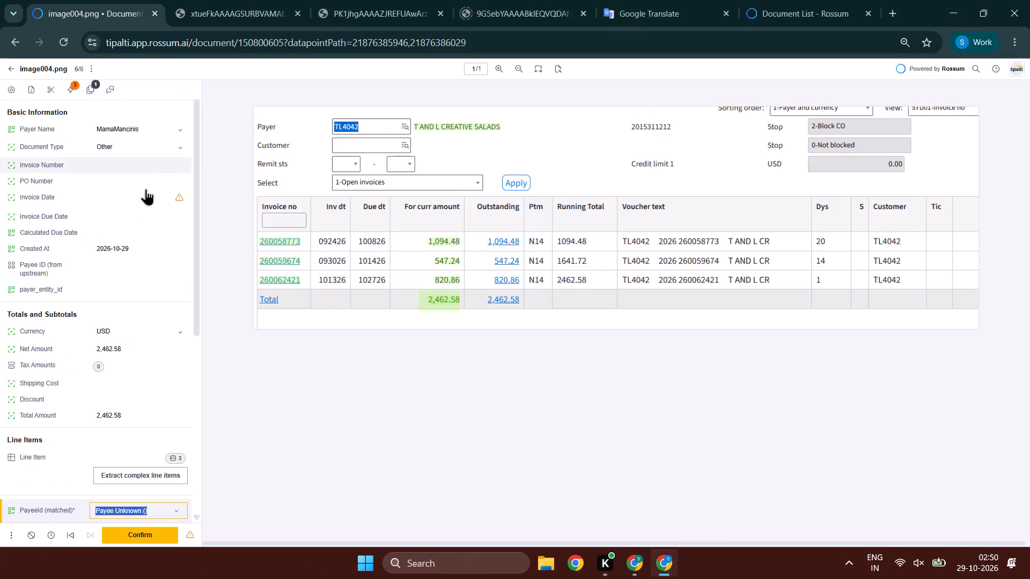
{"action": "left_click_drag", "start_coordinate": [138, 346], "coordinate": [69, 346]}
{"action": "key", "text": "ctrl+c"}
{"action": "key", "text": "alt+Tab"}
{"action": "scroll", "coordinate": [444, 321], "scroll_direction": "down", "scroll_amount": 6}
{"action": "left_click", "coordinate": [413, 368]}
{"action": "key", "text": "ctrl+v"}
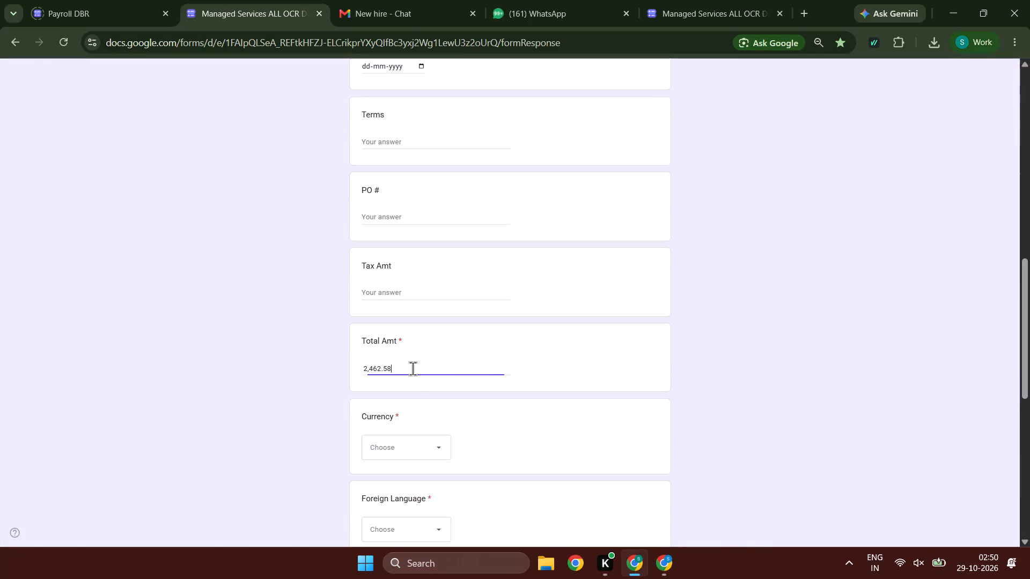
Set Currency to USD, and set both Foreign Language and Quality Analyst to NA.
{"action": "key", "text": "Tab"}
{"action": "type", "text": "us"}
{"action": "key", "text": "Tab"}
{"action": "type", "text": "nn"}
{"action": "key", "text": "Tab"}
{"action": "type", "text": "nnn"}
Enter 1 for Invoice Pages, answer no for Multiple Payees, and submit the DBR form with a copy of the responses.
{"action": "key", "text": "Tab"}
{"action": "key", "text": "1"}
{"action": "key", "text": "Tab"}
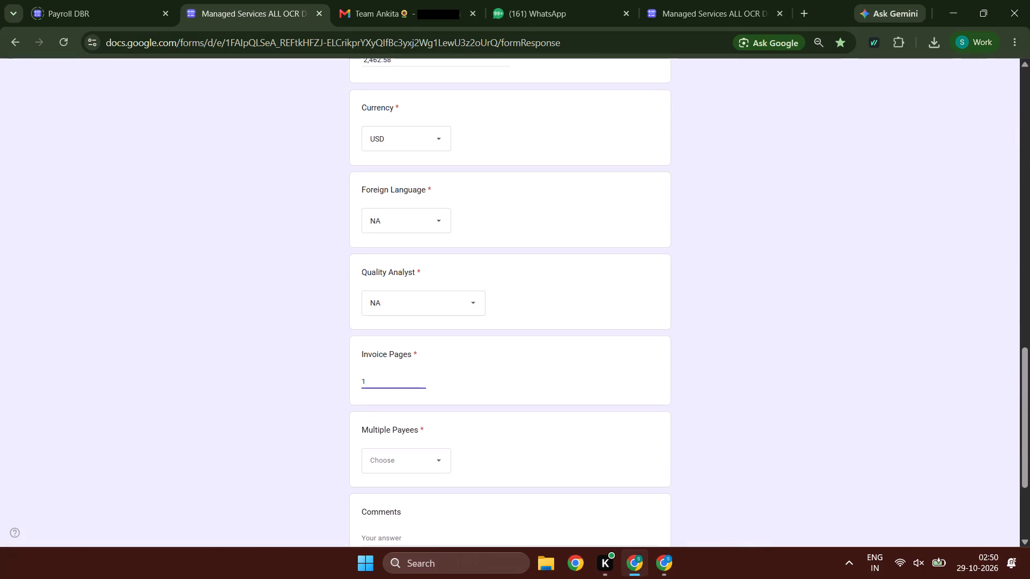
{"action": "key", "text": "n"}
{"action": "key", "text": "Tab"}
{"action": "key", "text": "Tab"}
{"action": "key", "text": "space"}
{"action": "key", "text": "Tab"}
{"action": "key", "text": "Tab"}
{"action": "key", "text": "space"}
Confirm the MamaMancinis document image004.png in Rossum.
{"action": "key", "text": "alt+Tab"}
{"action": "triple_click", "coordinate": [131, 526]}
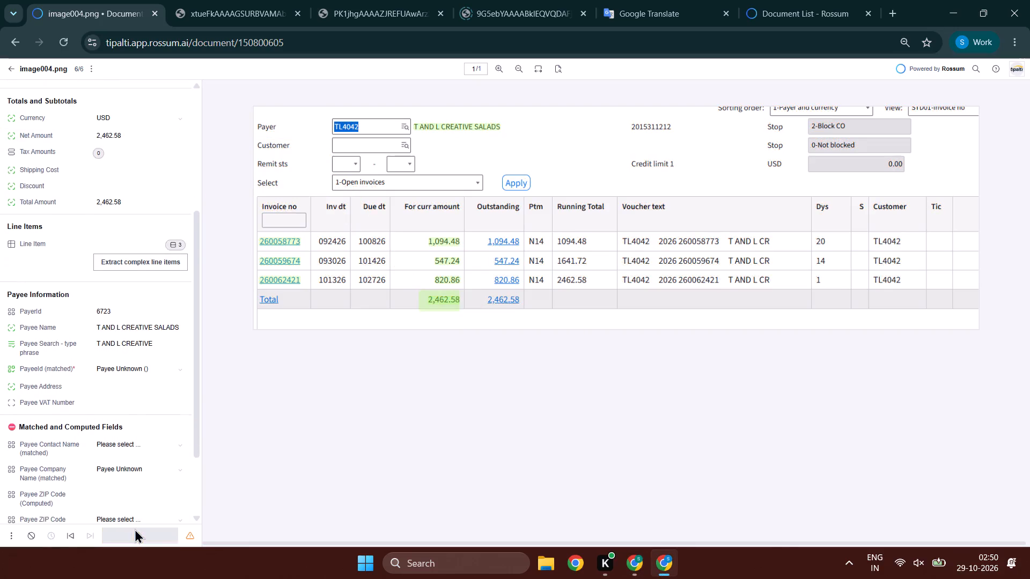
Start another DBR form response with the account email included and OCR set to Rossum, continuing to the Rossum section.
{"action": "key", "text": "alt+Tab"}
{"action": "double_click", "coordinate": [414, 136]}
{"action": "left_click", "coordinate": [396, 221]}
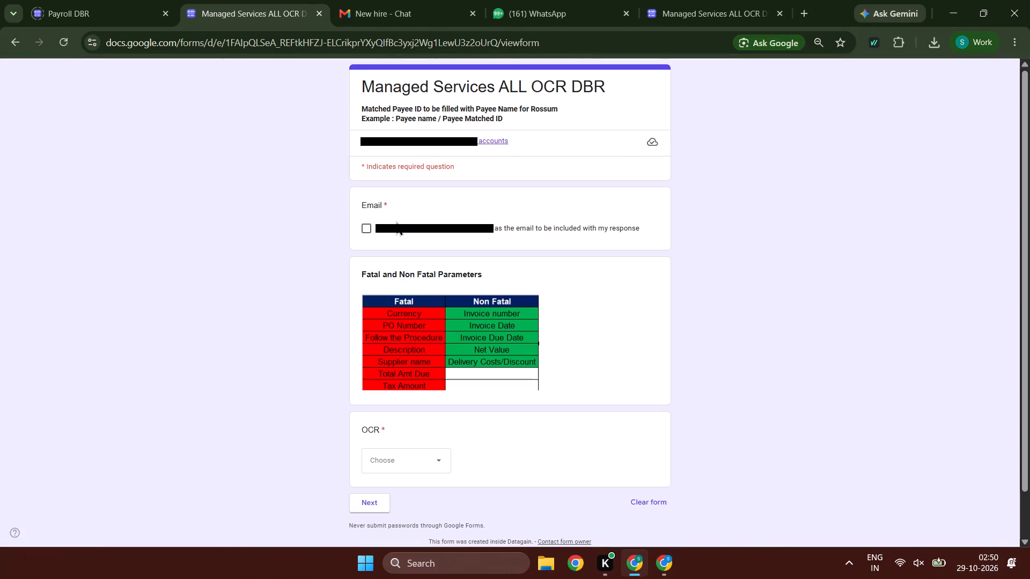
{"action": "left_click", "coordinate": [409, 468]}
{"action": "left_click", "coordinate": [406, 502]}
{"action": "double_click", "coordinate": [370, 513]}
{"action": "key", "text": "alt+Tab"}
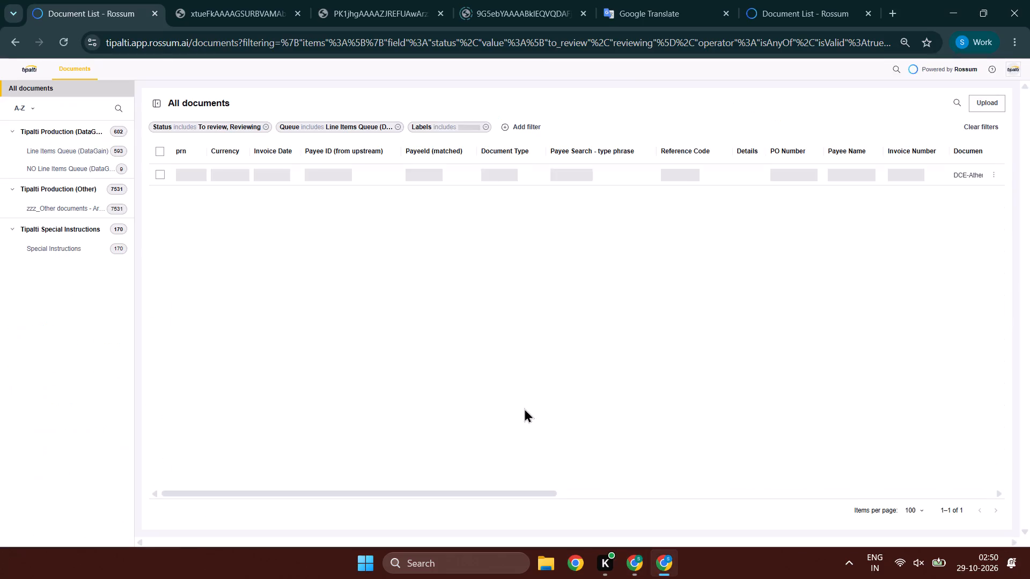
{"action": "key", "text": "alt+Tab"}
{"action": "double_click", "coordinate": [378, 507]}
Open the queued Athens Services invoice 22670831 from the Rossum document list.
{"action": "key", "text": "alt+Tab"}
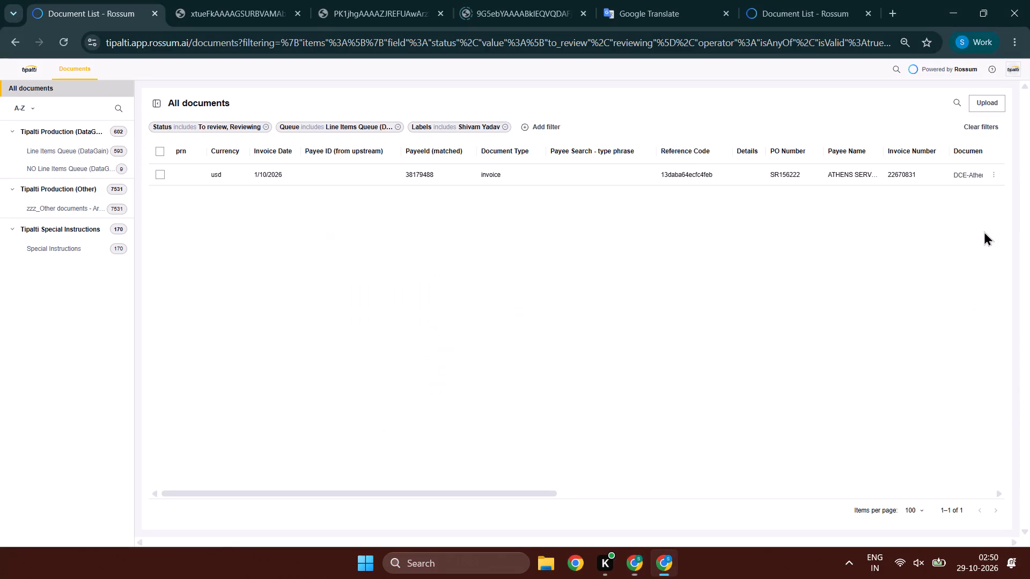
{"action": "left_click", "coordinate": [982, 177]}
{"action": "left_click", "coordinate": [973, 176]}
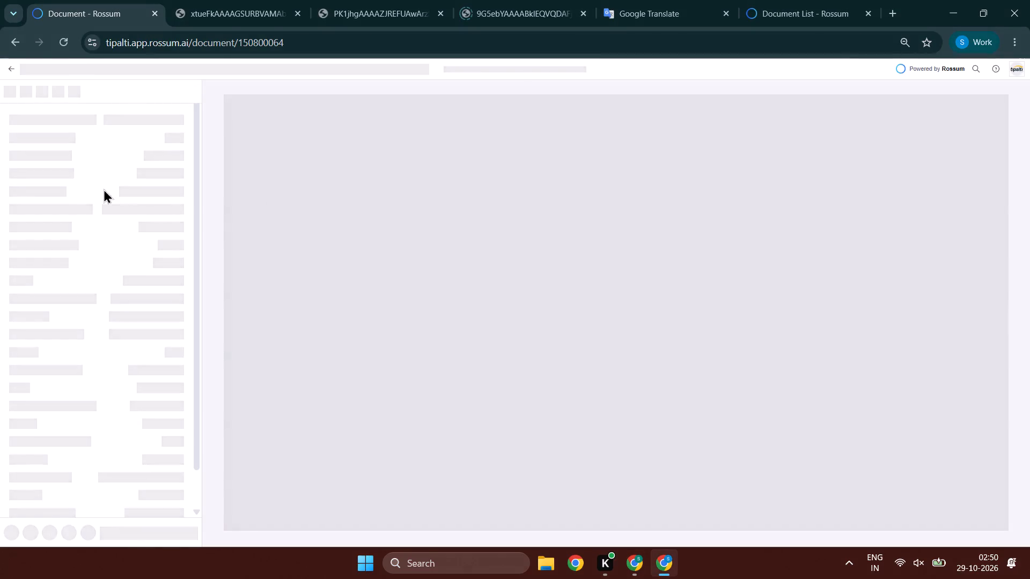
Check the Athens Services invoice's captured header fields and line items against both pages of the document.
{"action": "left_click", "coordinate": [142, 181]}
{"action": "key", "text": "Tab"}
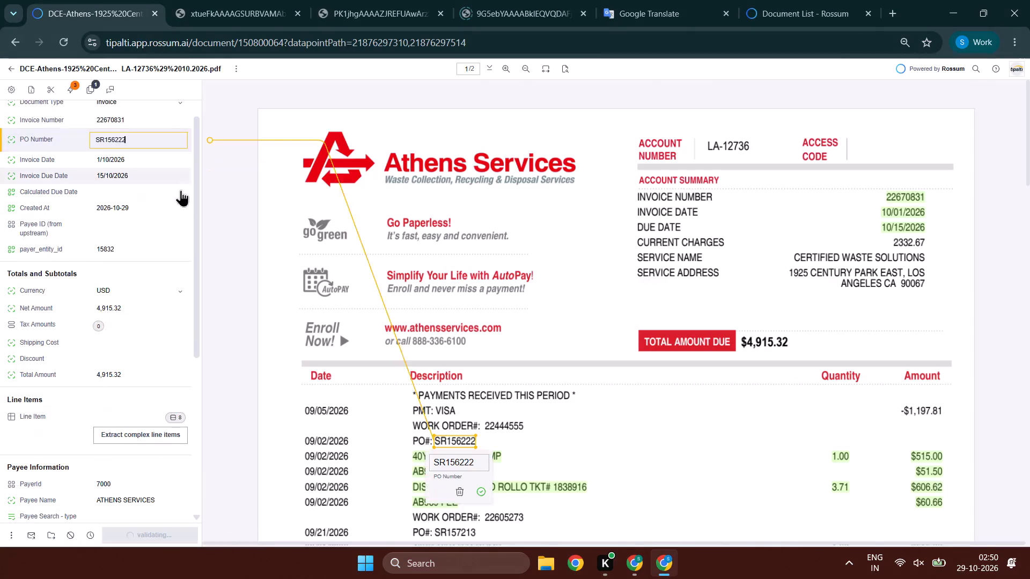
{"action": "scroll", "coordinate": [476, 254], "scroll_direction": "down", "scroll_amount": 1}
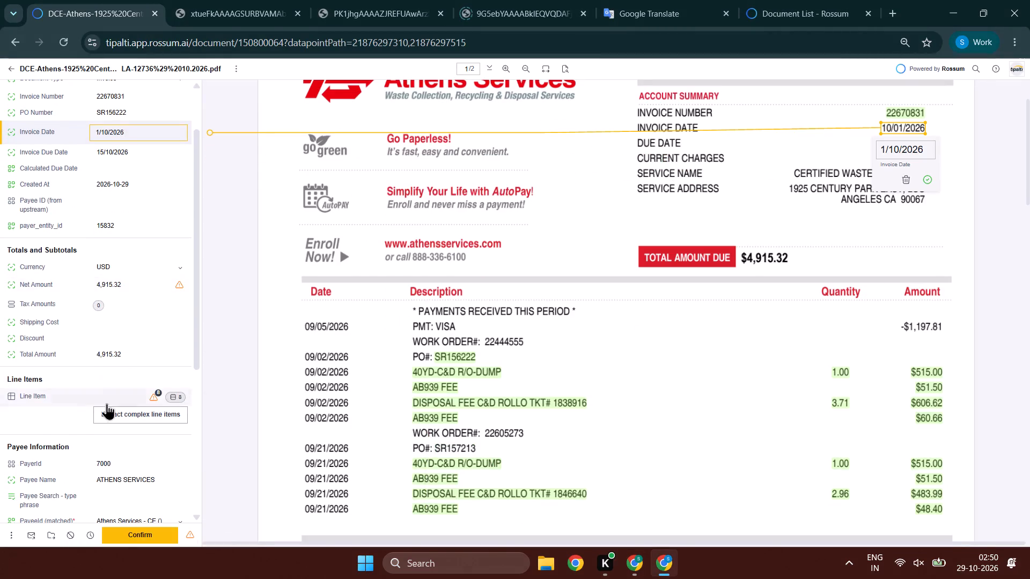
{"action": "left_click", "coordinate": [107, 404]}
{"action": "scroll", "coordinate": [543, 227], "scroll_direction": "up", "scroll_amount": 2}
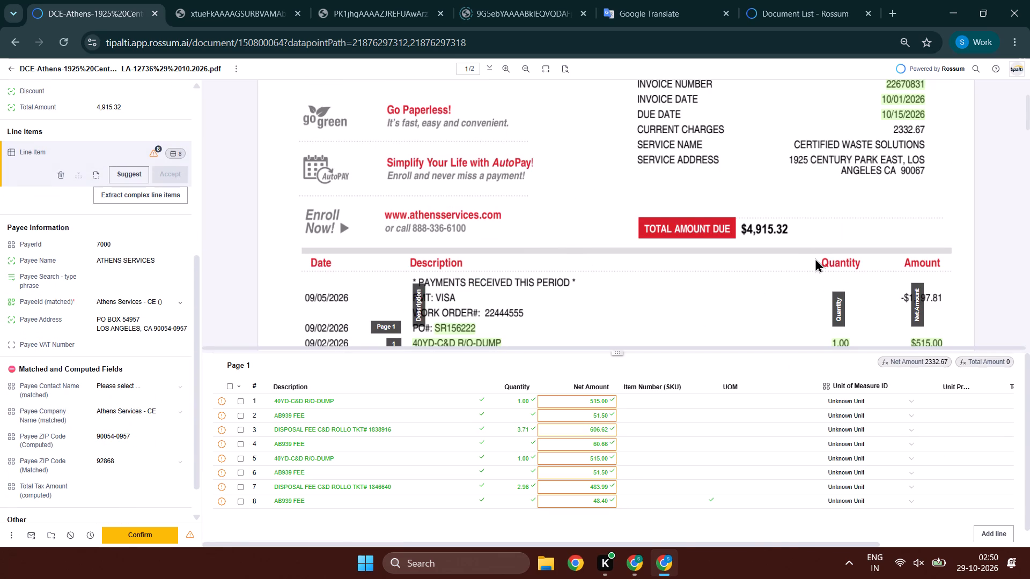
{"action": "scroll", "coordinate": [797, 250], "scroll_direction": "down", "scroll_amount": 4}
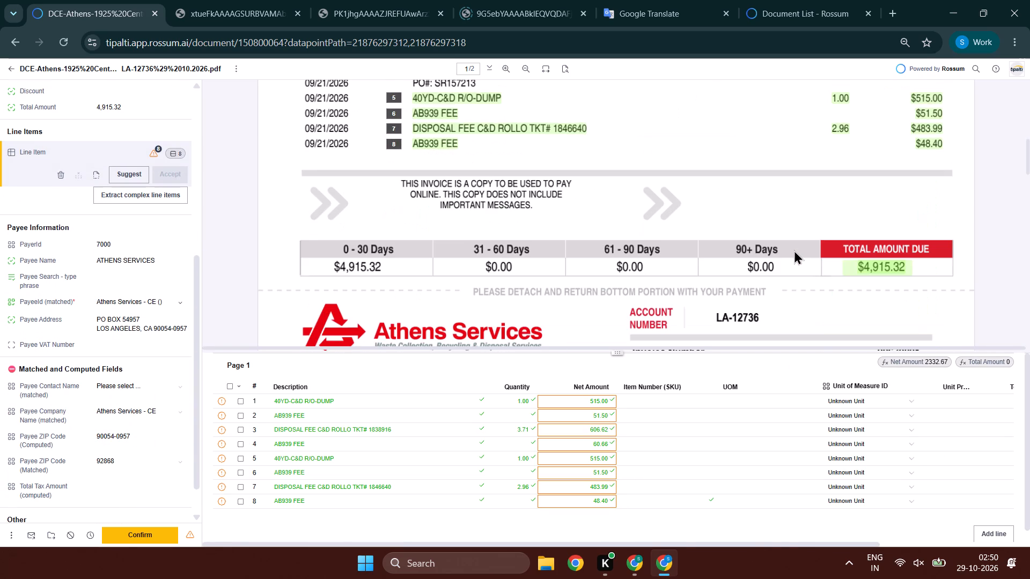
{"action": "scroll", "coordinate": [794, 250], "scroll_direction": "down", "scroll_amount": 6}
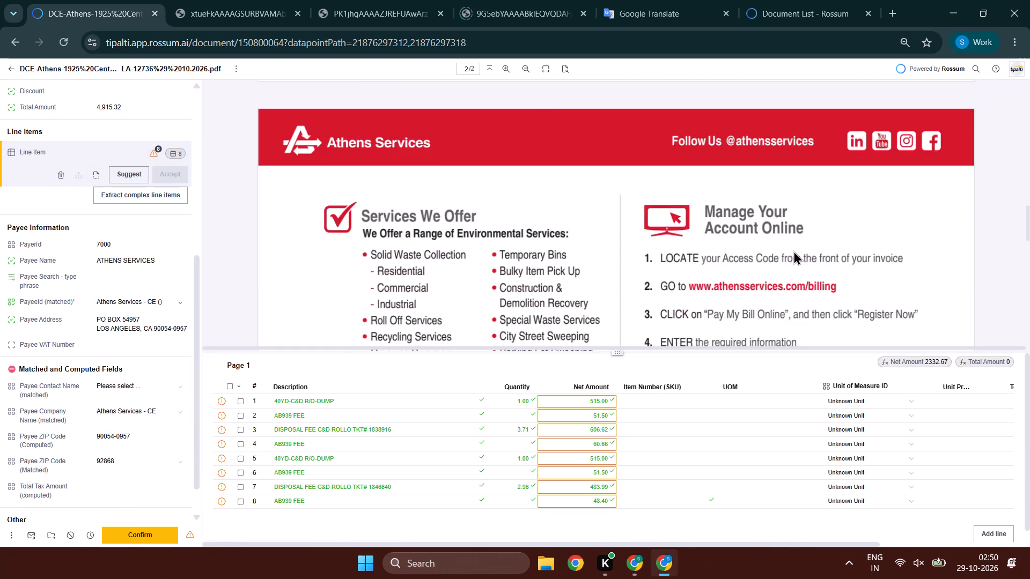
{"action": "scroll", "coordinate": [793, 250], "scroll_direction": "down", "scroll_amount": 2}
Add two blank line items manually to the Athens Services invoice.
{"action": "key", "text": "ctrl+shift+a"}
{"action": "key", "text": "Tab"}
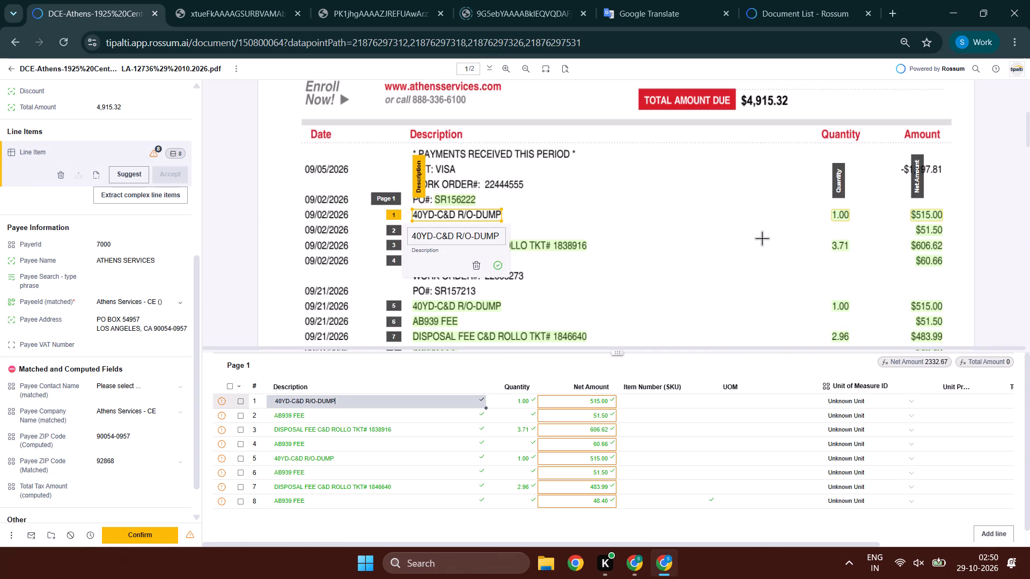
{"action": "key", "text": "ctrl+shift+a"}
{"action": "key", "text": "Tab"}
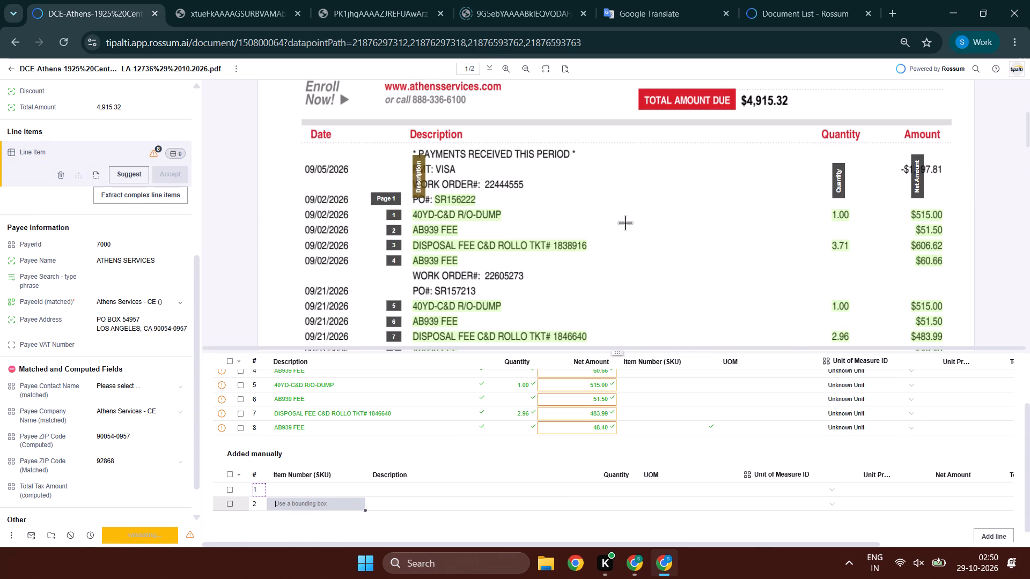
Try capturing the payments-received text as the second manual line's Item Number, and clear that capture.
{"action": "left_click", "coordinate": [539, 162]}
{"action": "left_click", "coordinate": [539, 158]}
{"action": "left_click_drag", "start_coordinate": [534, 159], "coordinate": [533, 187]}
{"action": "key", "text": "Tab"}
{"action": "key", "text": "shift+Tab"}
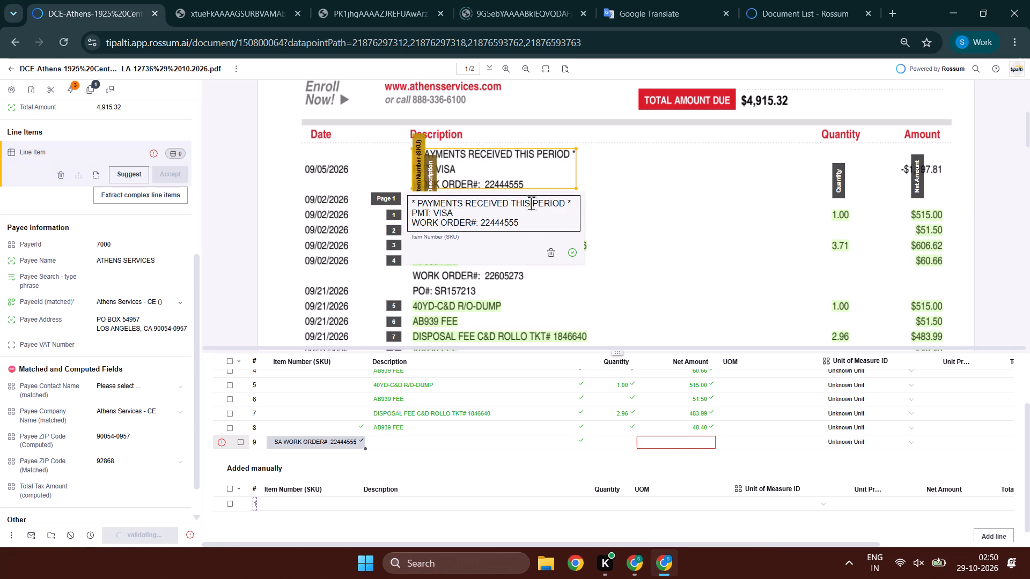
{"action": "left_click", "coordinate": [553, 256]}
Capture the payments-received, PMT: VISA and work order 22444555 text as a line item's Description, with Net Amount -1,197.81.
{"action": "left_click", "coordinate": [464, 491]}
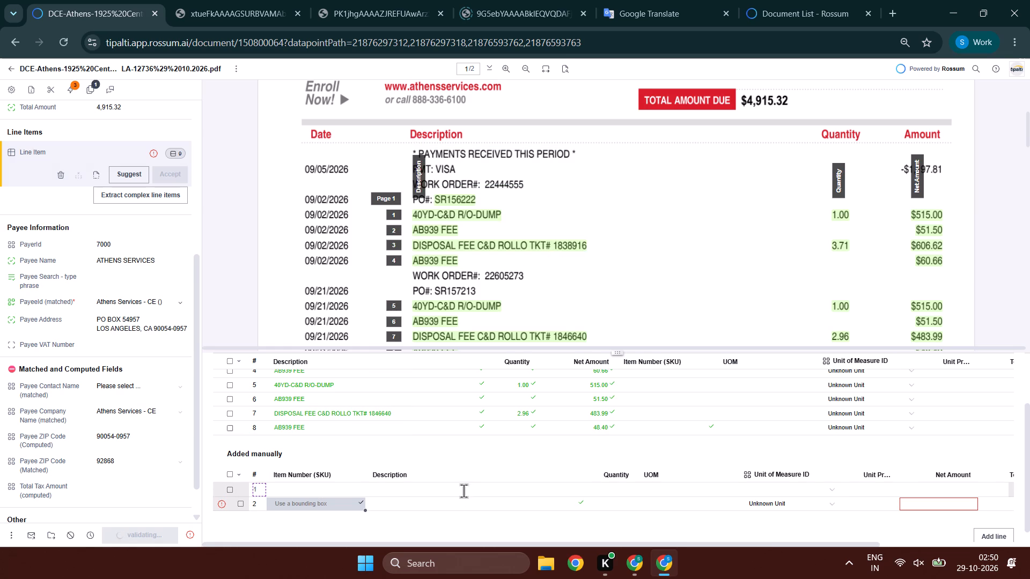
{"action": "left_click_drag", "start_coordinate": [591, 143], "coordinate": [409, 181]}
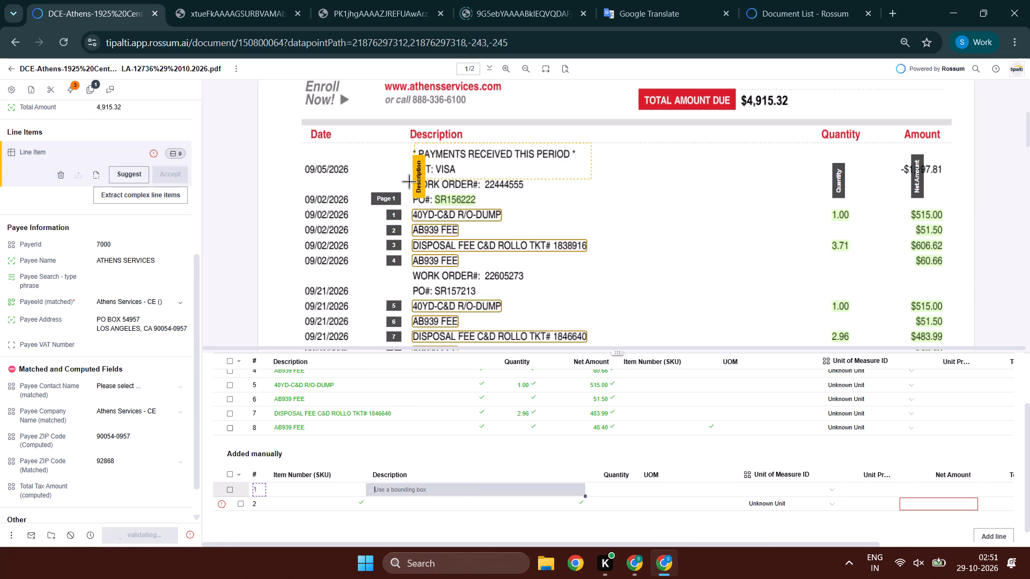
{"action": "left_click_drag", "start_coordinate": [409, 181], "coordinate": [401, 188]}
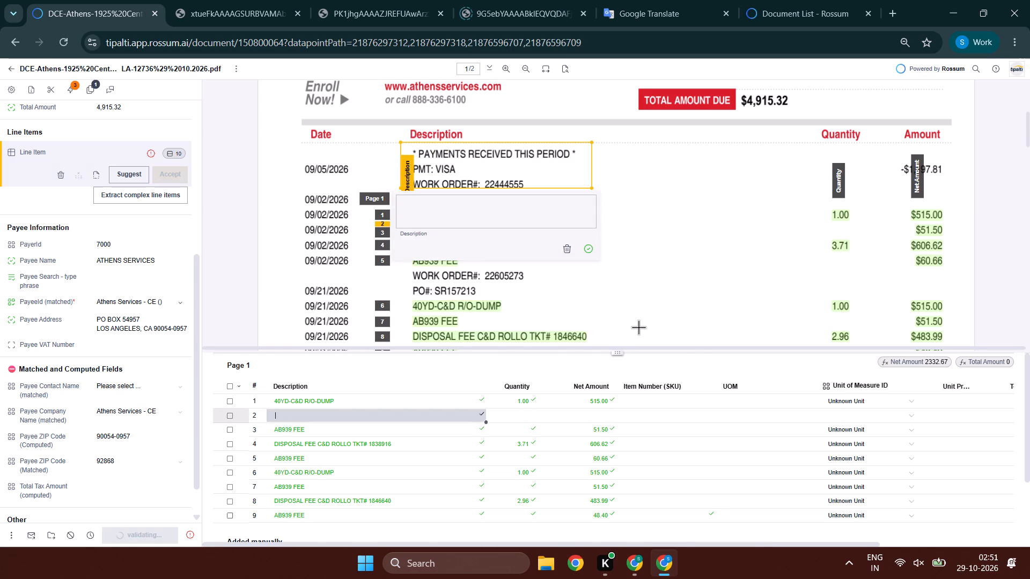
{"action": "key", "text": "Tab"}
{"action": "key", "text": "Tab"}
{"action": "left_click", "coordinate": [940, 168]}
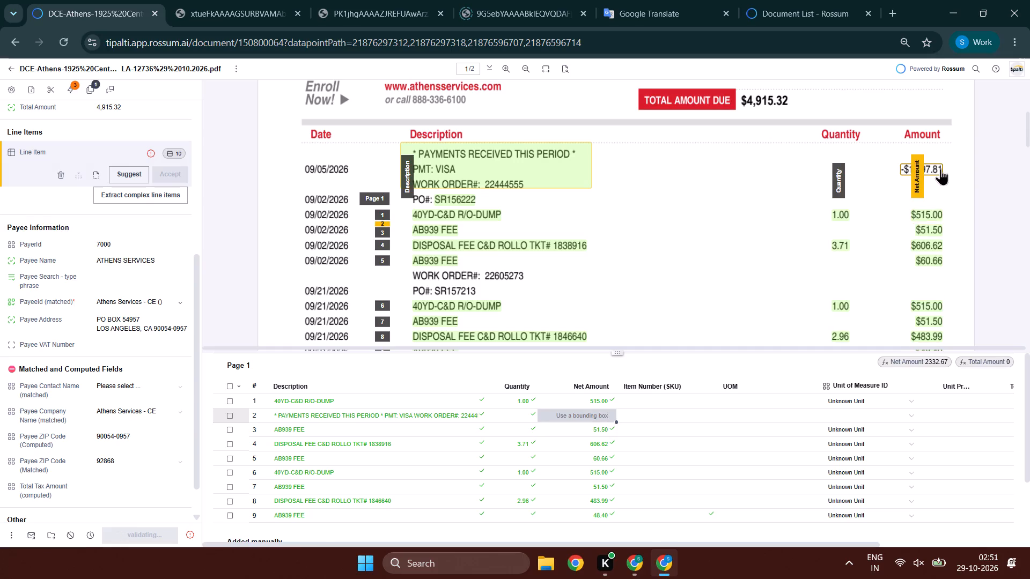
{"action": "key", "text": "Tab"}
Delete the leftover blank line item from the manually added lines.
{"action": "scroll", "coordinate": [392, 495], "scroll_direction": "down", "scroll_amount": 2}
{"action": "scroll", "coordinate": [308, 501], "scroll_direction": "down", "scroll_amount": 2}
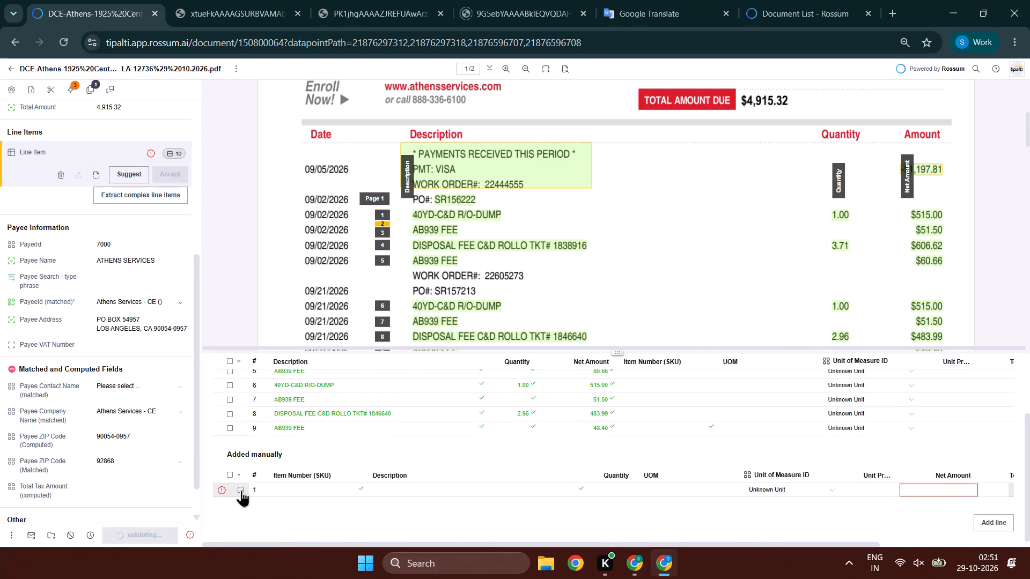
{"action": "left_click", "coordinate": [241, 490]}
{"action": "left_click", "coordinate": [341, 365]}
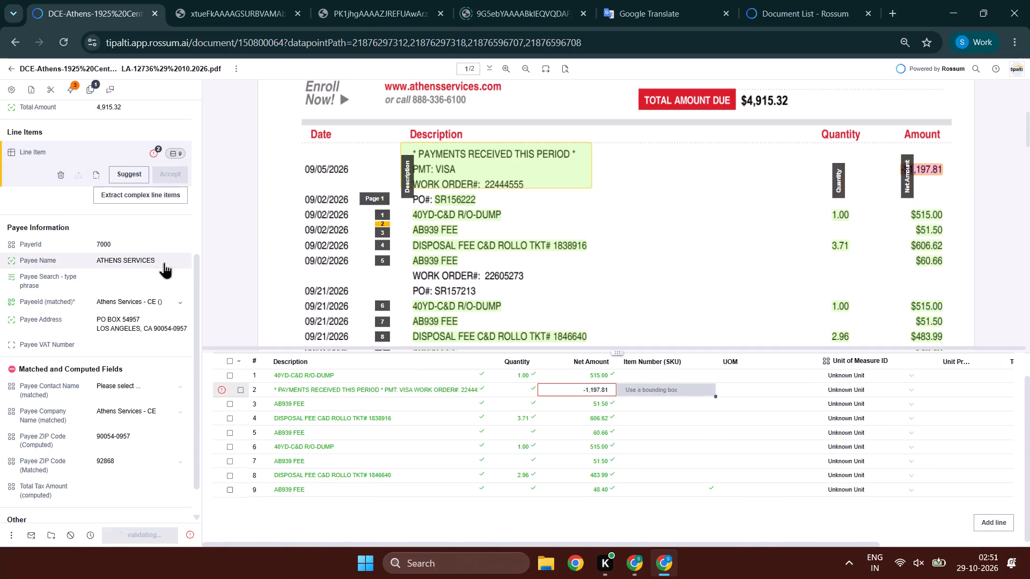
Validate the payment line item's empty Item Number, UOM and unit price cells.
{"action": "left_click_drag", "start_coordinate": [164, 262], "coordinate": [173, 271]}
{"action": "key", "text": "Tab"}
{"action": "key", "text": "Tab"}
{"action": "key", "text": "Tab"}
{"action": "key", "text": "Tab"}
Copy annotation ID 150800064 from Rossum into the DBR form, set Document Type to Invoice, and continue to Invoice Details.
{"action": "key", "text": "alt+Tab"}
{"action": "key", "text": "alt+Tab"}
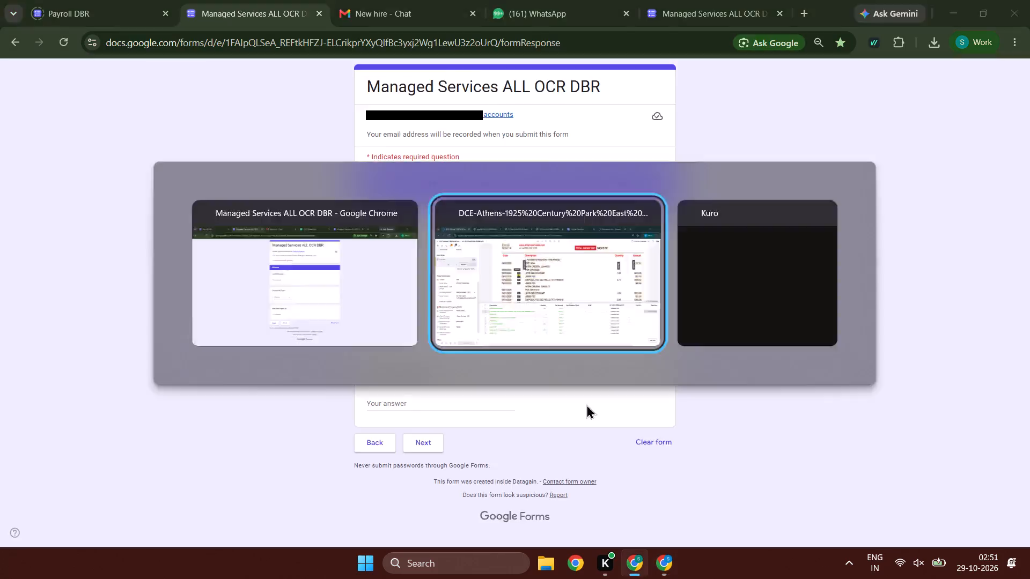
{"action": "double_click", "coordinate": [276, 39], "text": "ctrl"}
{"action": "key", "text": "ctrl+c"}
{"action": "key", "text": "ctrl+c"}
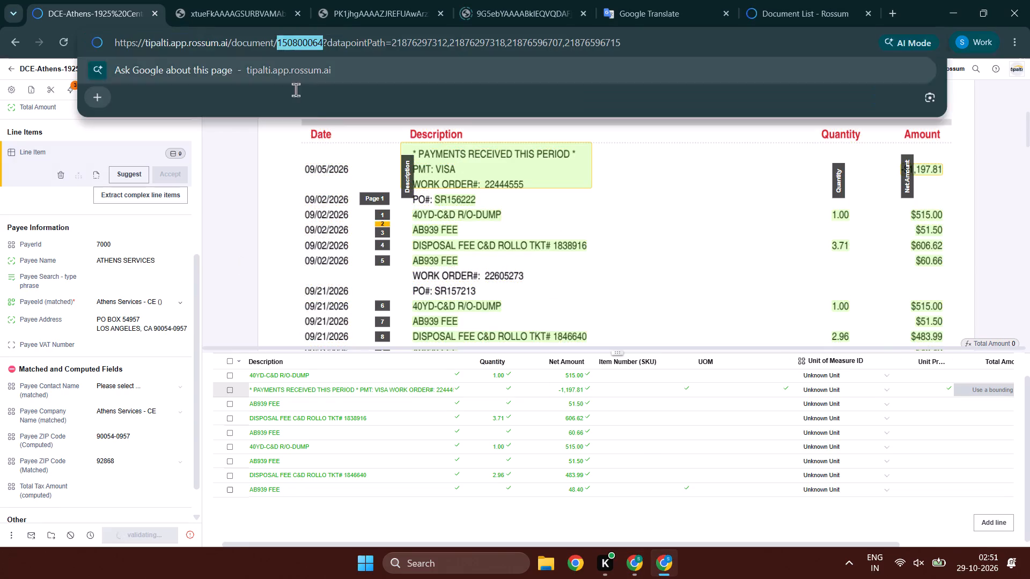
{"action": "key", "text": "alt+Tab"}
{"action": "left_click", "coordinate": [406, 238], "text": "ctrl"}
{"action": "left_click", "coordinate": [408, 244], "text": "ctrl"}
{"action": "key", "text": "ctrl+v"}
{"action": "left_click", "coordinate": [414, 322]}
{"action": "left_click", "coordinate": [418, 354]}
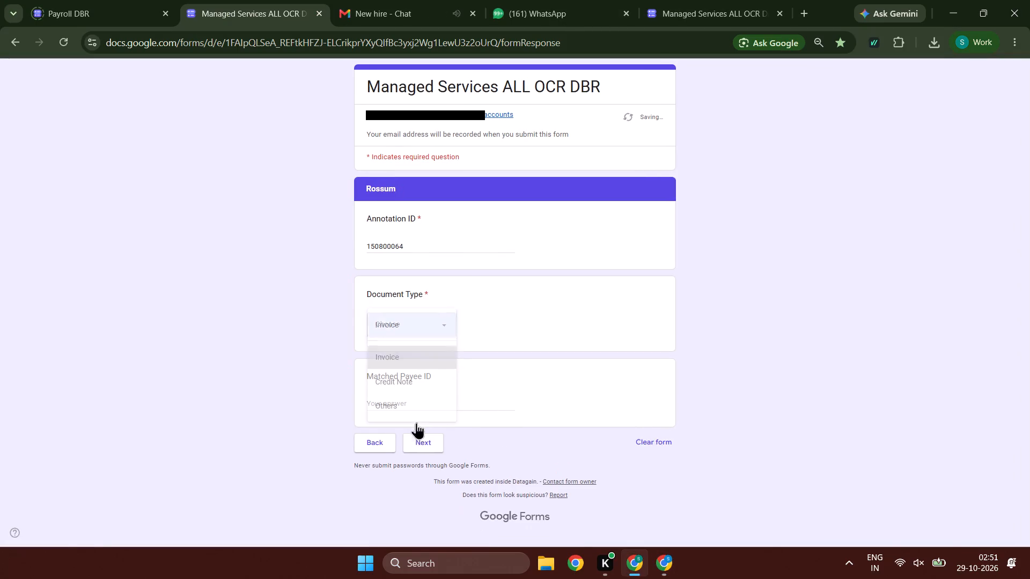
{"action": "double_click", "coordinate": [414, 439]}
Copy the payer CertifiedWasteSolutions from Rossum into the DBR form's Payer answer and set Review to R.
{"action": "key", "text": "alt+Tab"}
{"action": "scroll", "coordinate": [136, 295], "scroll_direction": "up", "scroll_amount": 8}
{"action": "left_click", "coordinate": [130, 126], "text": "ctrl"}
{"action": "key", "text": "ctrl+c"}
{"action": "key", "text": "ctrl+c"}
{"action": "key", "text": "alt+Tab"}
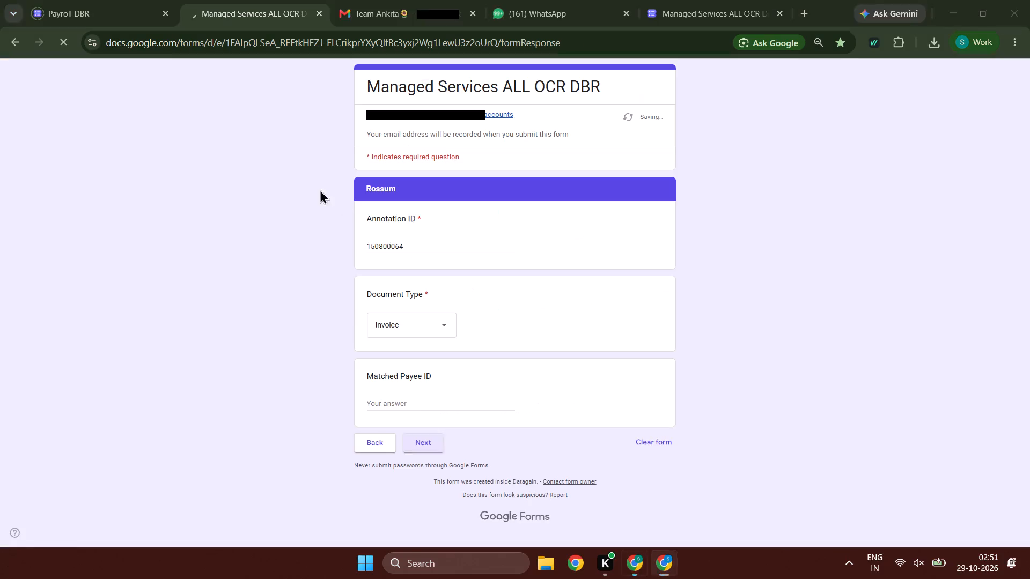
{"action": "left_click", "coordinate": [397, 244], "text": "ctrl"}
{"action": "left_click", "coordinate": [430, 234], "text": "ctrl"}
{"action": "left_click", "coordinate": [426, 243], "text": "ctrl"}
{"action": "key", "text": "ctrl+v"}
{"action": "left_click", "coordinate": [406, 311]}
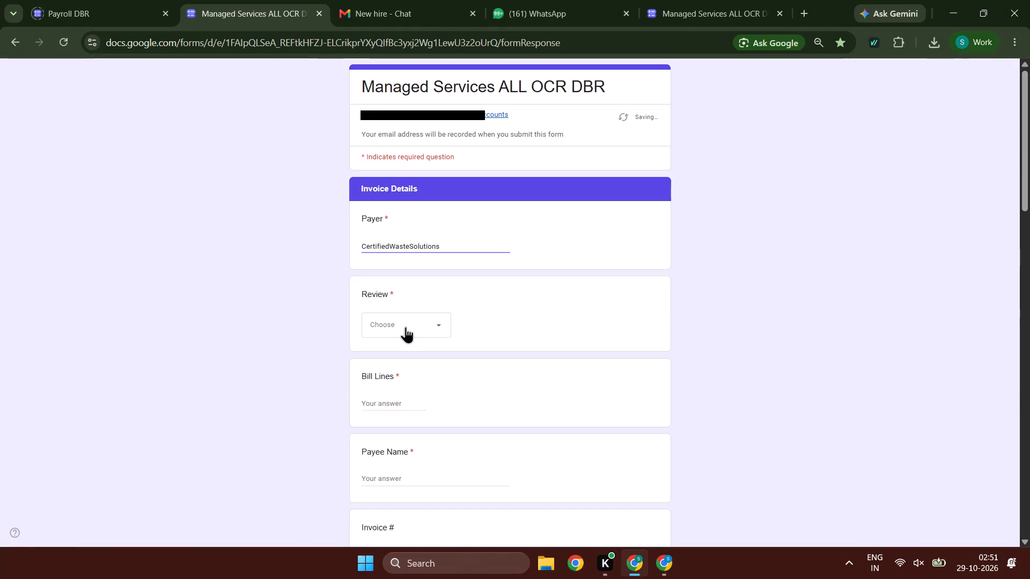
{"action": "left_click", "coordinate": [406, 326]}
{"action": "left_click", "coordinate": [402, 354]}
Check the line item count in Rossum and enter 9 for Bill Lines in the DBR form.
{"action": "left_click", "coordinate": [392, 401]}
{"action": "scroll", "coordinate": [93, 343], "scroll_direction": "down", "scroll_amount": 1}
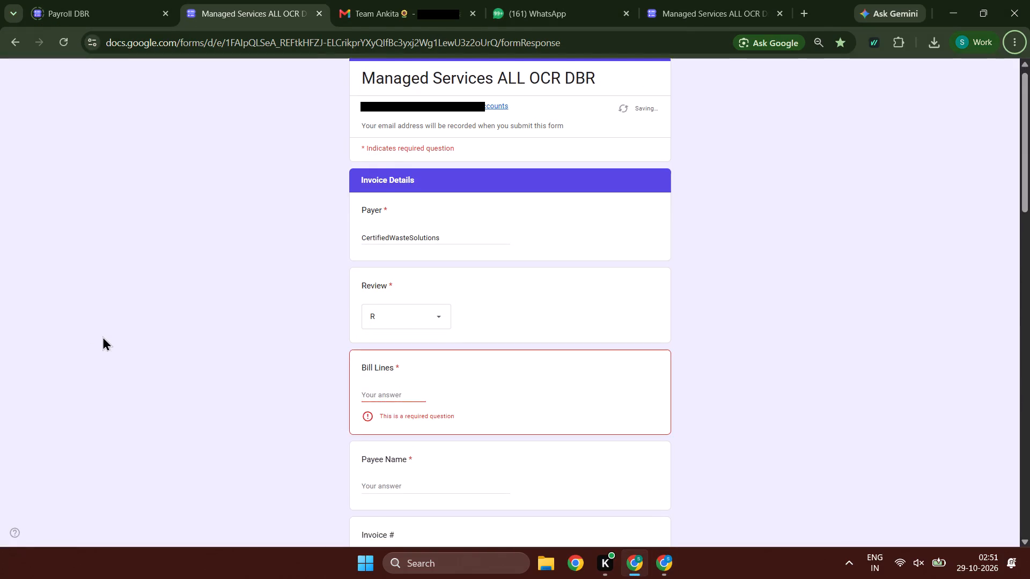
{"action": "key", "text": "alt+Tab"}
{"action": "key", "text": "alt+Tab"}
{"action": "key", "text": "shift+Tab"}
{"action": "key", "text": "alt+Tab"}
{"action": "scroll", "coordinate": [95, 289], "scroll_direction": "down", "scroll_amount": 1}
{"action": "key", "text": "alt+Tab"}
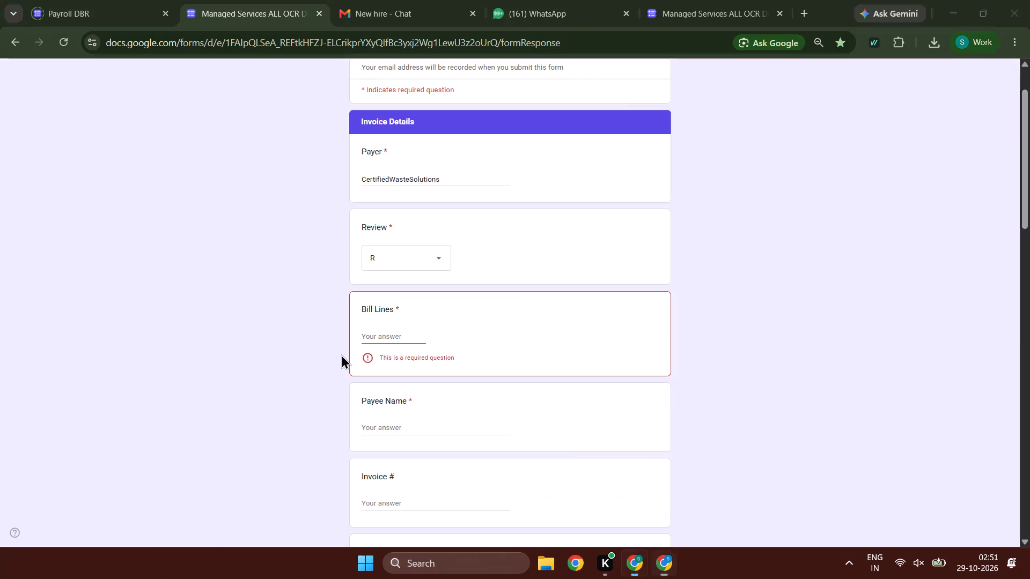
{"action": "left_click", "coordinate": [377, 339]}
{"action": "key", "text": "alt+Tab"}
{"action": "scroll", "coordinate": [0, 254], "scroll_direction": "down", "scroll_amount": 2}
{"action": "key", "text": "alt+Tab"}
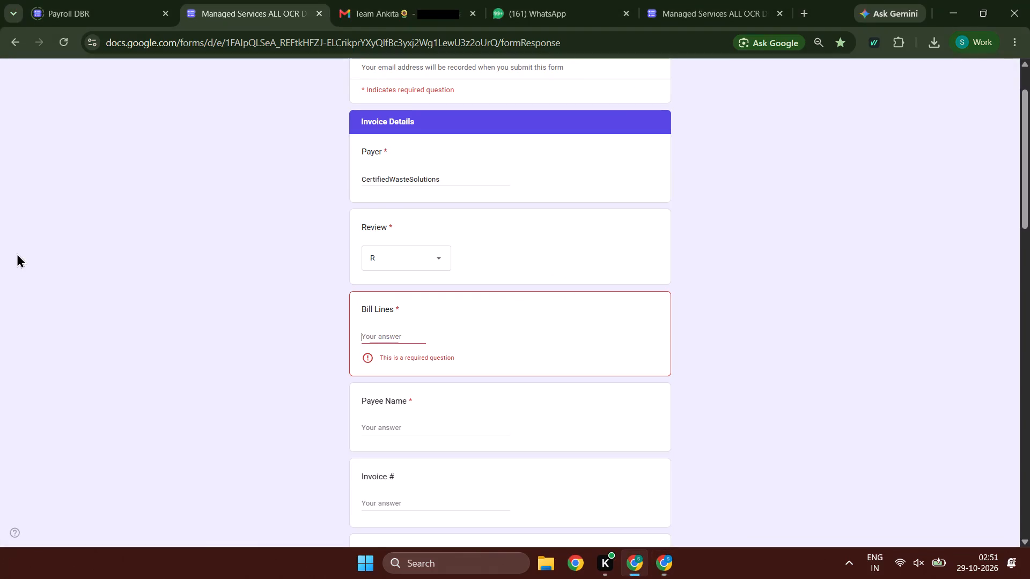
{"action": "key", "text": "9"}
{"action": "key", "text": "Tab"}
Copy the matched payee Athens Services - CE () from Rossum into the DBR form's Payee Name answer.
{"action": "key", "text": "alt+Tab"}
{"action": "scroll", "coordinate": [17, 253], "scroll_direction": "down", "scroll_amount": 2}
{"action": "left_click", "coordinate": [128, 268]}
{"action": "key", "text": "ctrl+c"}
{"action": "key", "text": "ctrl+c"}
{"action": "key", "text": "alt+Tab"}
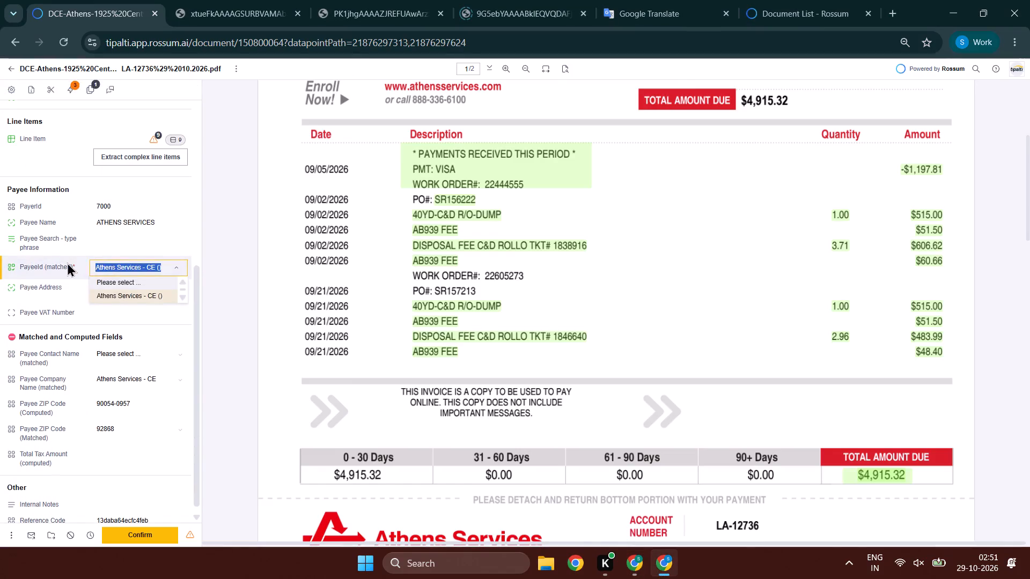
{"action": "key", "text": "ctrl+v"}
{"action": "key", "text": "Tab"}
Copy invoice number 22670831 from Rossum into the DBR form's Invoice # answer.
{"action": "key", "text": "alt+Tab"}
{"action": "scroll", "coordinate": [78, 243], "scroll_direction": "up", "scroll_amount": 8}
{"action": "left_click_drag", "start_coordinate": [147, 168], "coordinate": [83, 168]}
{"action": "key", "text": "ctrl+c"}
{"action": "key", "text": "ctrl+c"}
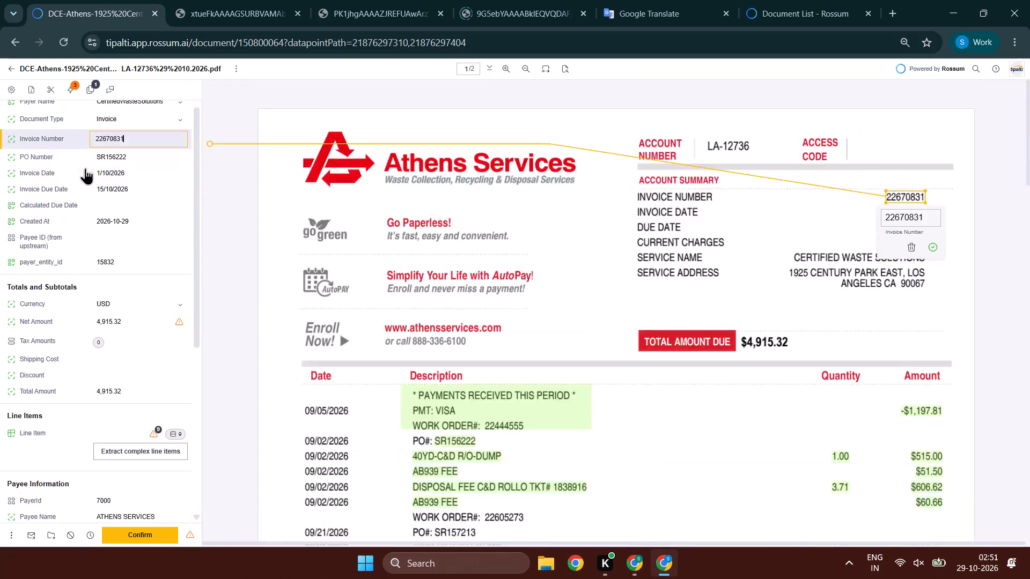
{"action": "key", "text": "alt+Tab"}
{"action": "key", "text": "ctrl+v"}
{"action": "key", "text": "Tab"}
Enter 01/10/2026 as the invoice date and 15/10/2026 as the due date in the DBR form.
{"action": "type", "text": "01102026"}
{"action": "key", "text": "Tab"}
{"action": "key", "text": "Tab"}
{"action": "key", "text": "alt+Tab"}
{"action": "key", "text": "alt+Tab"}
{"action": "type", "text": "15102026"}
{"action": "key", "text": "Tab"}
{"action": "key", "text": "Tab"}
Copy the net amount 4,915.32 from Rossum into the DBR form's Total Amt answer.
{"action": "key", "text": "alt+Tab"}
{"action": "left_click_drag", "start_coordinate": [163, 323], "coordinate": [131, 323]}
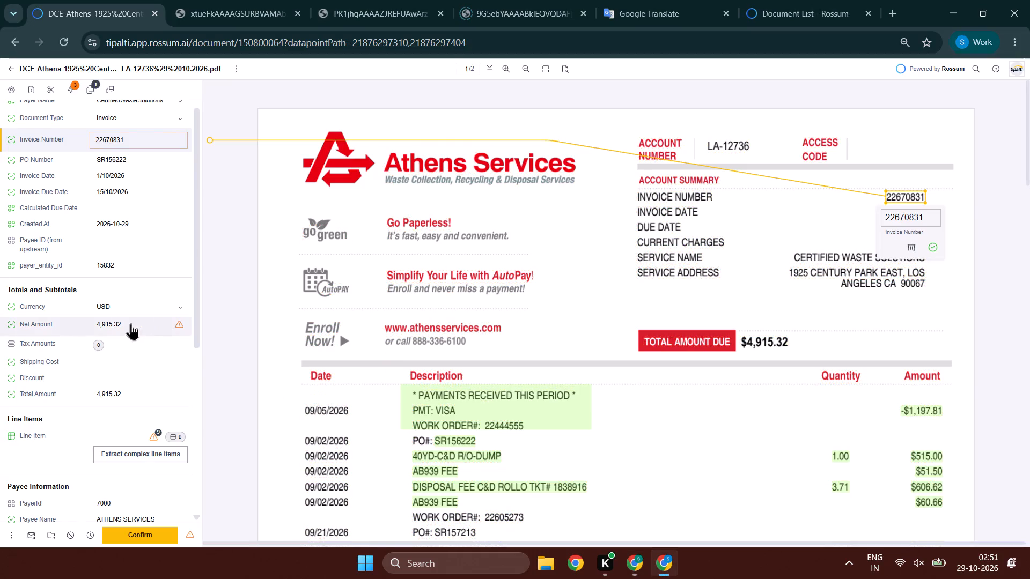
{"action": "left_click_drag", "start_coordinate": [131, 323], "coordinate": [83, 323]}
{"action": "key", "text": "ctrl+c"}
{"action": "key", "text": "alt+Tab"}
{"action": "scroll", "coordinate": [488, 337], "scroll_direction": "down", "scroll_amount": 5, "text": "alt"}
{"action": "key", "text": "Tab"}
{"action": "key", "text": "Tab"}
{"action": "key", "text": "Tab"}
{"action": "key", "text": "ctrl+v"}
{"action": "key", "text": "Tab"}
Check the currency in Rossum, and set Currency to USD and both Foreign Language and Quality Analyst to NA in the DBR form.
{"action": "key", "text": "alt+Tab"}
{"action": "scroll", "coordinate": [97, 289], "scroll_direction": "up", "scroll_amount": 1}
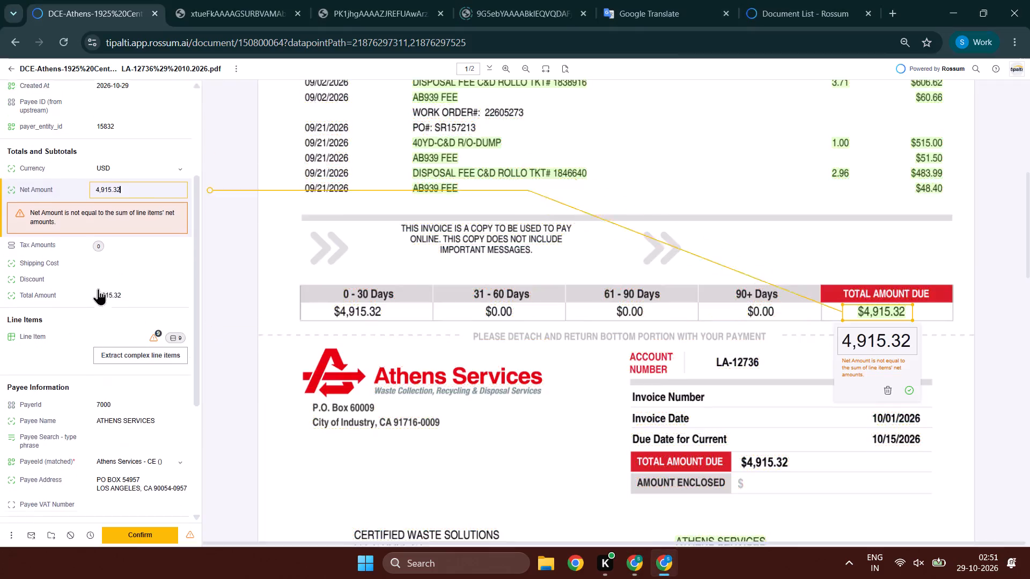
{"action": "key", "text": "alt+Tab"}
{"action": "type", "text": "us"}
{"action": "key", "text": "Tab"}
{"action": "key", "text": "n"}
{"action": "key", "text": "Tab"}
{"action": "type", "text": "nnnn"}
{"action": "key", "text": "shift+Tab"}
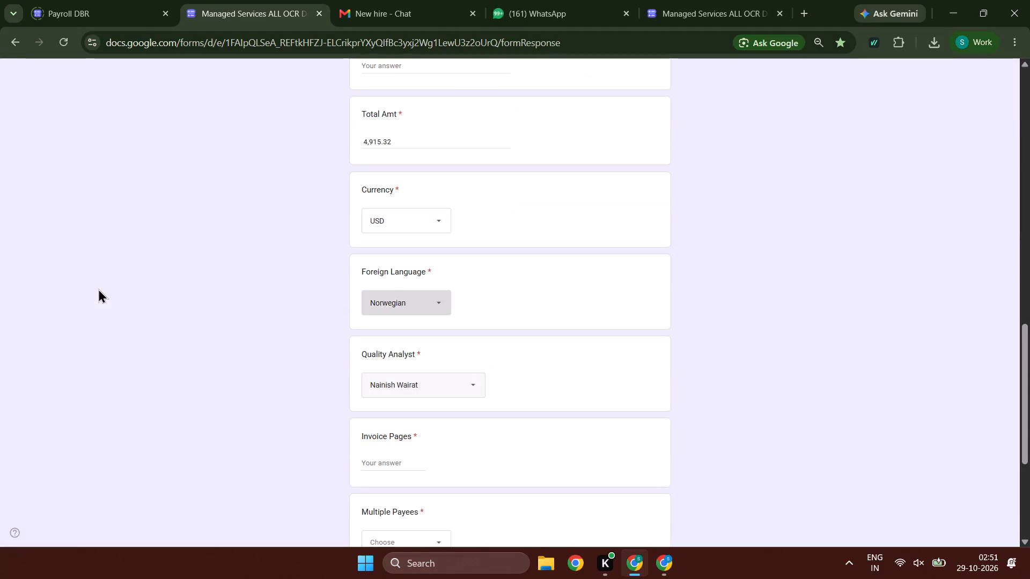
{"action": "type", "text": "nn"}
{"action": "key", "text": "Tab"}
{"action": "type", "text": "nnn"}
{"action": "key", "text": "Tab"}
Set Invoice Pages to 1 and Multiple Payees to No, request a copy of the responses, and submit the DBR form.
{"action": "key", "text": "1"}
{"action": "key", "text": "Tab"}
{"action": "key", "text": "n"}
{"action": "key", "text": "Tab"}
{"action": "key", "text": "Tab"}
{"action": "key", "text": "space"}
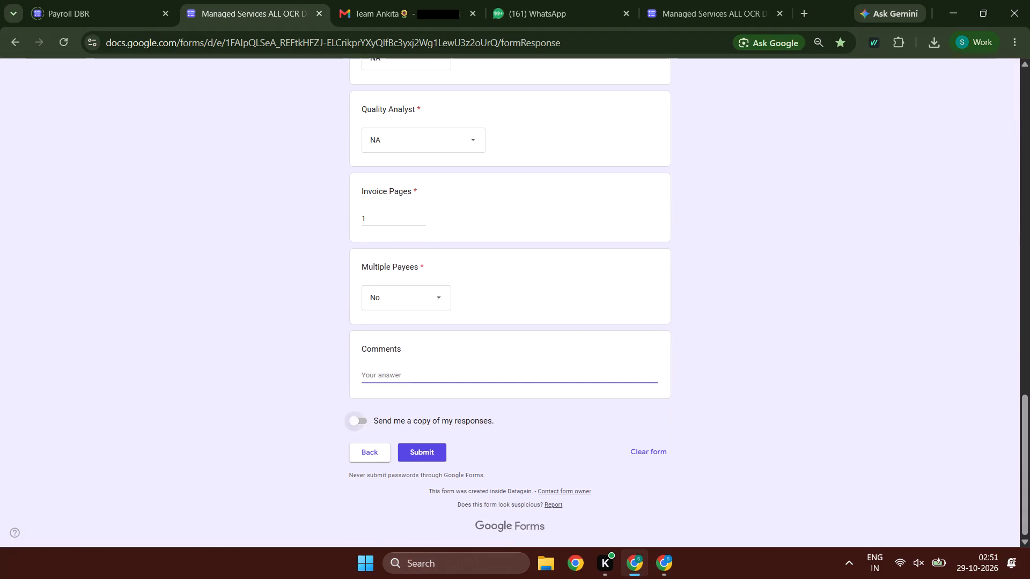
{"action": "key", "text": "Tab"}
{"action": "key", "text": "Tab"}
{"action": "key", "text": "space"}
Enter TAD mismatch as the internal note on the Athens Services invoice in Rossum.
{"action": "key", "text": "alt+Tab"}
{"action": "scroll", "coordinate": [333, 287], "scroll_direction": "up", "scroll_amount": 2}
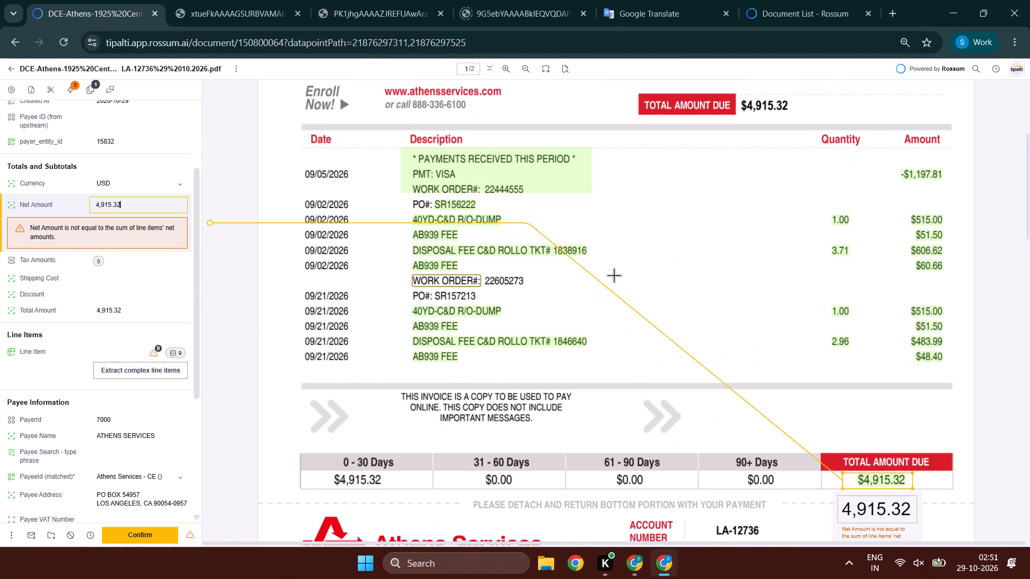
{"action": "scroll", "coordinate": [139, 456], "scroll_direction": "down", "scroll_amount": 5}
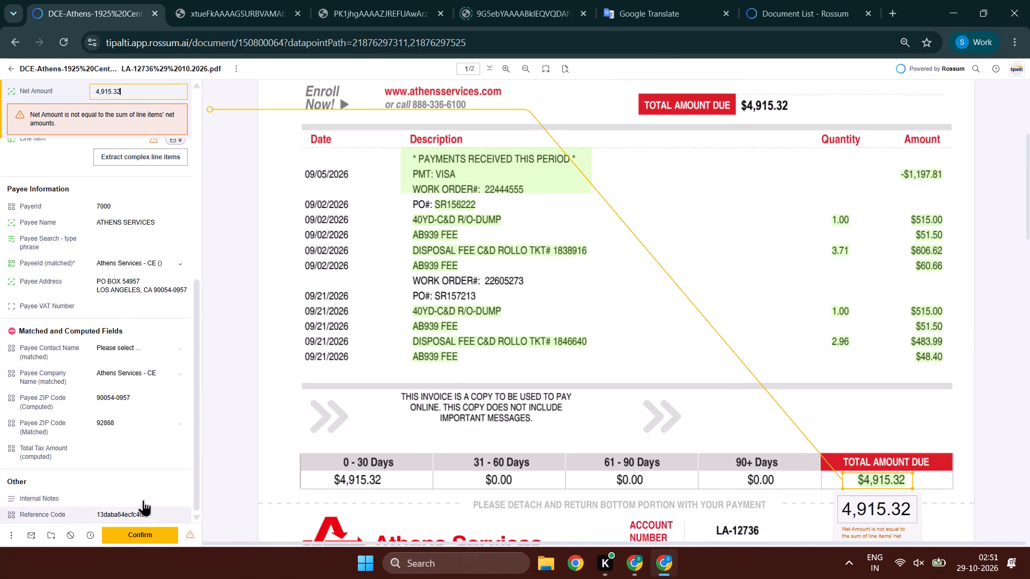
{"action": "left_click", "coordinate": [143, 499]}
{"action": "type", "text": "TAD mismat"}
{"action": "type", "text": "ch"}
Start another DBR response, include the account email, choose Rossum as the OCR, and continue to the next section.
{"action": "key", "text": "alt+Tab"}
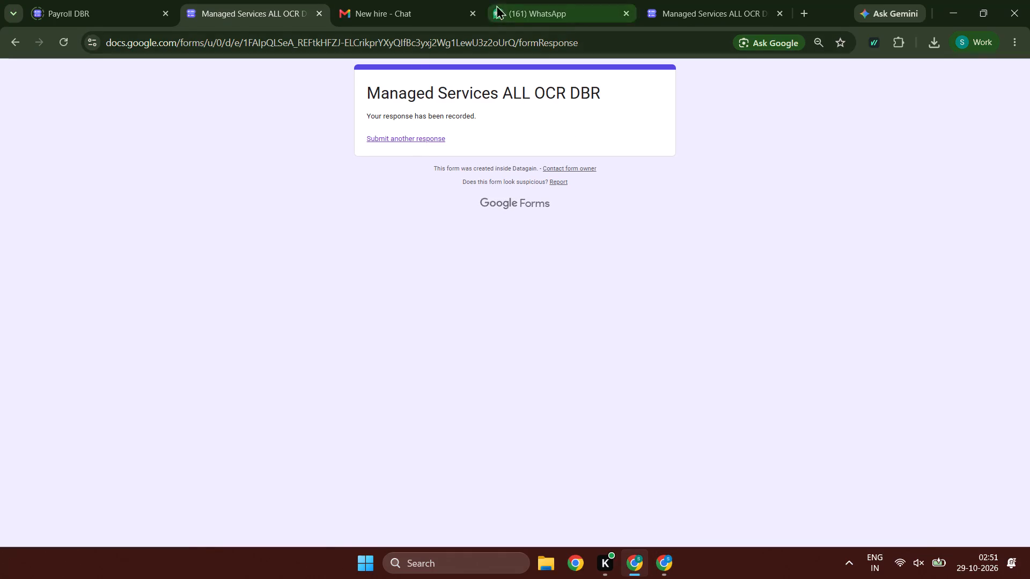
{"action": "left_click", "coordinate": [400, 137]}
{"action": "left_click", "coordinate": [405, 137]}
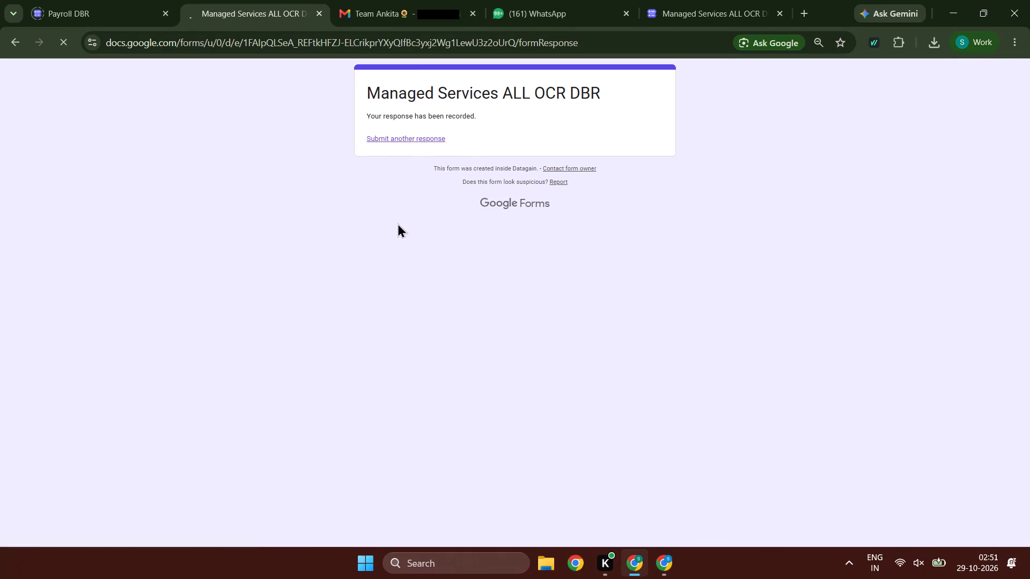
{"action": "left_click", "coordinate": [375, 135]}
{"action": "left_click", "coordinate": [384, 226]}
{"action": "left_click", "coordinate": [412, 468]}
{"action": "left_click", "coordinate": [404, 490]}
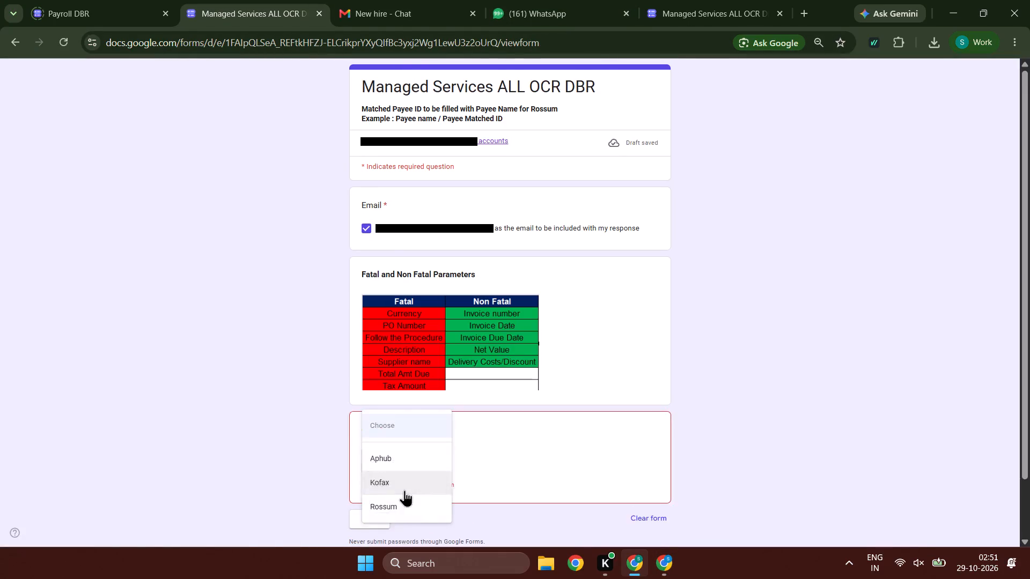
{"action": "left_click", "coordinate": [398, 467]}
{"action": "left_click", "coordinate": [394, 458]}
{"action": "left_click", "coordinate": [389, 508]}
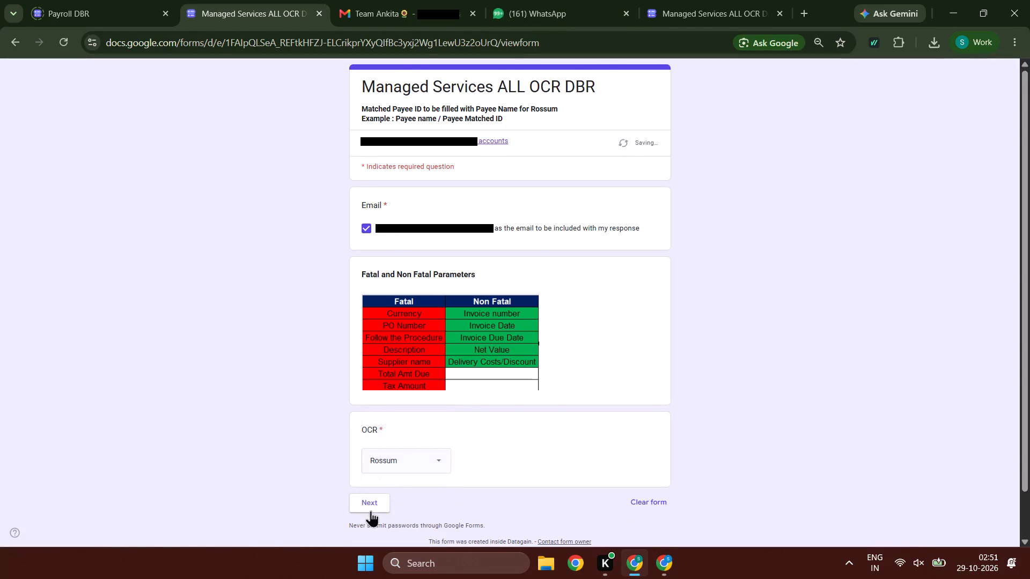
{"action": "double_click", "coordinate": [369, 509]}
Review the Athens Services invoice's header details and total amount due against the extracted fields in Rossum.
{"action": "key", "text": "alt+Tab"}
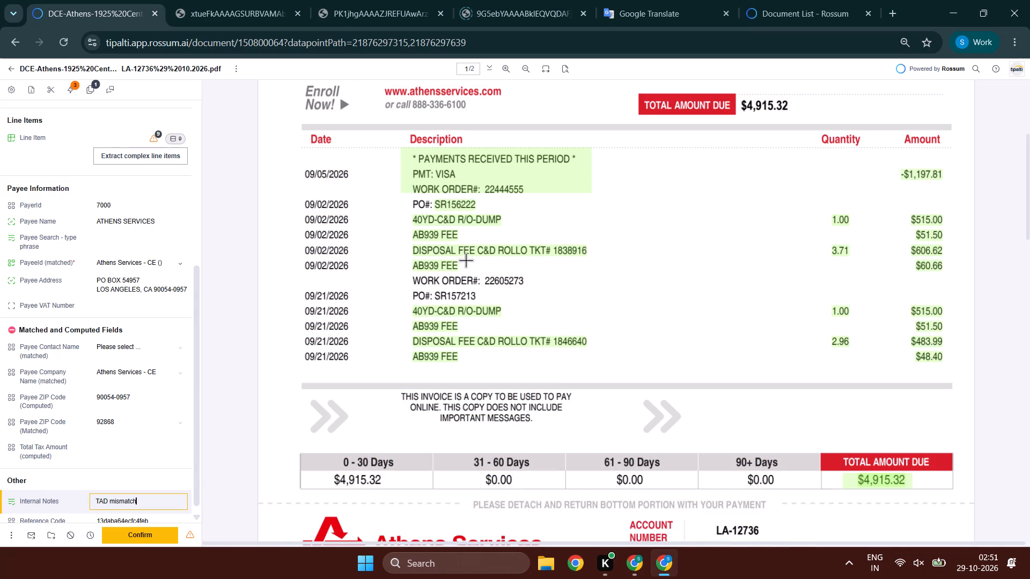
{"action": "scroll", "coordinate": [534, 263], "scroll_direction": "up", "scroll_amount": 2}
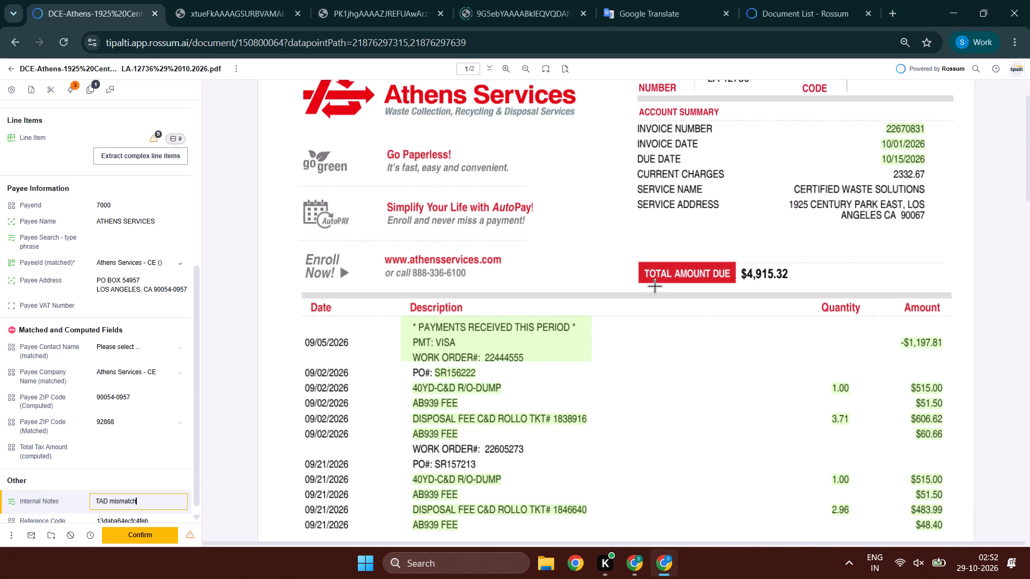
{"action": "scroll", "coordinate": [636, 329], "scroll_direction": "down", "scroll_amount": 5}
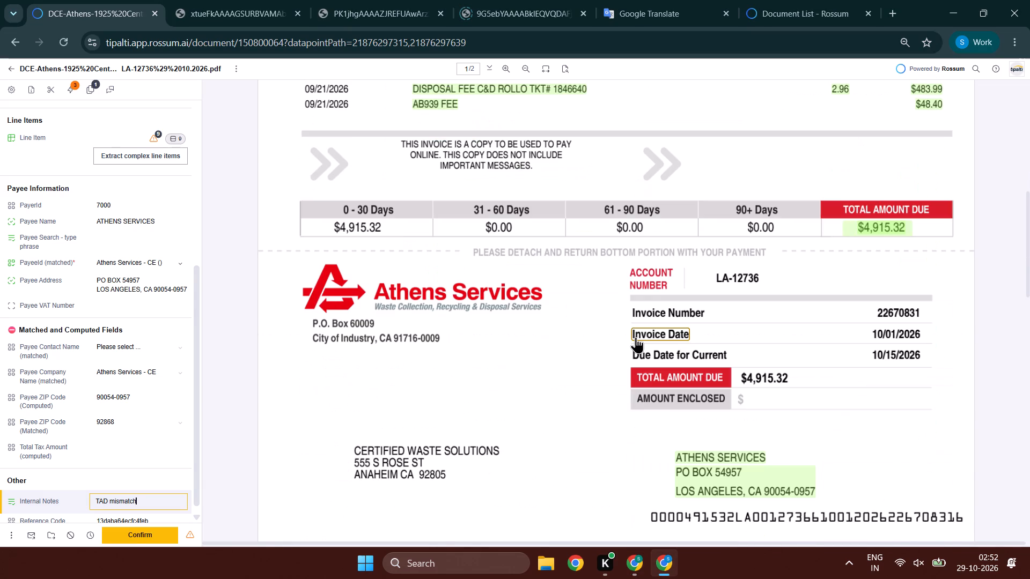
{"action": "scroll", "coordinate": [215, 319], "scroll_direction": "up", "scroll_amount": 5}
{"action": "scroll", "coordinate": [2, 316], "scroll_direction": "up", "scroll_amount": 4}
{"action": "scroll", "coordinate": [108, 303], "scroll_direction": "up", "scroll_amount": 2}
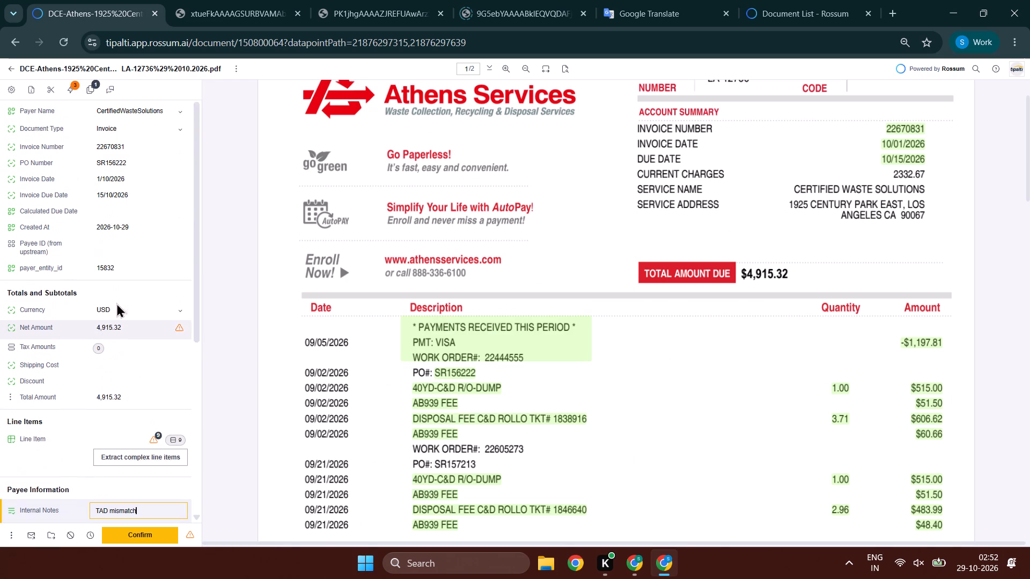
Check the Athens Services invoice's PO number and remaining page content against the extracted fields, and confirm the 4,915.32 invoice in Rossum.
{"action": "scroll", "coordinate": [645, 387], "scroll_direction": "down", "scroll_amount": 1}
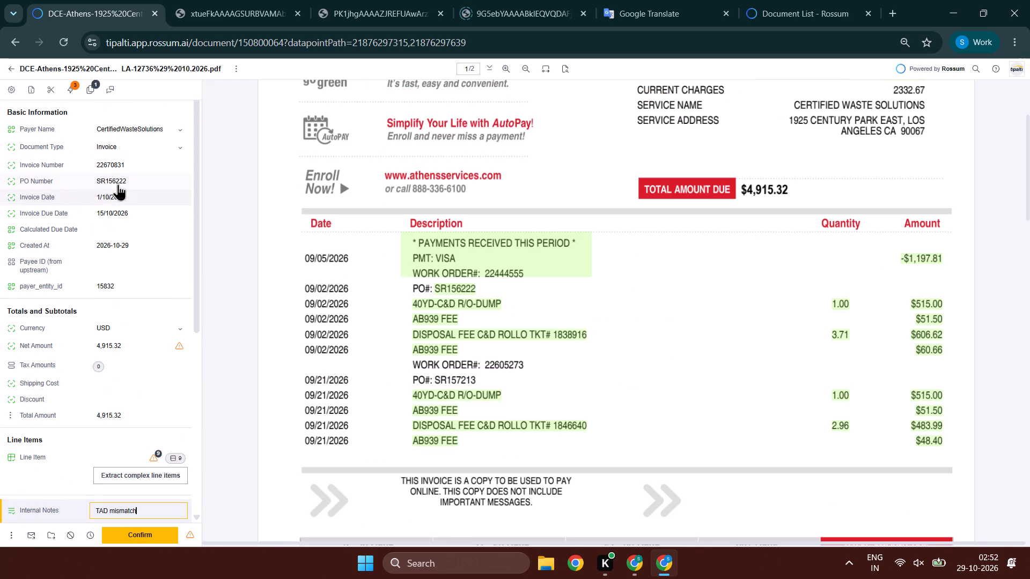
{"action": "left_click", "coordinate": [118, 184]}
{"action": "scroll", "coordinate": [643, 320], "scroll_direction": "down", "scroll_amount": 1}
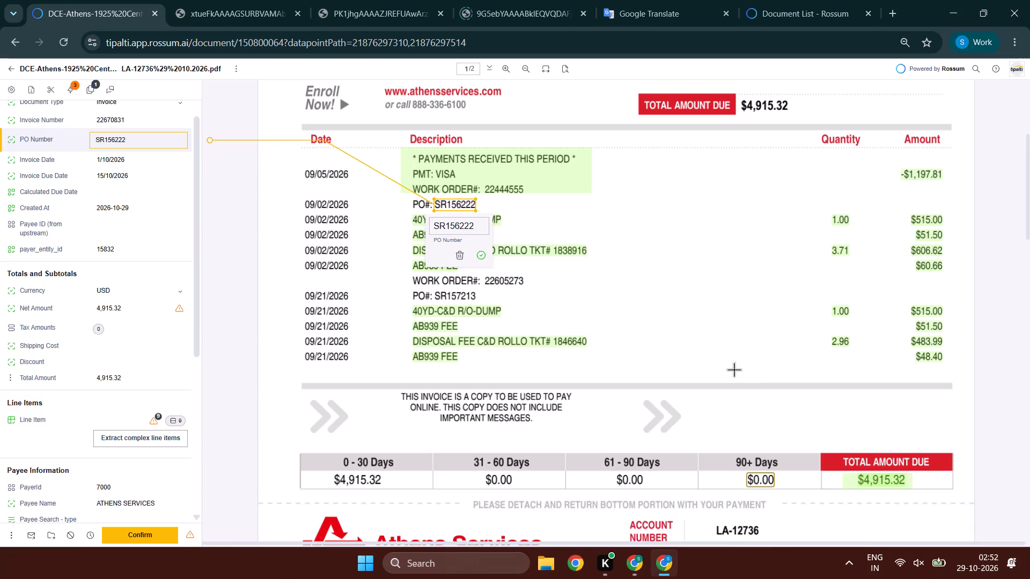
{"action": "scroll", "coordinate": [716, 429], "scroll_direction": "down", "scroll_amount": 3}
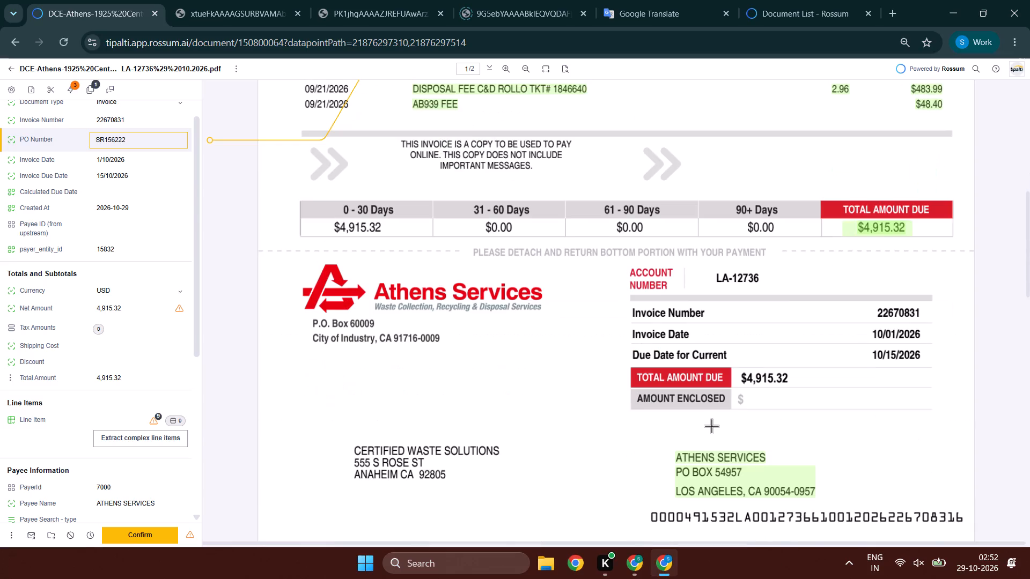
{"action": "scroll", "coordinate": [711, 418], "scroll_direction": "down", "scroll_amount": 10}
{"action": "left_click", "coordinate": [152, 535]}
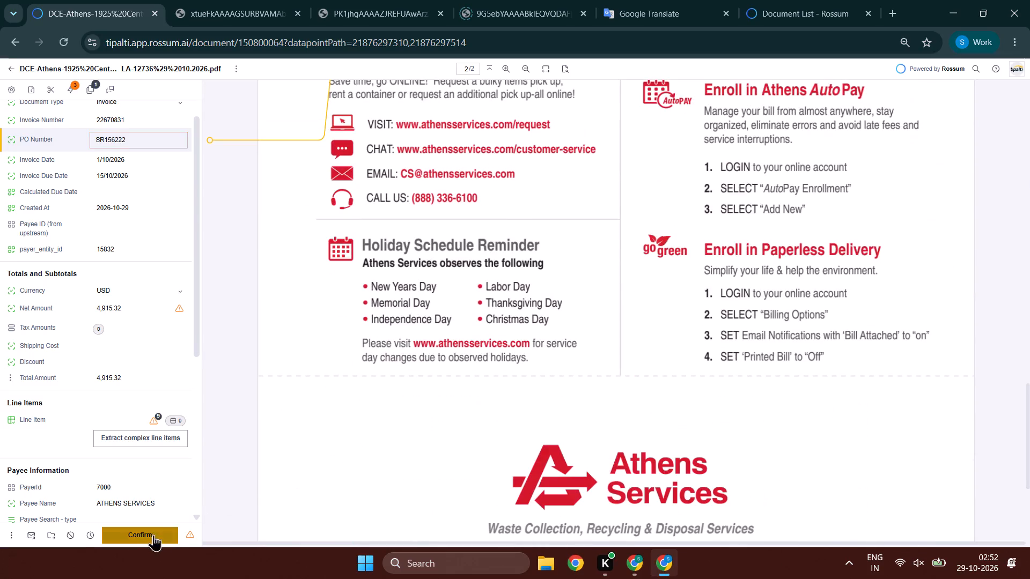